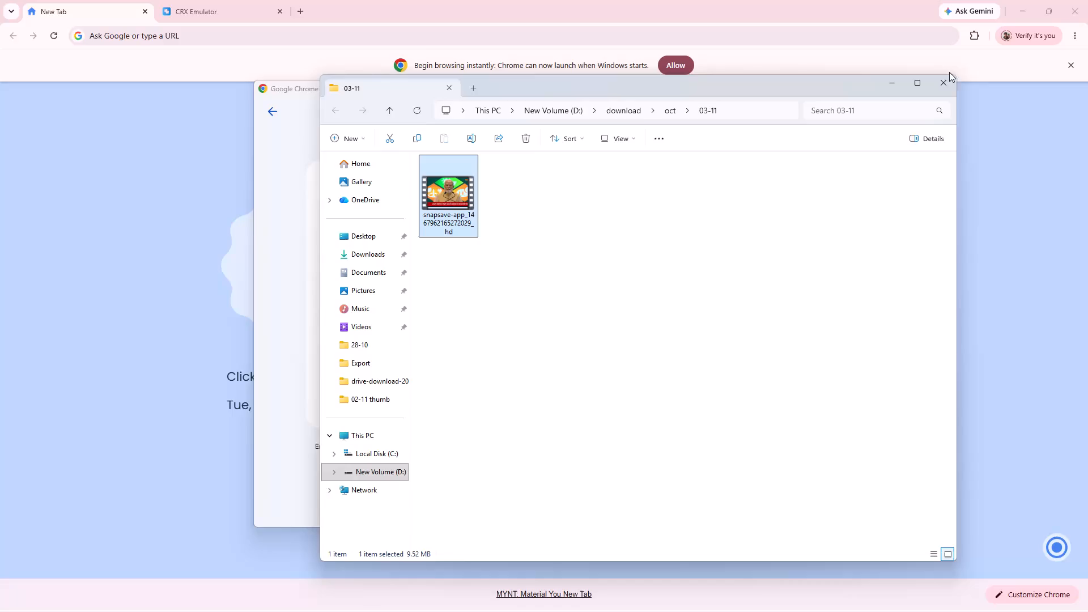
Close the 03-11 folder window and minimize the main browser window to get to the desktop.
{"action": "left_click", "coordinate": [947, 83]}
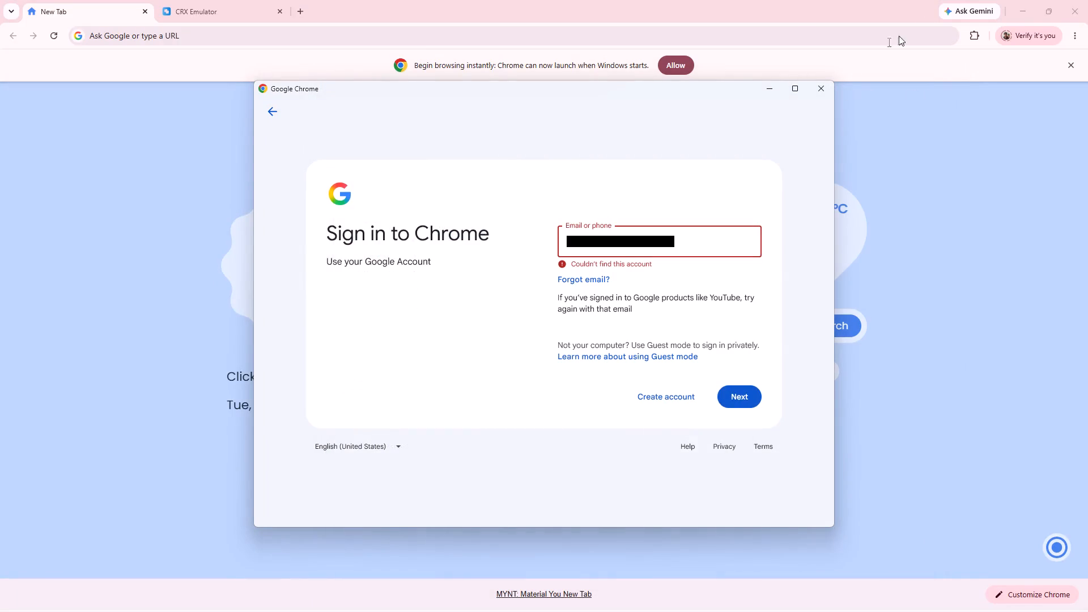
{"action": "left_click", "coordinate": [1022, 0]}
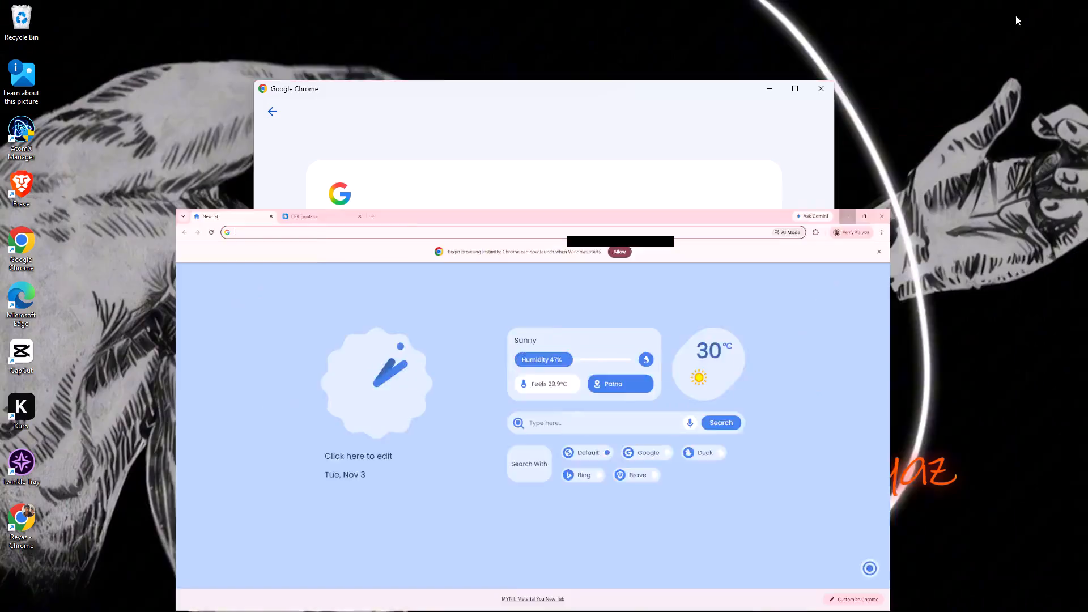
{"action": "left_click", "coordinate": [946, 175]}
{"action": "left_click", "coordinate": [940, 328]}
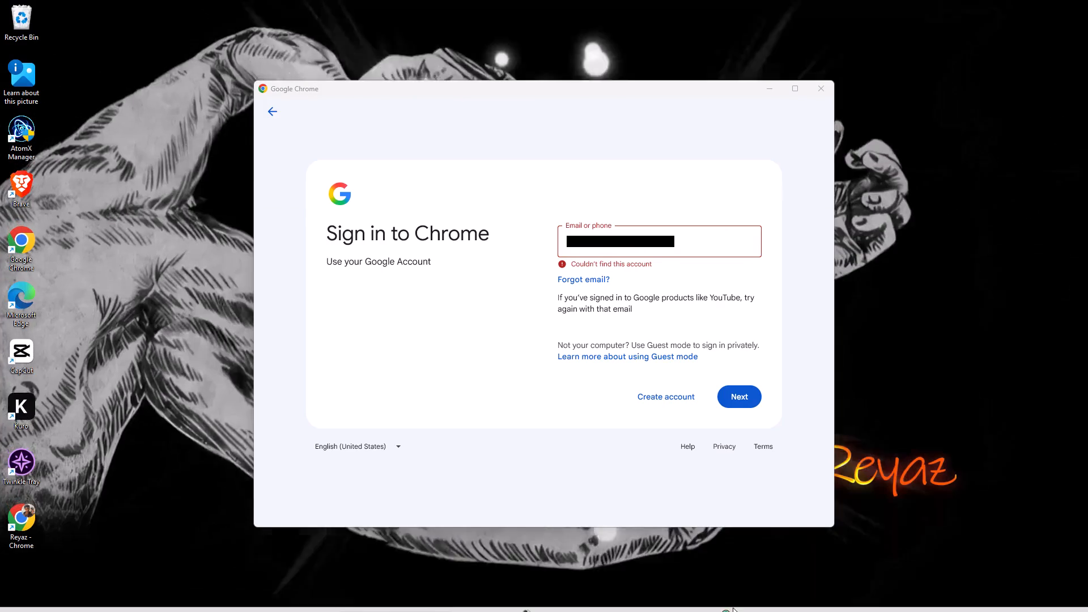
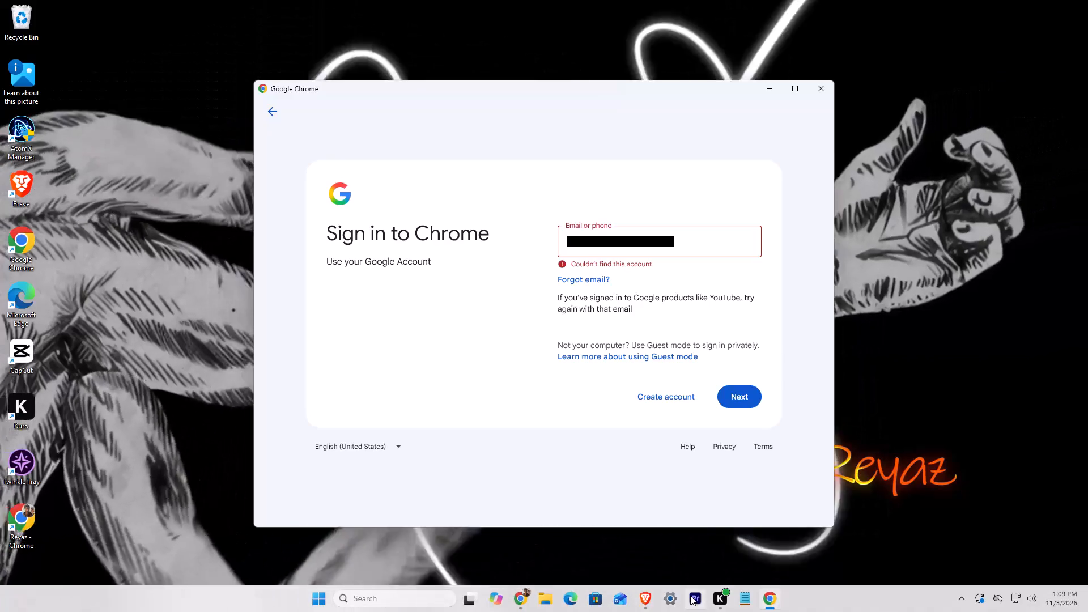
Launch the dark-blue pinned application located between Settings and the K app.
{"action": "left_click", "coordinate": [690, 596]}
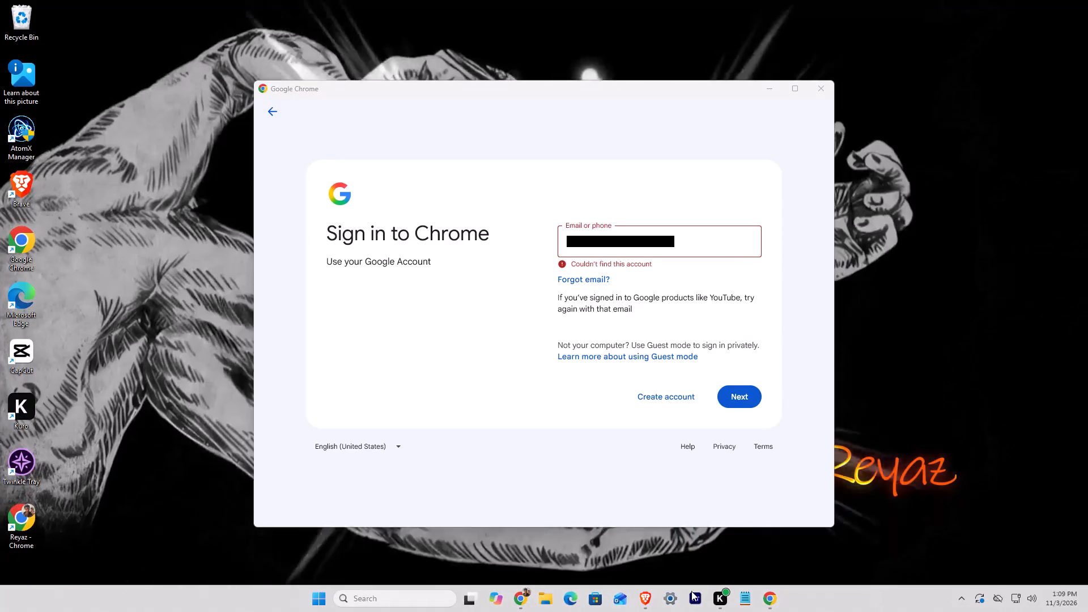
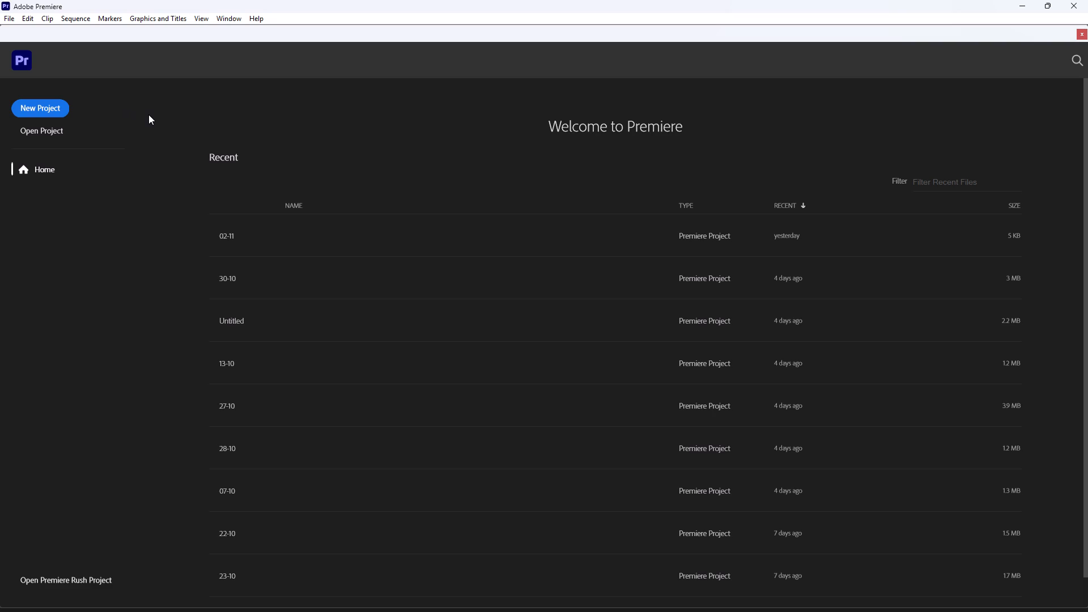
Start a new project and name it 03-11.
{"action": "left_click", "coordinate": [42, 109]}
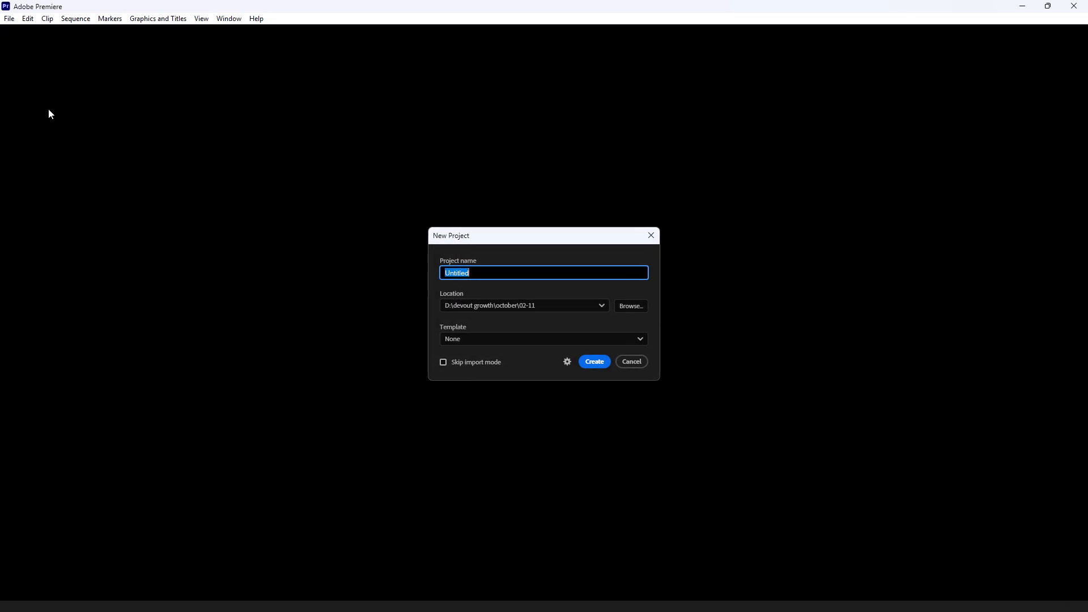
{"action": "left_click", "coordinate": [635, 362]}
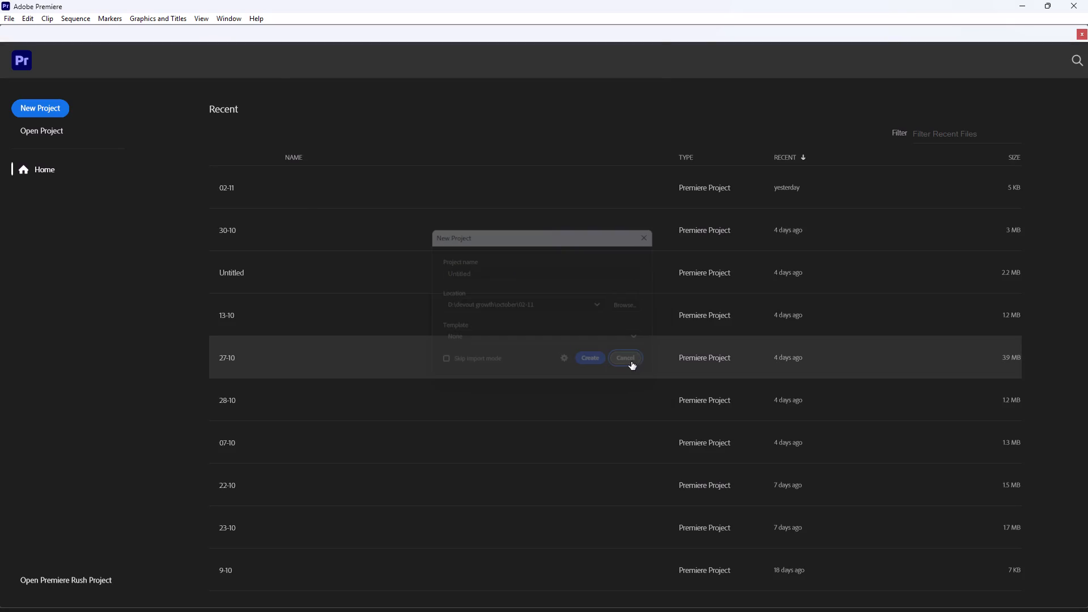
{"action": "left_click", "coordinate": [49, 114]}
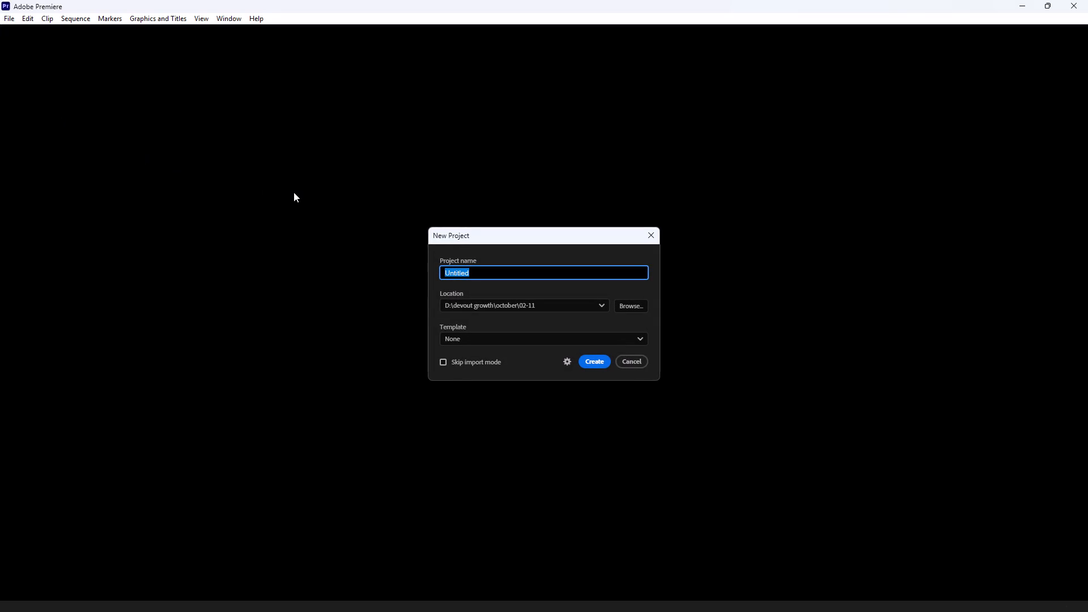
{"action": "type", "text": "03-11"}
Create a folder named 03-11 inside the october folder and open it as the new project's save location.
{"action": "left_click", "coordinate": [639, 302]}
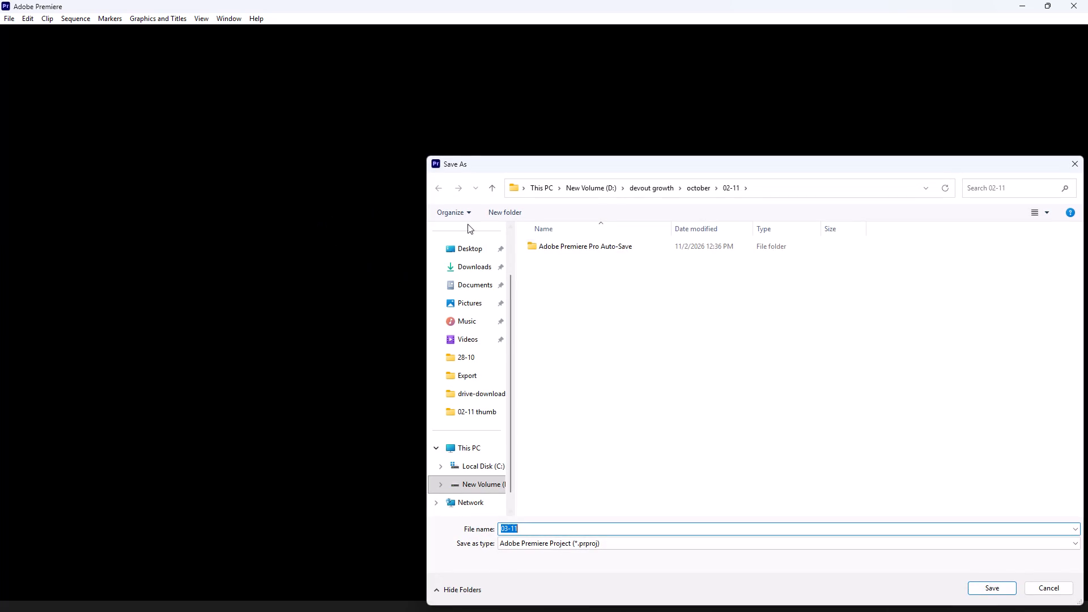
{"action": "left_click", "coordinate": [703, 187]}
{"action": "right_click", "coordinate": [681, 455]}
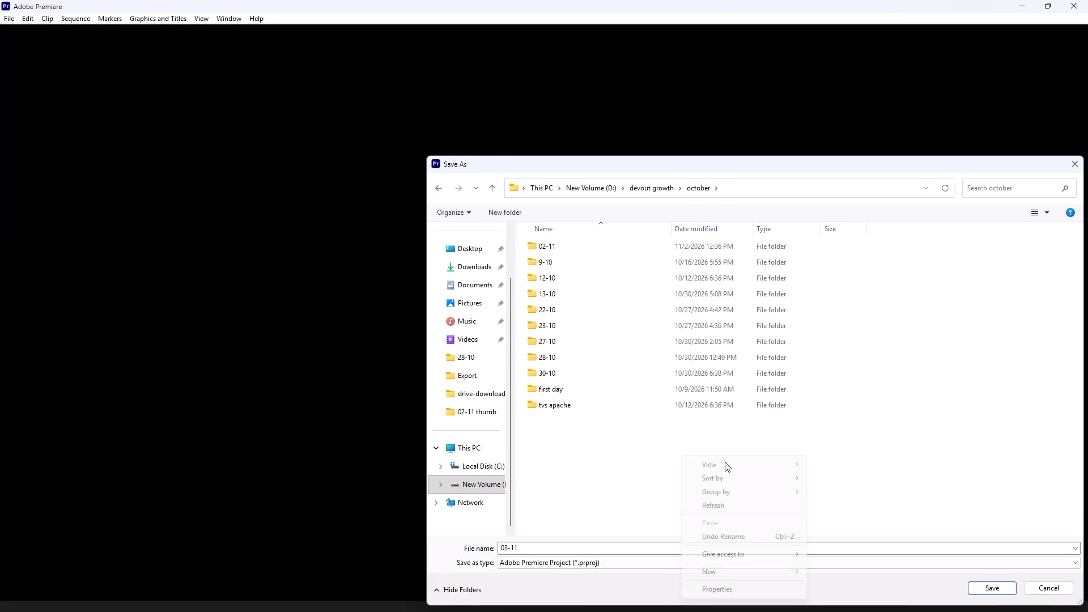
{"action": "left_click_drag", "start_coordinate": [769, 567], "coordinate": [774, 568]}
{"action": "left_click", "coordinate": [843, 505]}
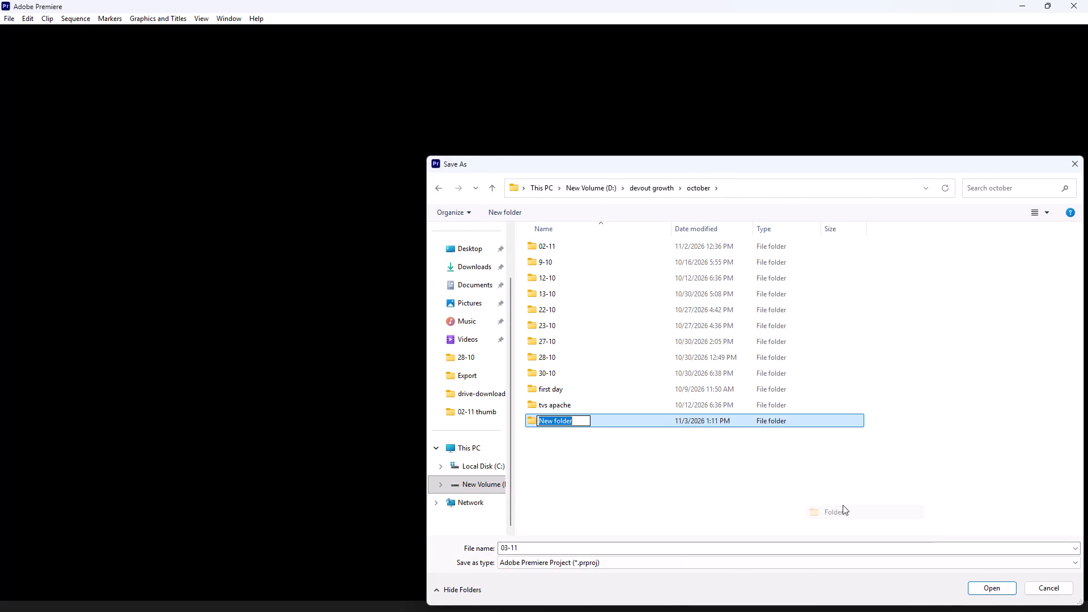
{"action": "type", "text": "03-11"}
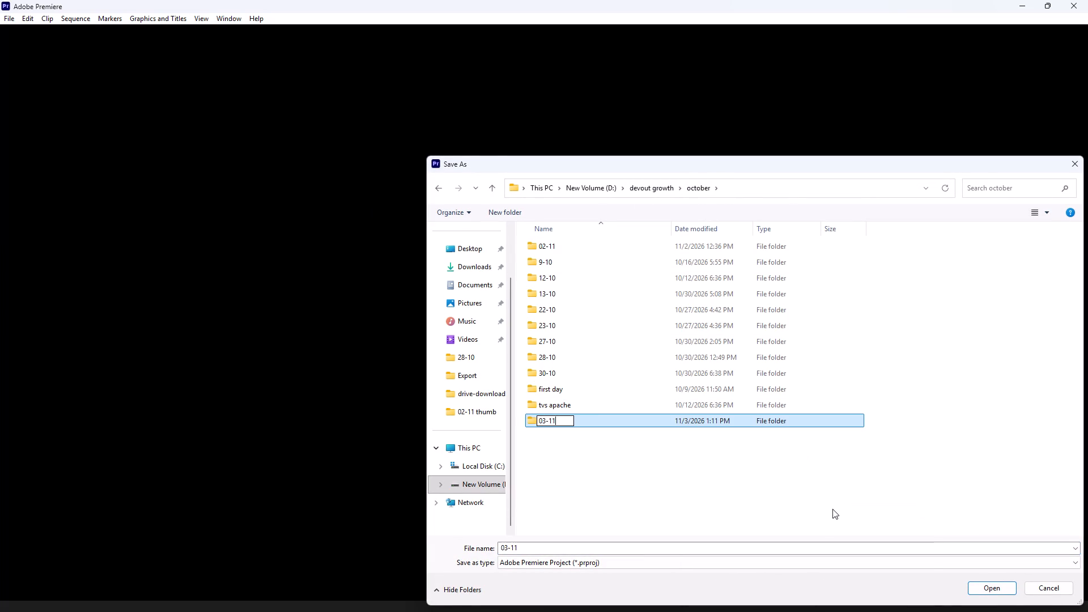
{"action": "left_click", "coordinate": [727, 476]}
{"action": "double_click", "coordinate": [553, 263]}
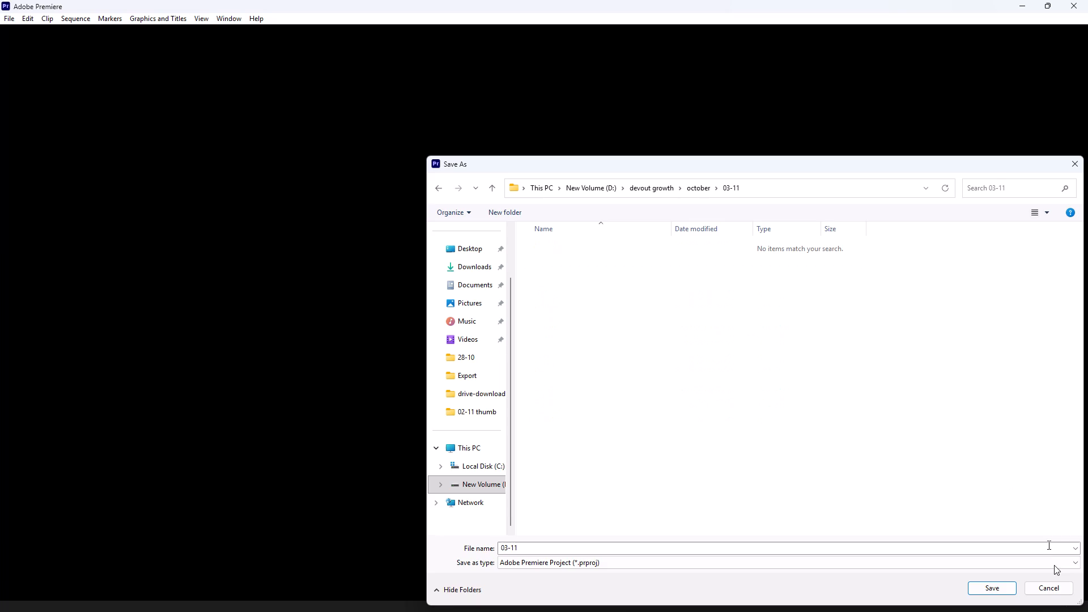
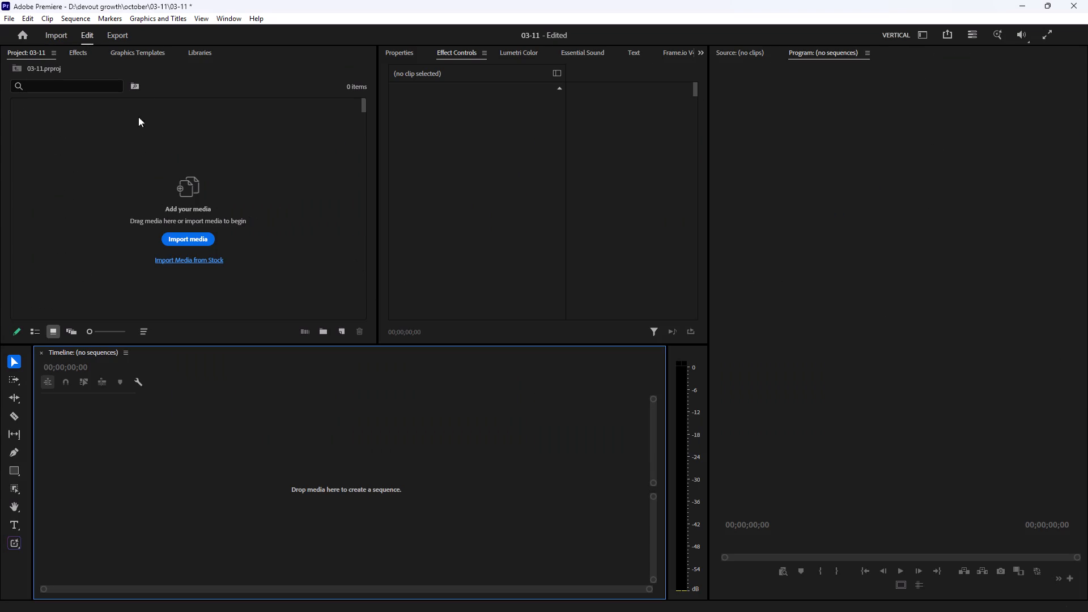
{"action": "right_click", "coordinate": [248, 135]}
{"action": "left_click", "coordinate": [302, 186]}
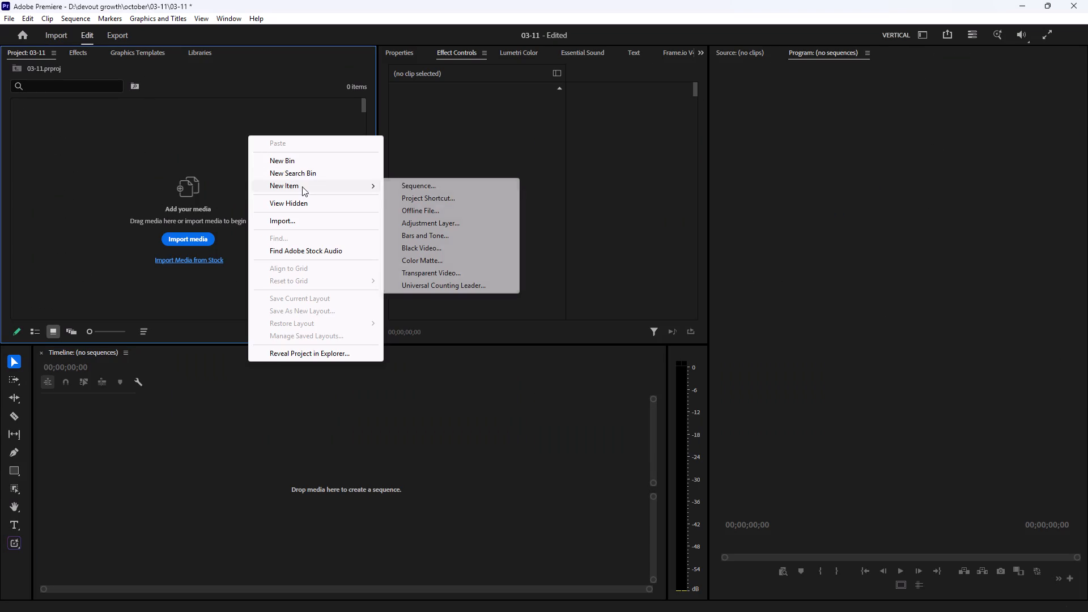
{"action": "left_click", "coordinate": [412, 179]}
{"action": "left_click", "coordinate": [415, 181]}
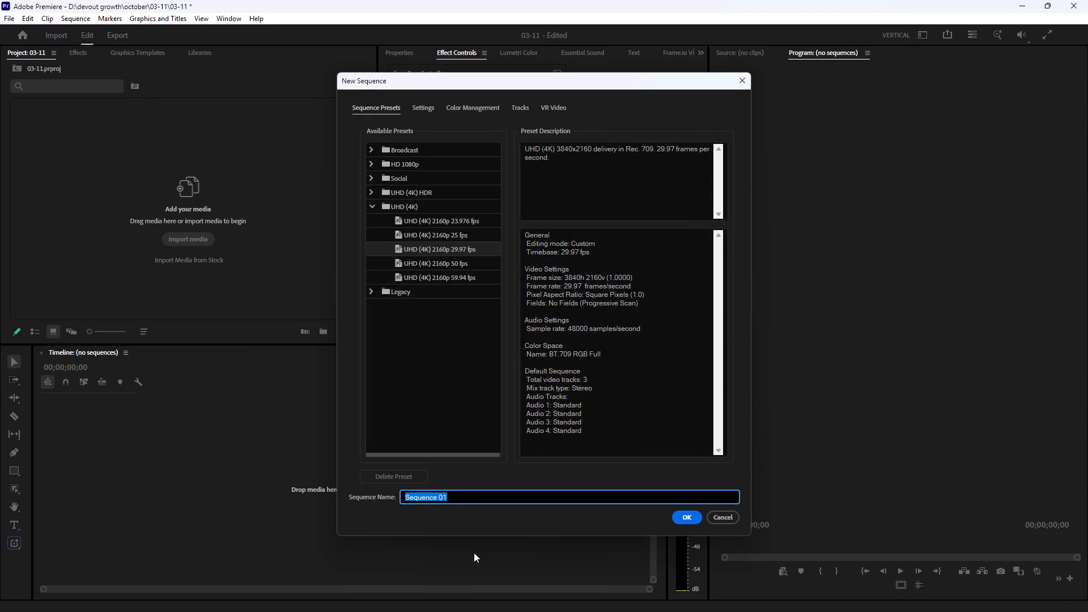
{"action": "type", "text": "02"}
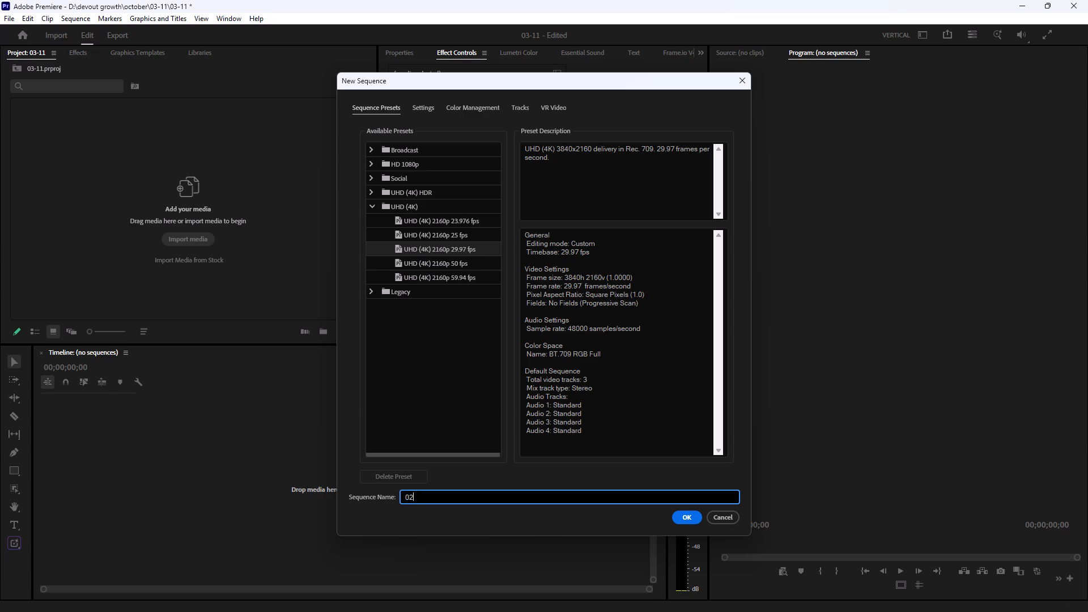
{"action": "key", "text": "BackSpace"}
{"action": "type", "text": "3-11"}
Set the new sequence's frame size to 2160 horizontal by 3840 vertical and create it.
{"action": "left_click", "coordinate": [420, 105]}
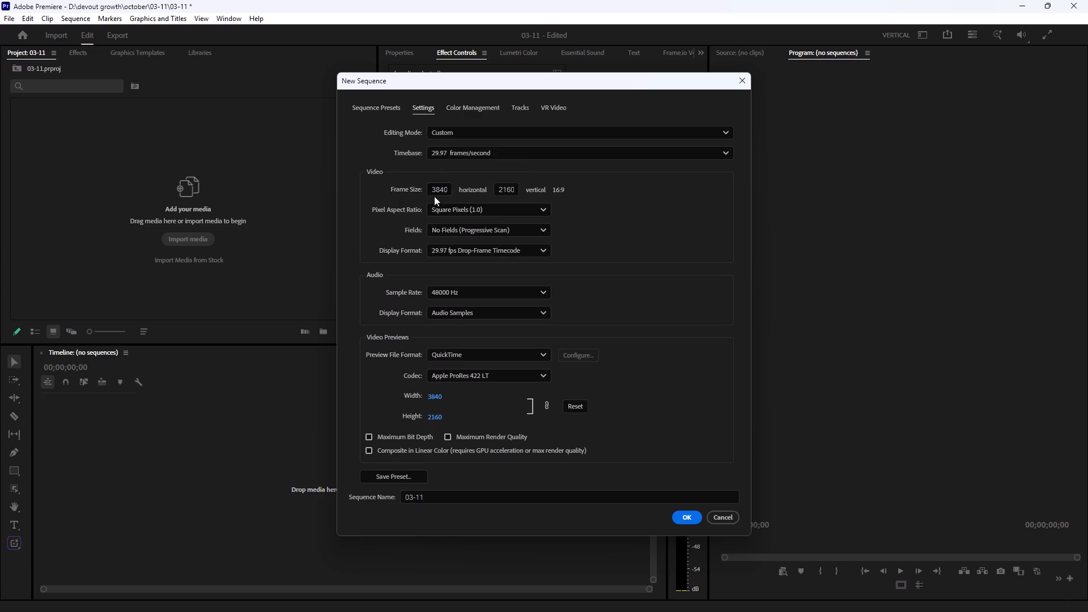
{"action": "left_click_drag", "start_coordinate": [432, 190], "coordinate": [485, 185]}
{"action": "type", "text": "2160"}
{"action": "left_click_drag", "start_coordinate": [501, 193], "coordinate": [580, 189]}
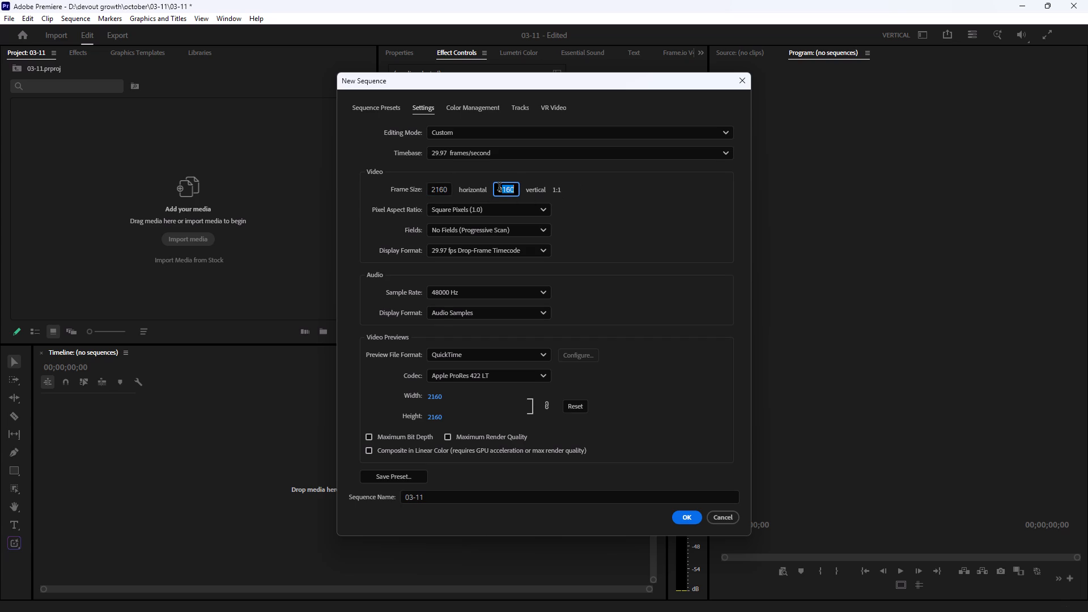
{"action": "left_click_drag", "start_coordinate": [499, 188], "coordinate": [545, 189]}
{"action": "type", "text": "3840"}
{"action": "left_click", "coordinate": [631, 262]}
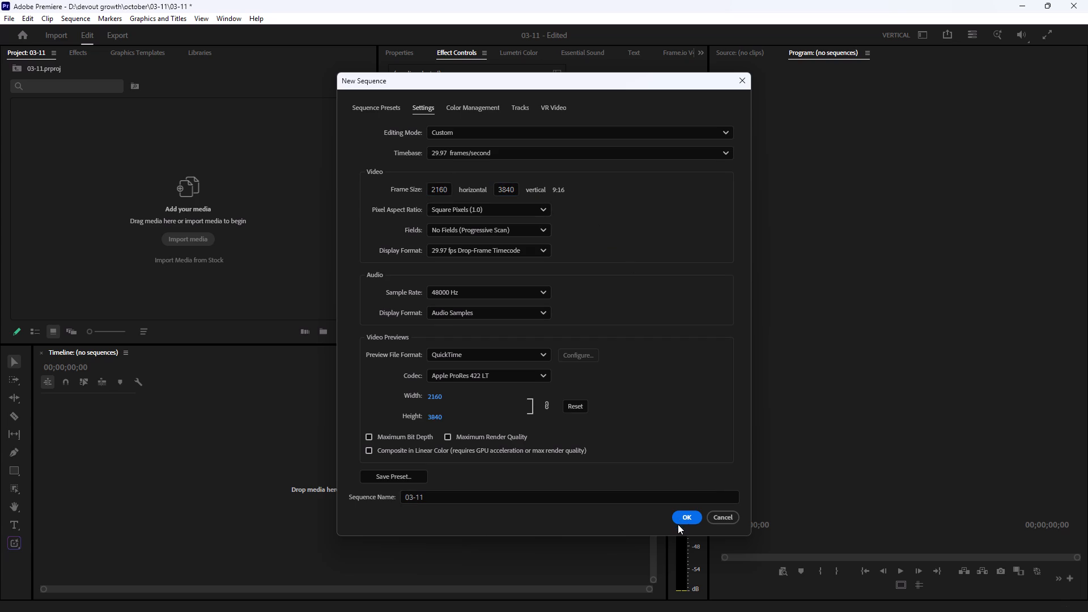
{"action": "left_click", "coordinate": [686, 517]}
Import the snapsave-app video from the 03-11 folder inside download > oct.
{"action": "left_click", "coordinate": [274, 309]}
{"action": "double_click", "coordinate": [189, 211]}
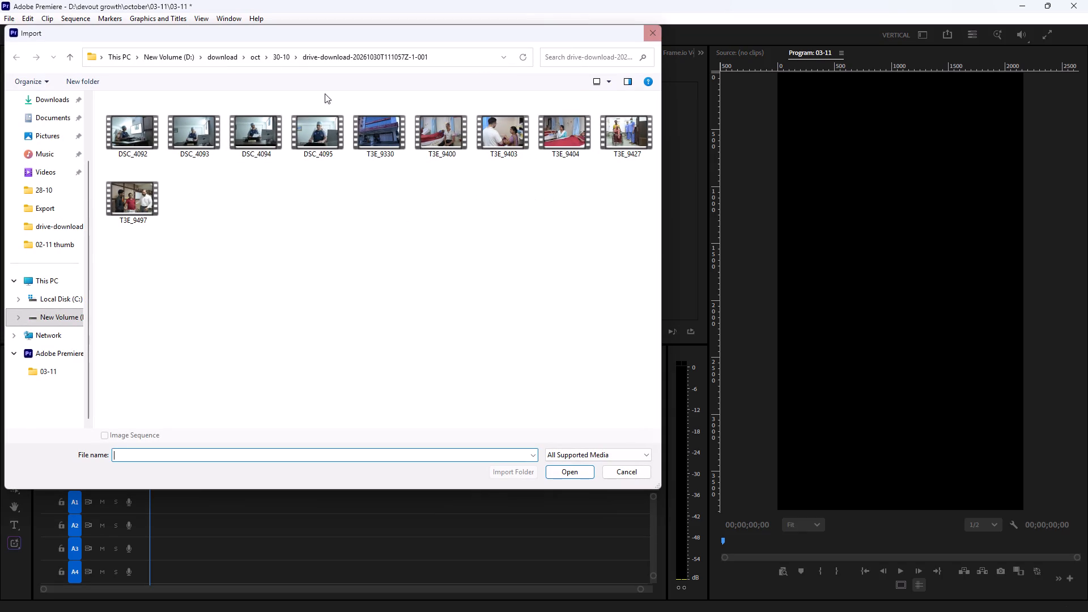
{"action": "left_click", "coordinate": [279, 57]}
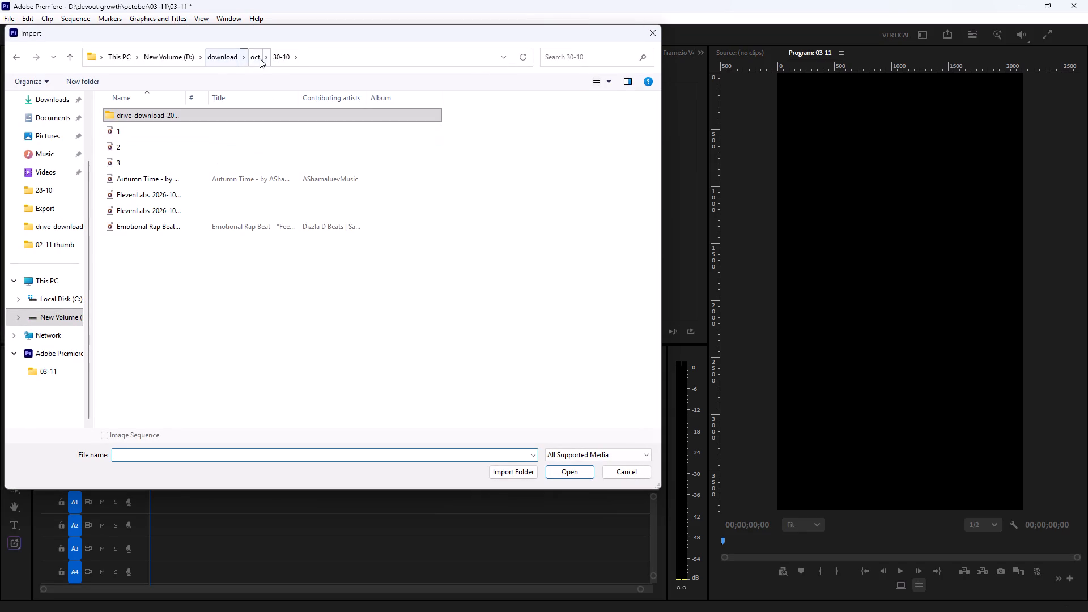
{"action": "left_click", "coordinate": [258, 59]}
{"action": "left_click", "coordinate": [277, 198]}
{"action": "left_click", "coordinate": [207, 152]}
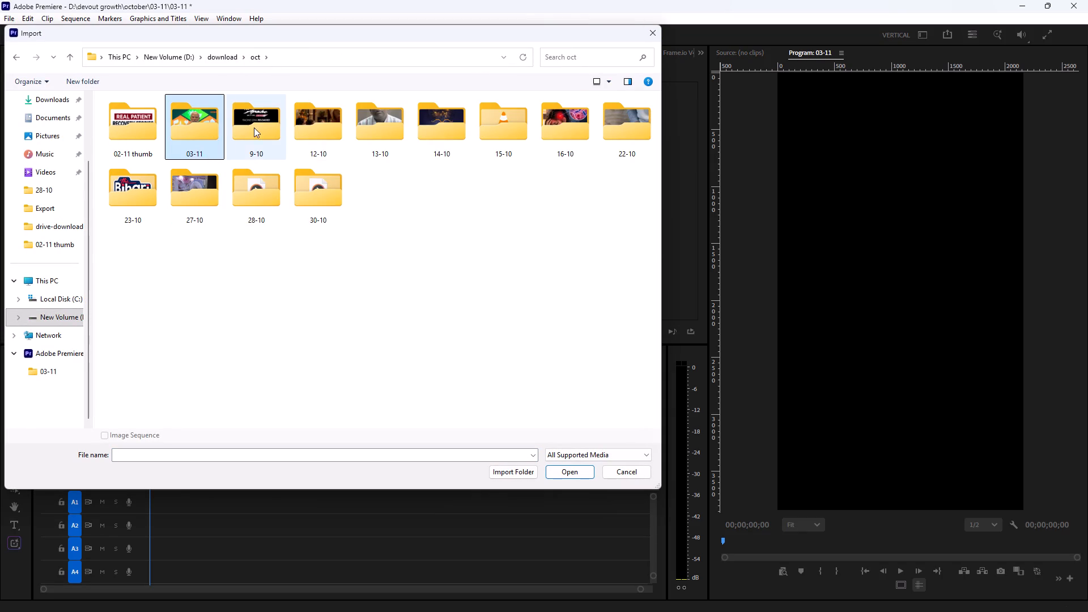
{"action": "double_click", "coordinate": [205, 128]}
{"action": "double_click", "coordinate": [138, 117]}
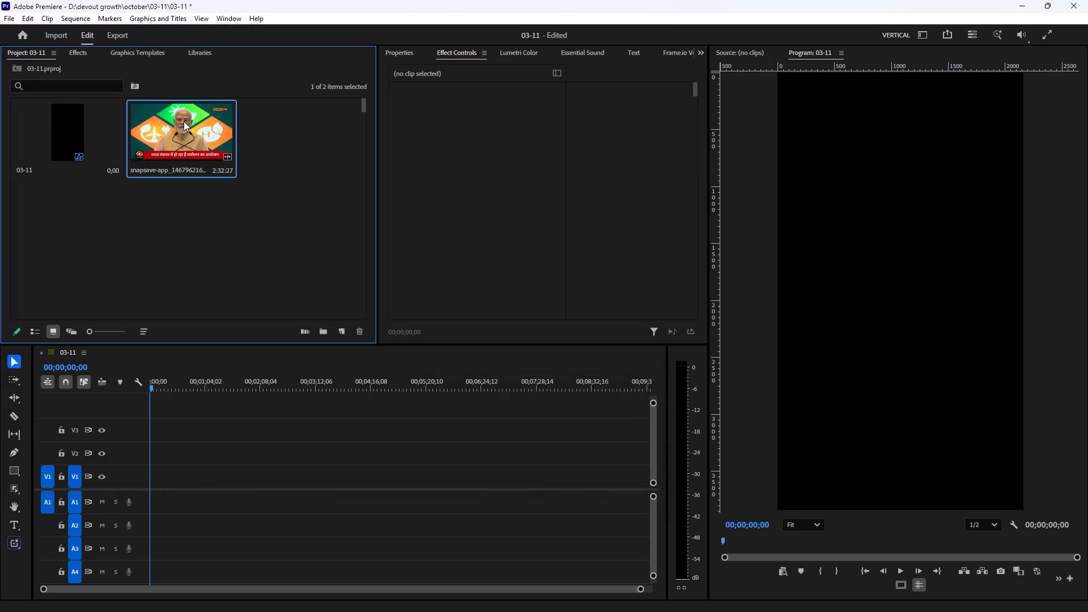
Open the imported video in the source monitor and mark an In point about one second after its start.
{"action": "double_click", "coordinate": [181, 120]}
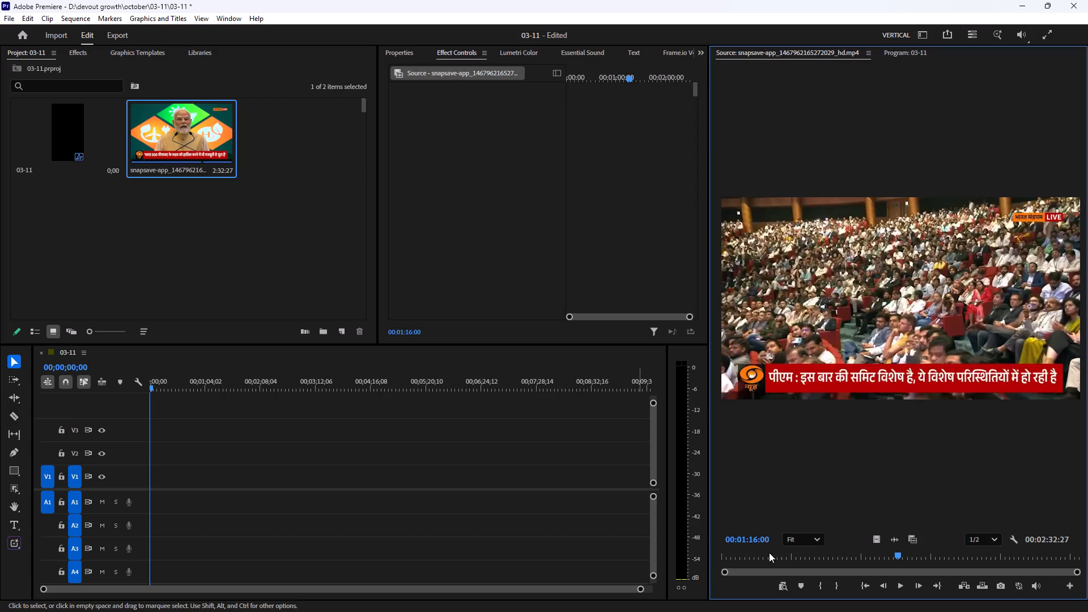
{"action": "left_click_drag", "start_coordinate": [771, 554], "coordinate": [707, 567]}
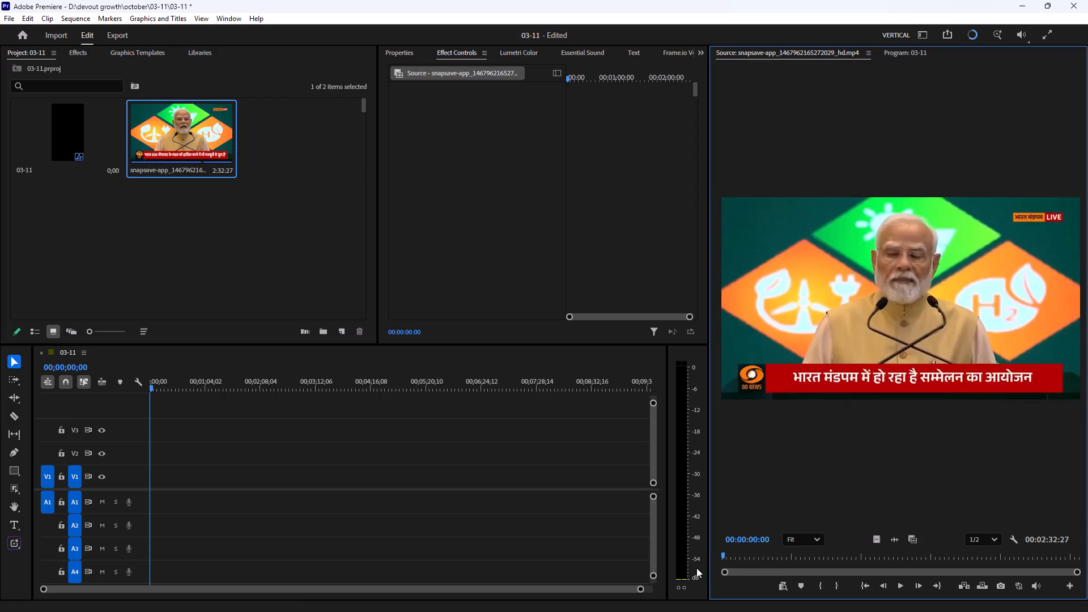
{"action": "key", "text": "space"}
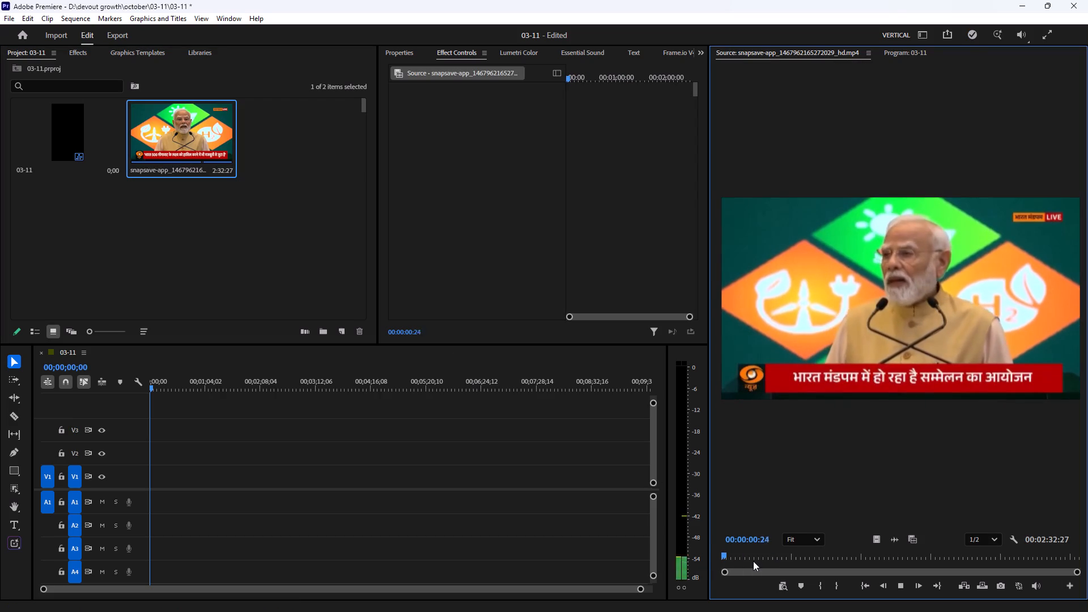
{"action": "key", "text": "space"}
{"action": "left_click", "coordinate": [818, 585]}
Review the source video around the one-minute mark and set its Out point at 00:01:06:04.
{"action": "key", "text": "space"}
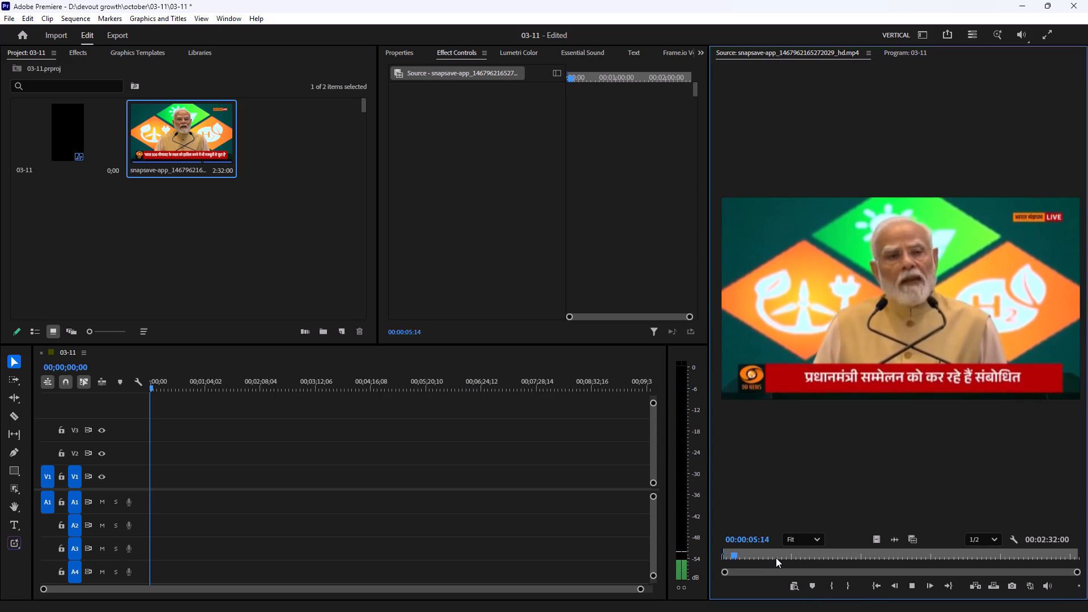
{"action": "left_click_drag", "start_coordinate": [766, 552], "coordinate": [838, 557]}
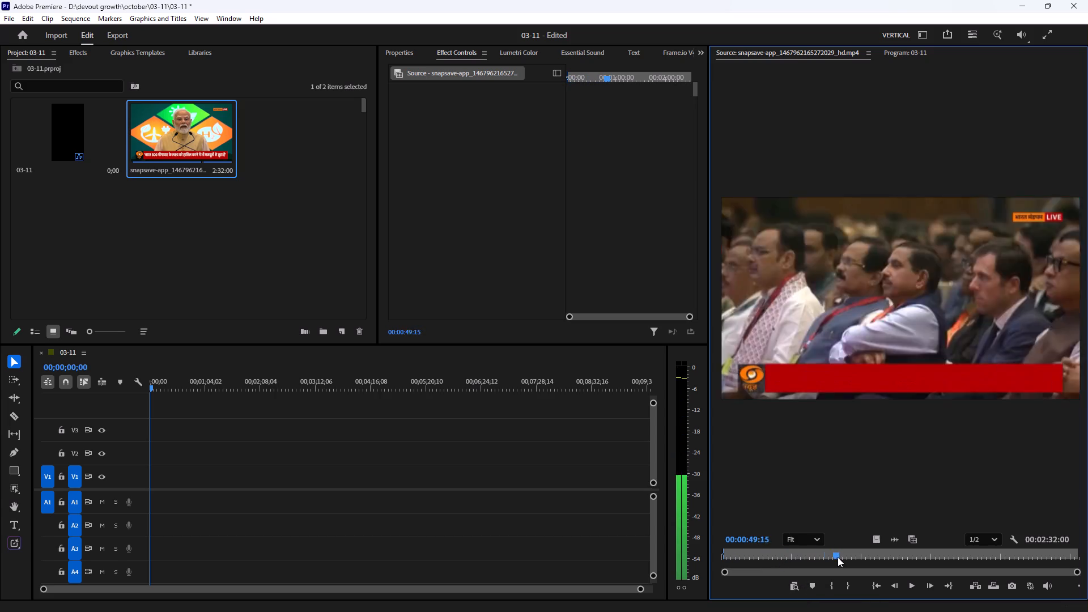
{"action": "left_click_drag", "start_coordinate": [838, 557], "coordinate": [839, 558]}
{"action": "key", "text": "space"}
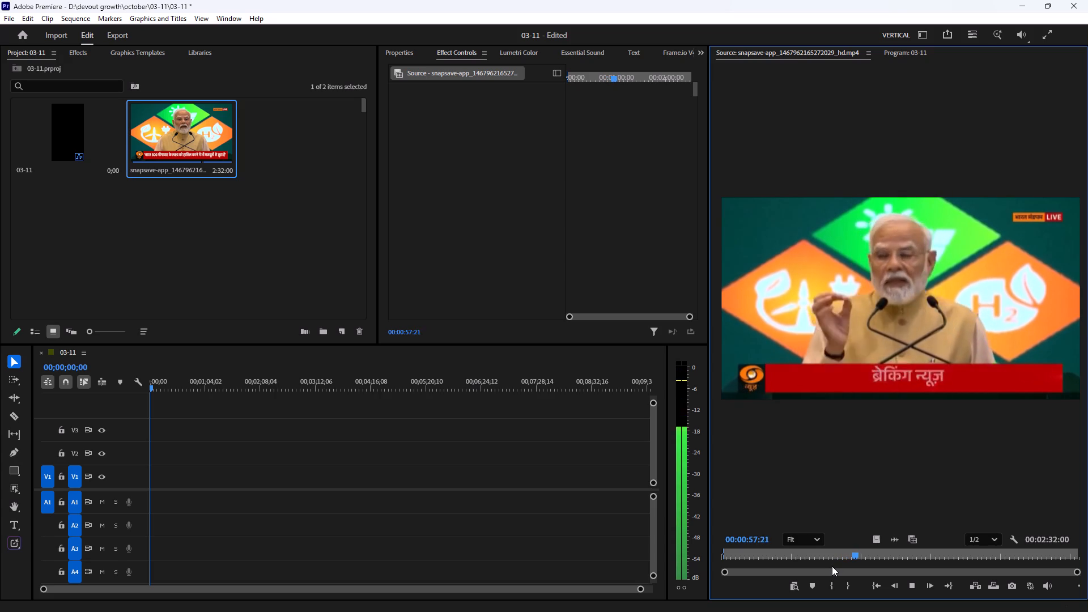
{"action": "key", "text": "space"}
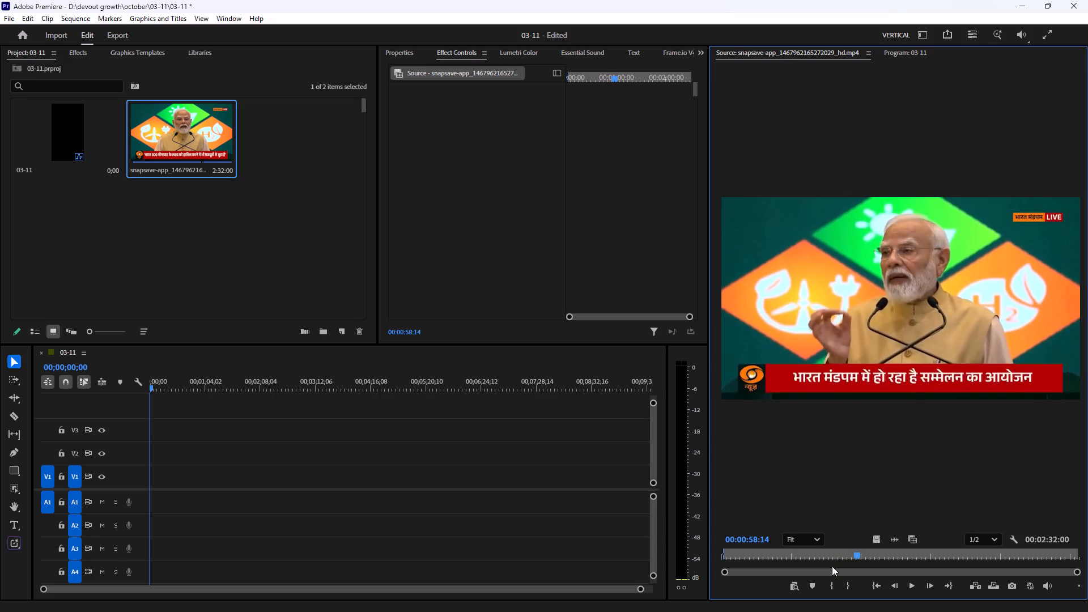
{"action": "key", "text": "space"}
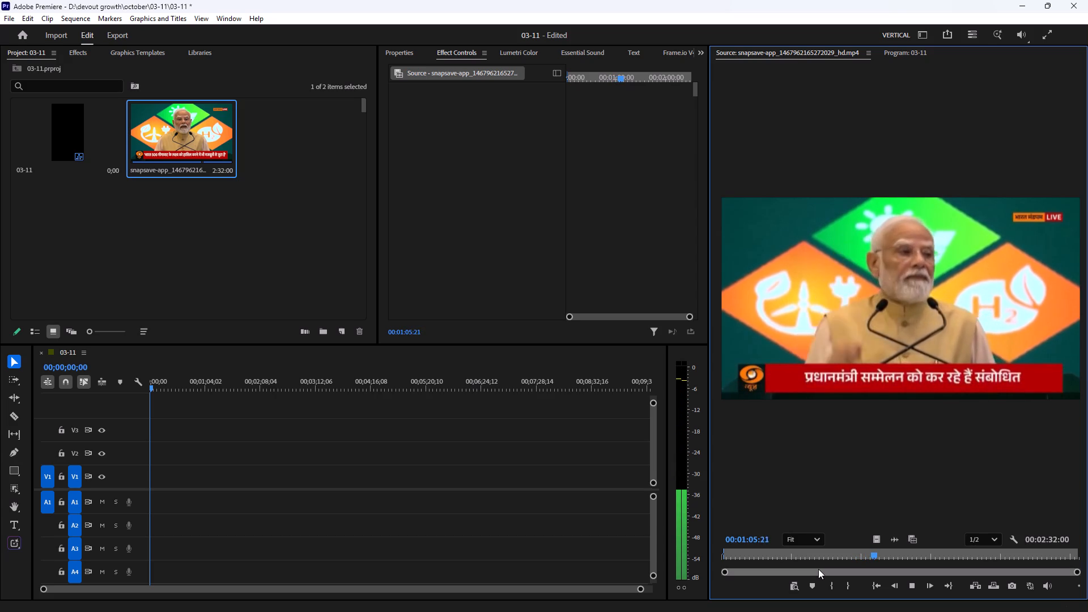
{"action": "key", "text": "space"}
{"action": "key", "text": "space"}
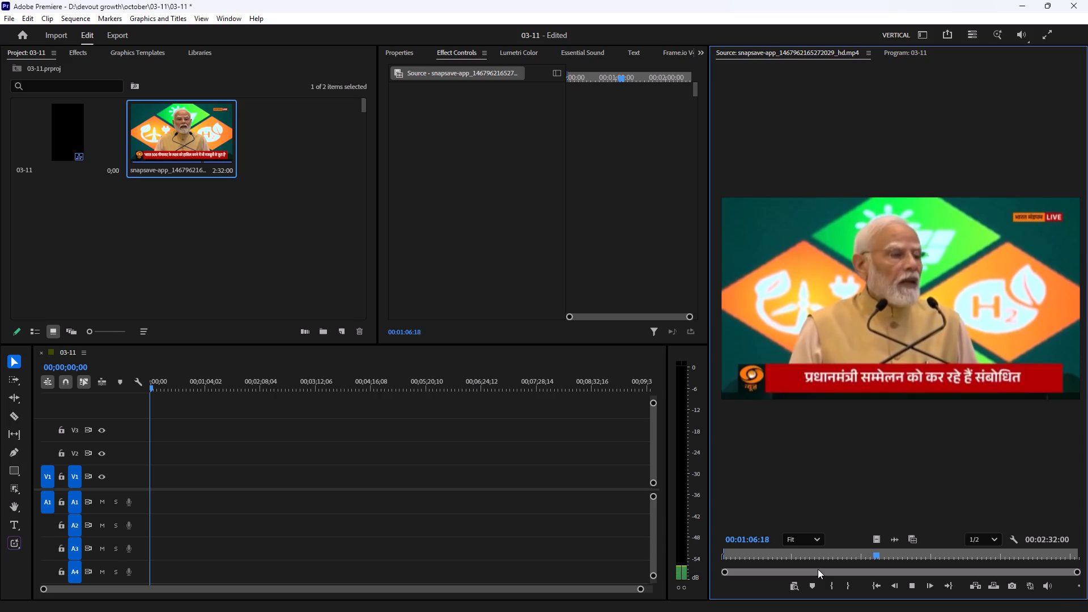
{"action": "key", "text": "space"}
{"action": "left_click_drag", "start_coordinate": [878, 556], "coordinate": [864, 560]}
{"action": "key", "text": "space"}
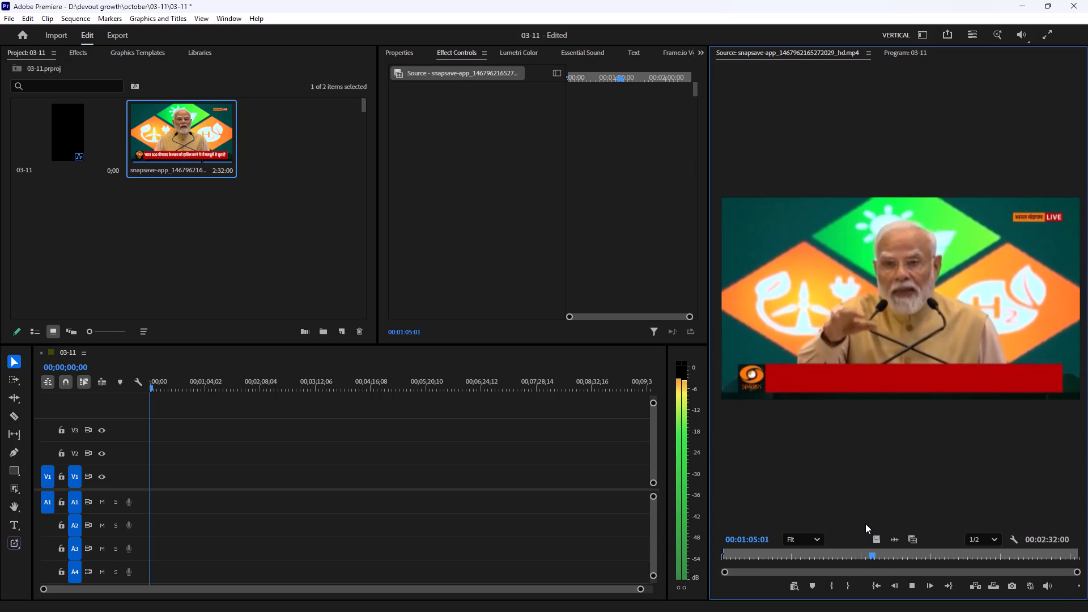
{"action": "key", "text": "space"}
{"action": "key", "text": "space"}
{"action": "key", "text": "space"}
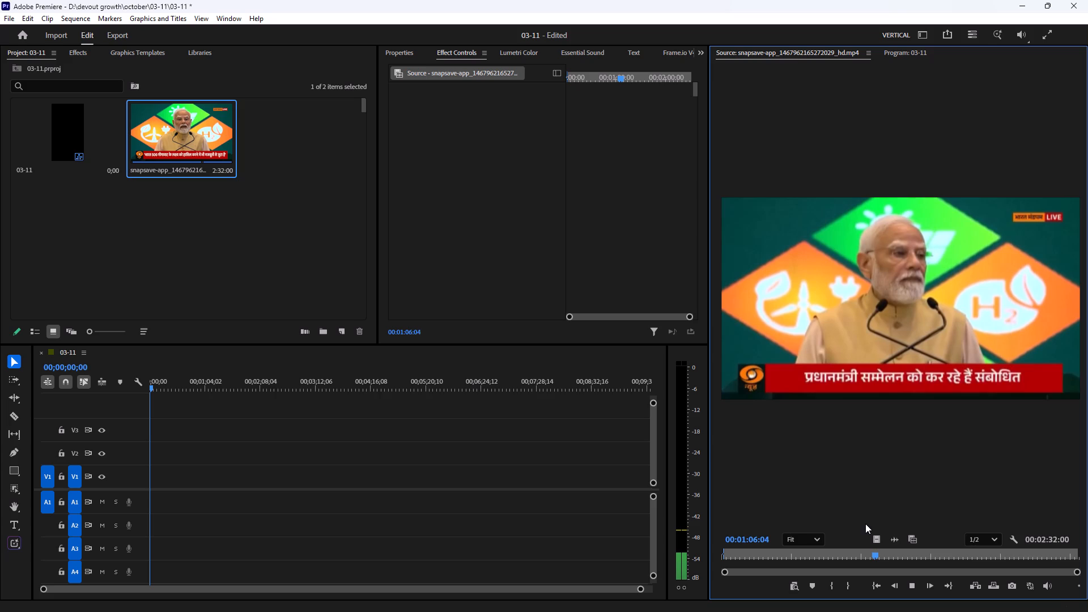
{"action": "left_click", "coordinate": [853, 588]}
Place the marked section at the start of the 03-11 sequence on tracks V1 and A1 and briefly play it.
{"action": "left_click_drag", "start_coordinate": [894, 328], "coordinate": [141, 505]}
{"action": "left_click", "coordinate": [610, 358]}
{"action": "key", "text": "equal"}
{"action": "key", "text": "equal"}
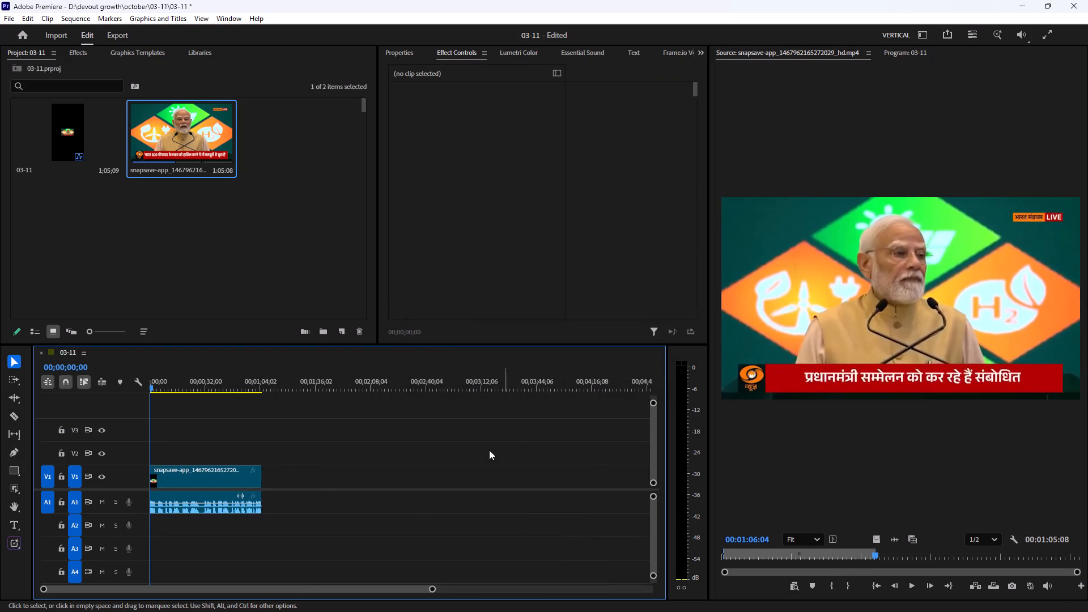
{"action": "key", "text": "equal"}
{"action": "key", "text": "equal"}
{"action": "key", "text": "space"}
{"action": "key", "text": "space"}
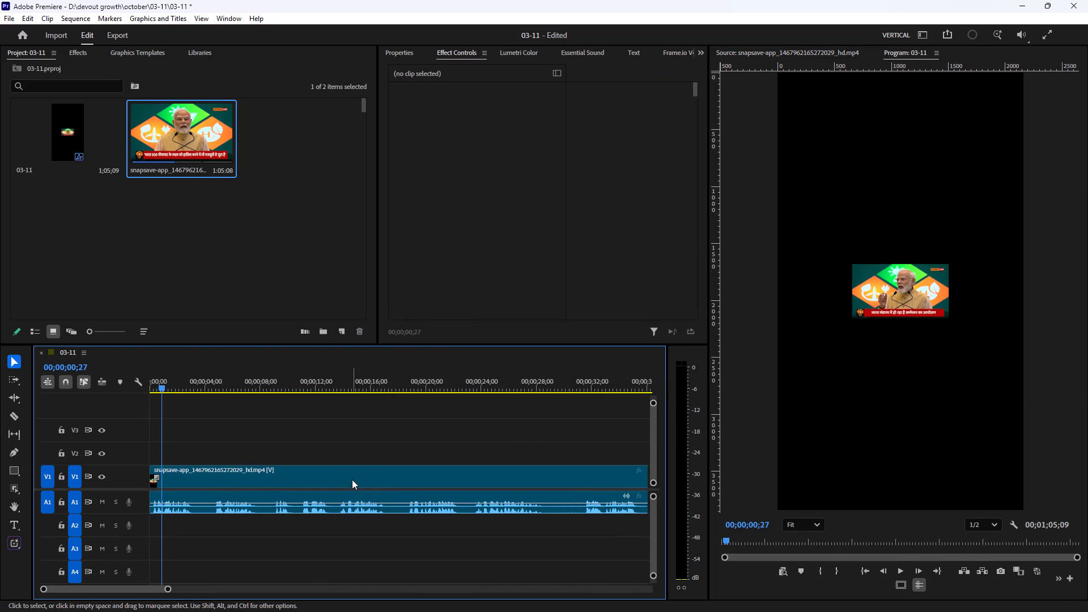
Scale the timeline clip to fill the vertical frame and shift its horizontal position to 730.
{"action": "left_click", "coordinate": [291, 474]}
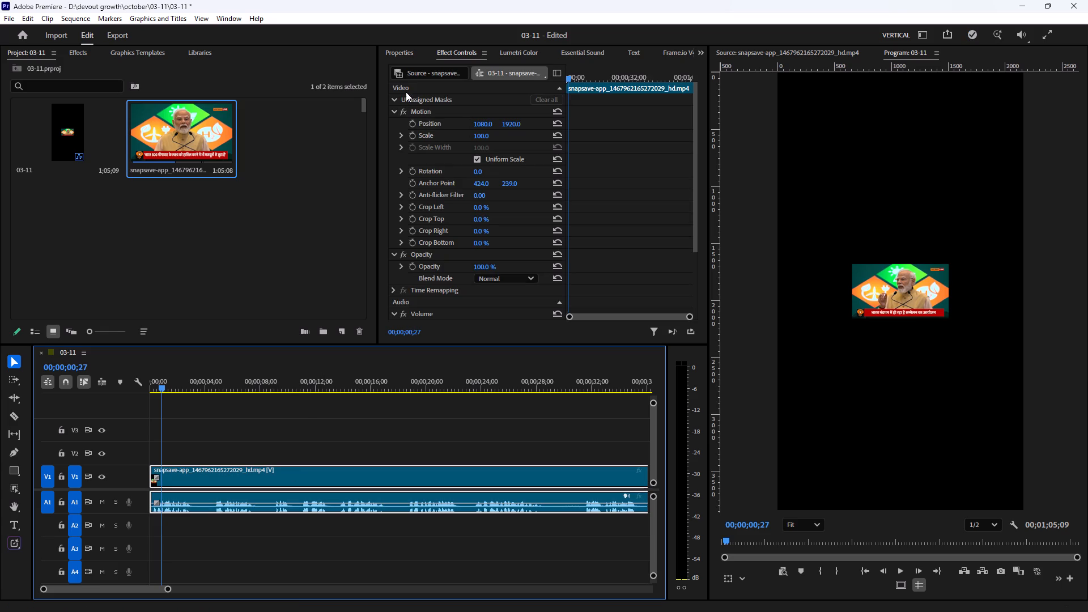
{"action": "left_click", "coordinate": [399, 53]}
{"action": "left_click", "coordinate": [397, 115]}
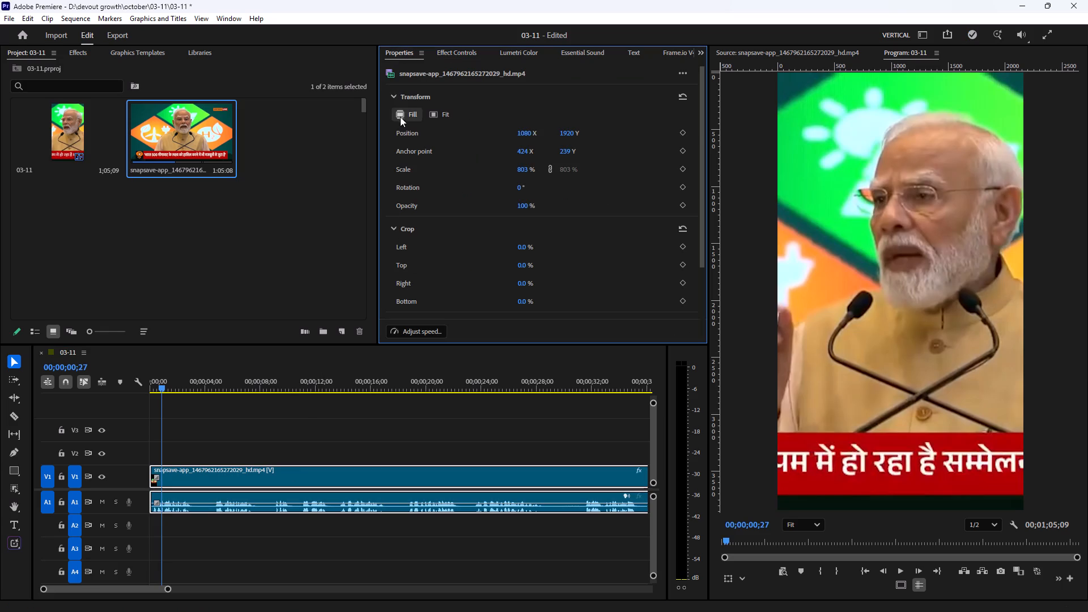
{"action": "left_click_drag", "start_coordinate": [529, 136], "coordinate": [484, 146]}
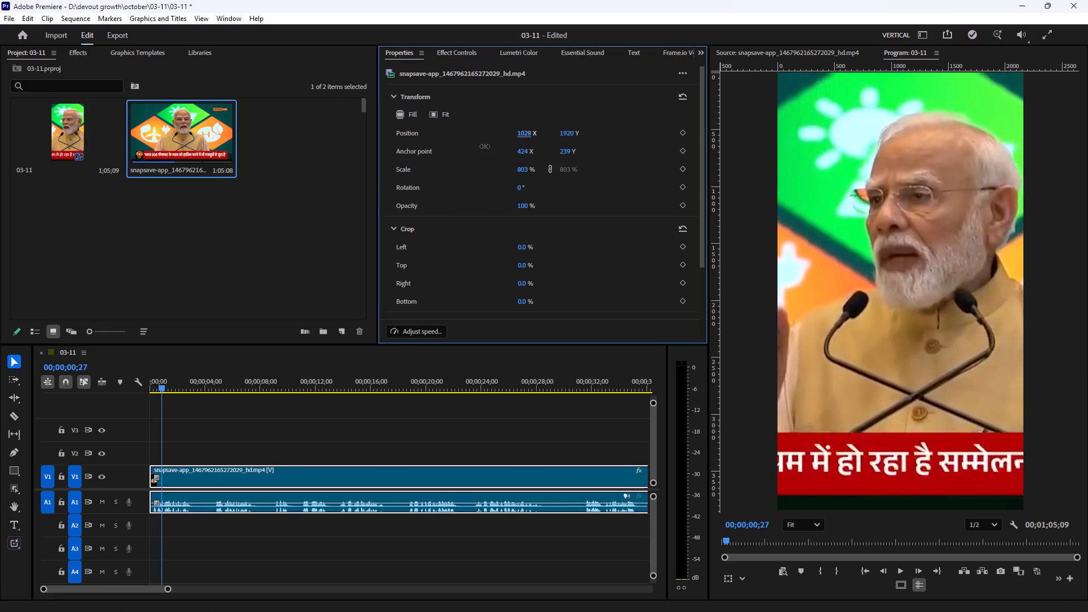
{"action": "left_click_drag", "start_coordinate": [484, 146], "coordinate": [373, 180]}
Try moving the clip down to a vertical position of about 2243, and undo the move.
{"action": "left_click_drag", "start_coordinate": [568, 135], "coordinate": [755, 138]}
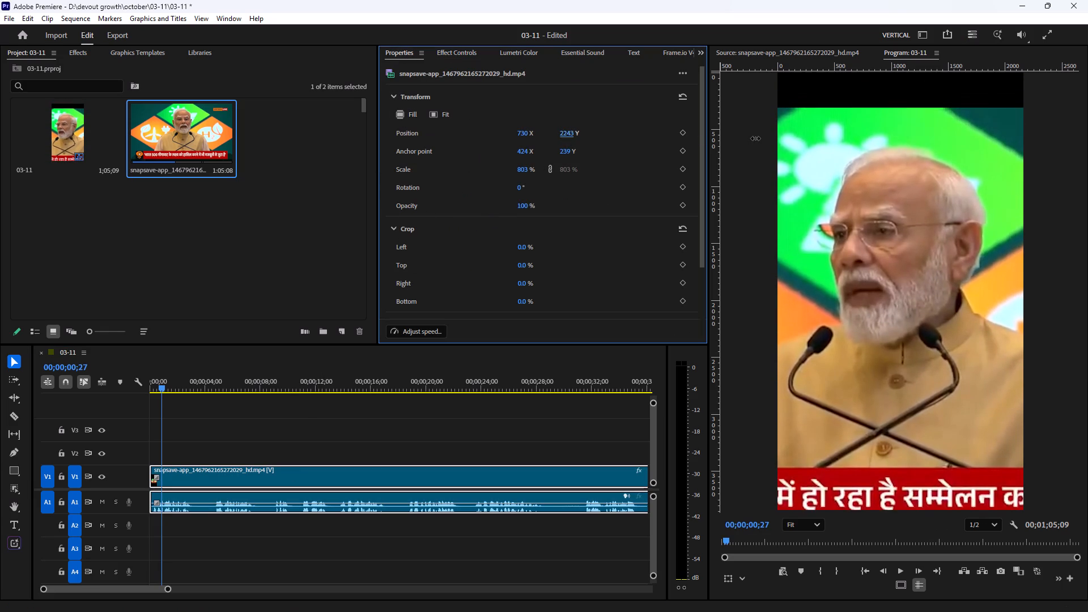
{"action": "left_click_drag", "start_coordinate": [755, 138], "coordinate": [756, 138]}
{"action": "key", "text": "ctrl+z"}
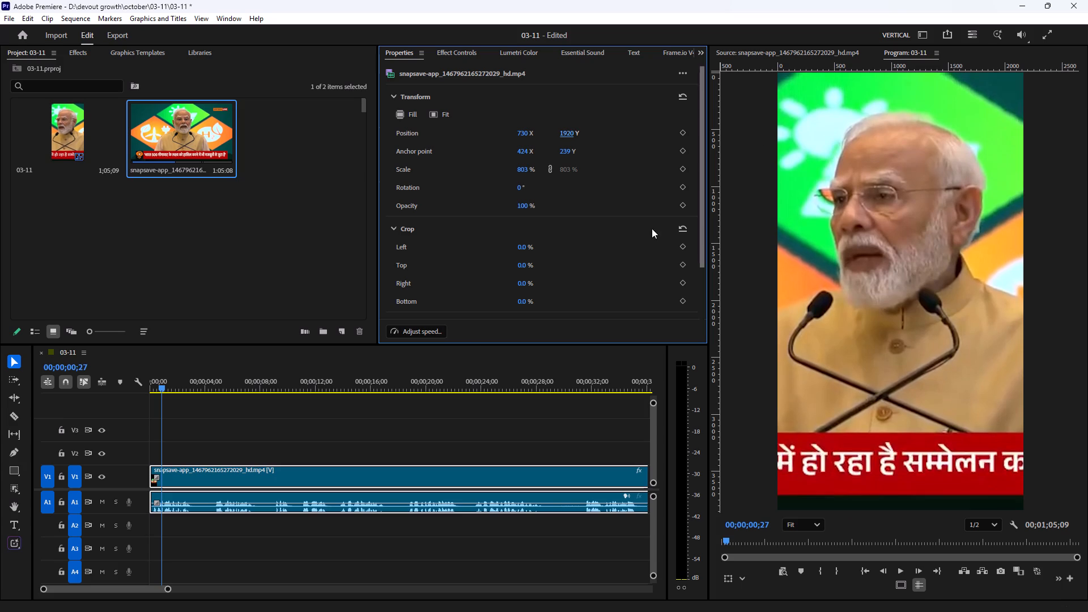
Play the sequence from its start to check the speaker's framing and listen to the speech.
{"action": "left_click", "coordinate": [196, 420]}
{"action": "left_click_drag", "start_coordinate": [178, 389], "coordinate": [131, 400]}
{"action": "key", "text": "space"}
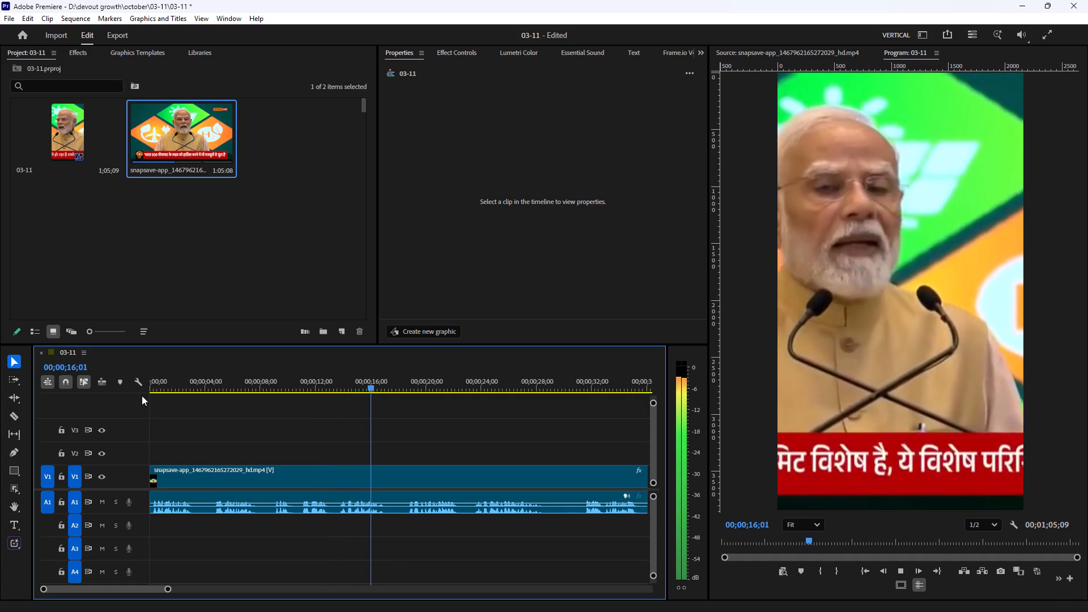
{"action": "key", "text": "space"}
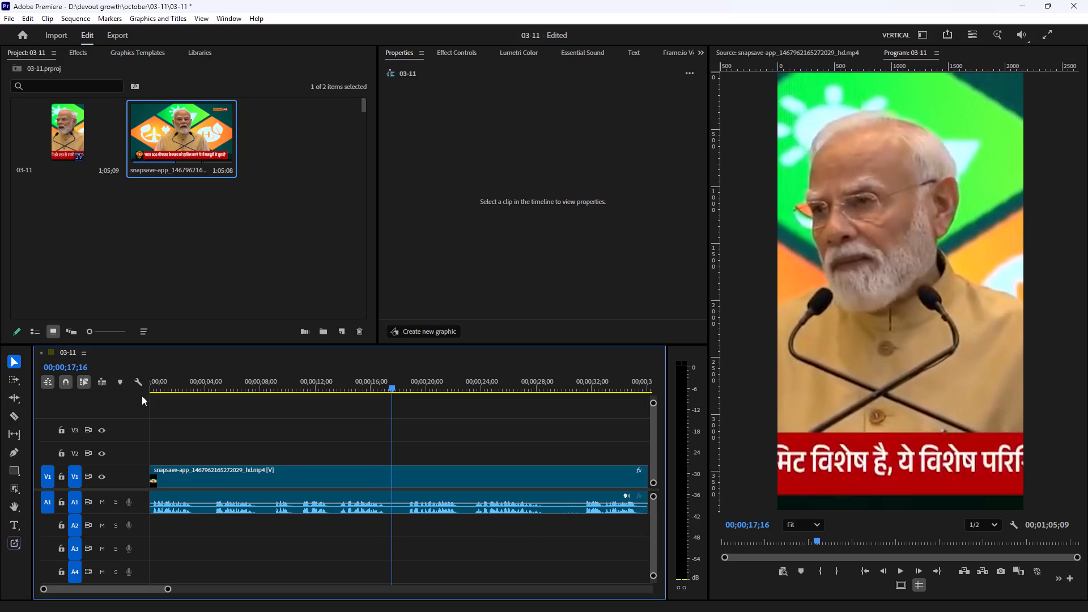
{"action": "key", "text": "minus"}
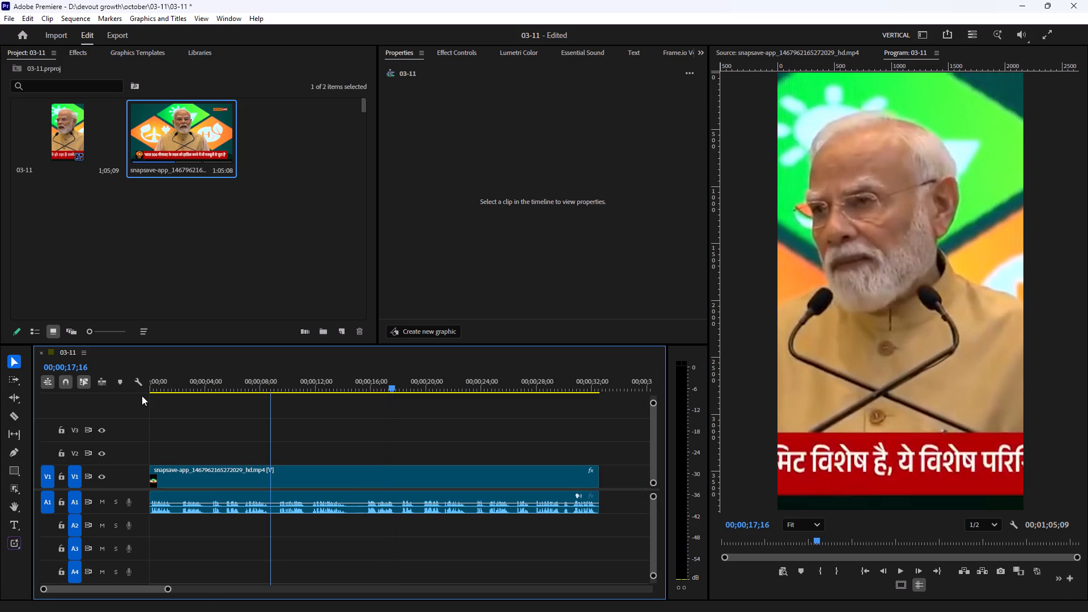
{"action": "key", "text": "minus"}
{"action": "key", "text": "equal"}
{"action": "key", "text": "equal"}
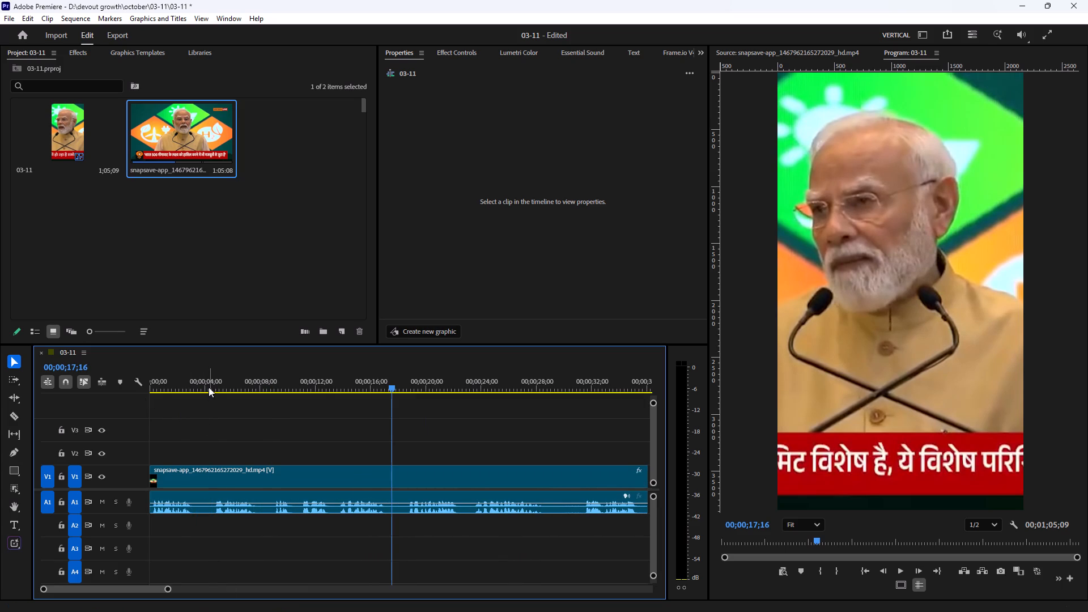
Play the 03-11 sequence from its start and replay the opening seconds, listening for pauses in the speech.
{"action": "left_click_drag", "start_coordinate": [209, 386], "coordinate": [133, 405]}
{"action": "key", "text": "space"}
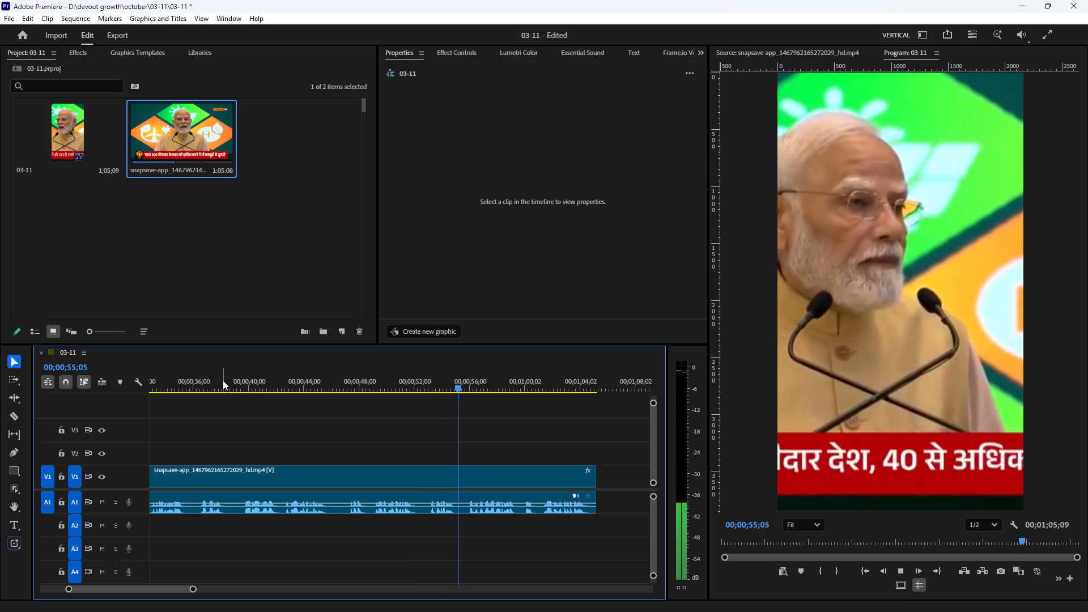
{"action": "left_click_drag", "start_coordinate": [222, 380], "coordinate": [98, 410]}
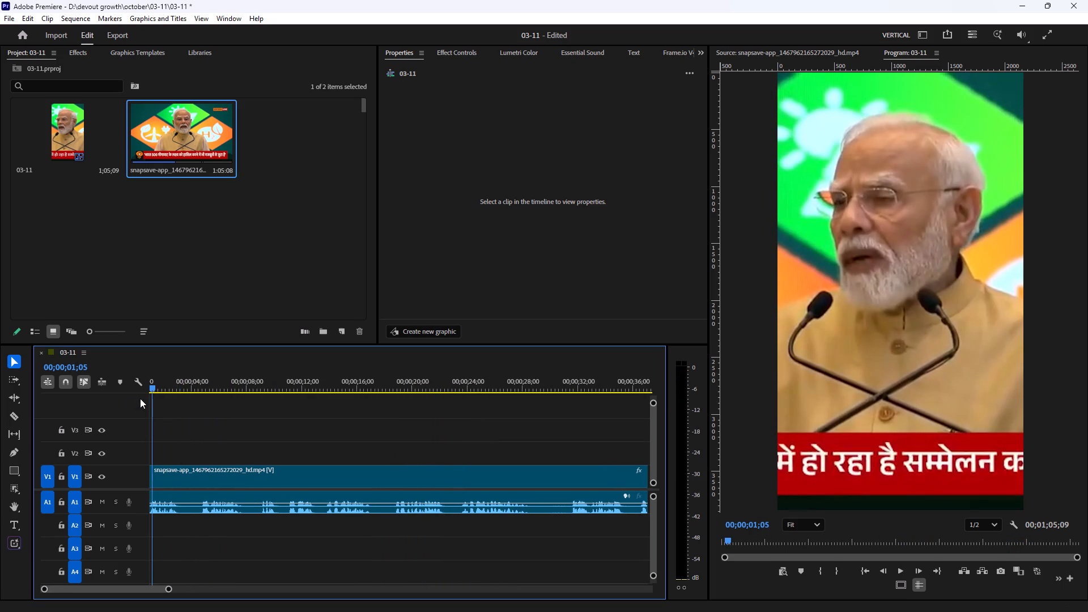
{"action": "key", "text": "minus"}
{"action": "key", "text": "minus"}
{"action": "key", "text": "minus"}
{"action": "key", "text": "equal"}
{"action": "key", "text": "equal"}
{"action": "key", "text": "equal"}
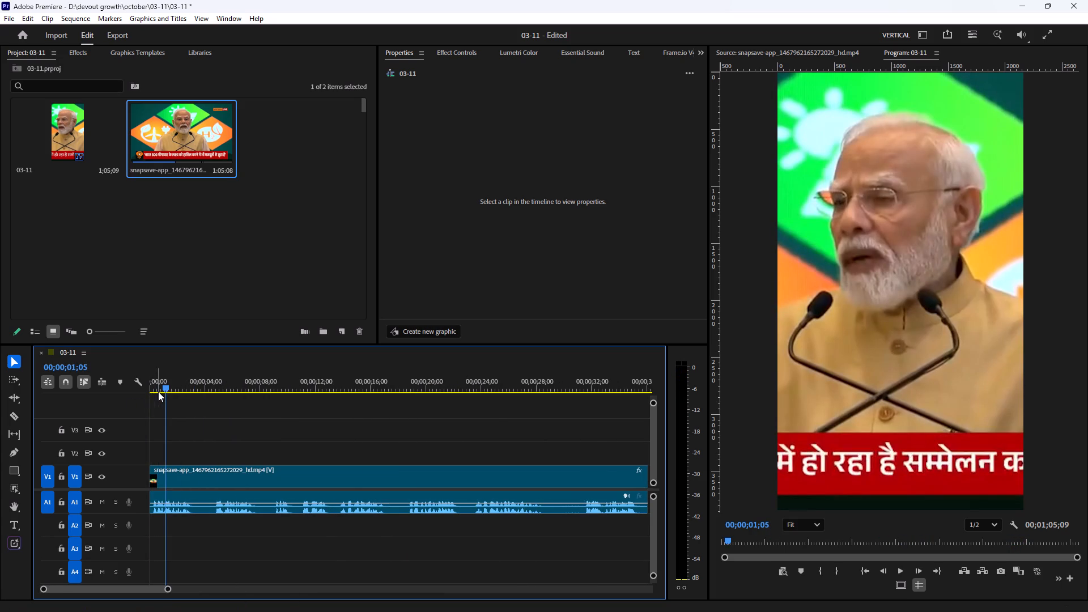
{"action": "left_click_drag", "start_coordinate": [171, 385], "coordinate": [129, 393]}
{"action": "key", "text": "space"}
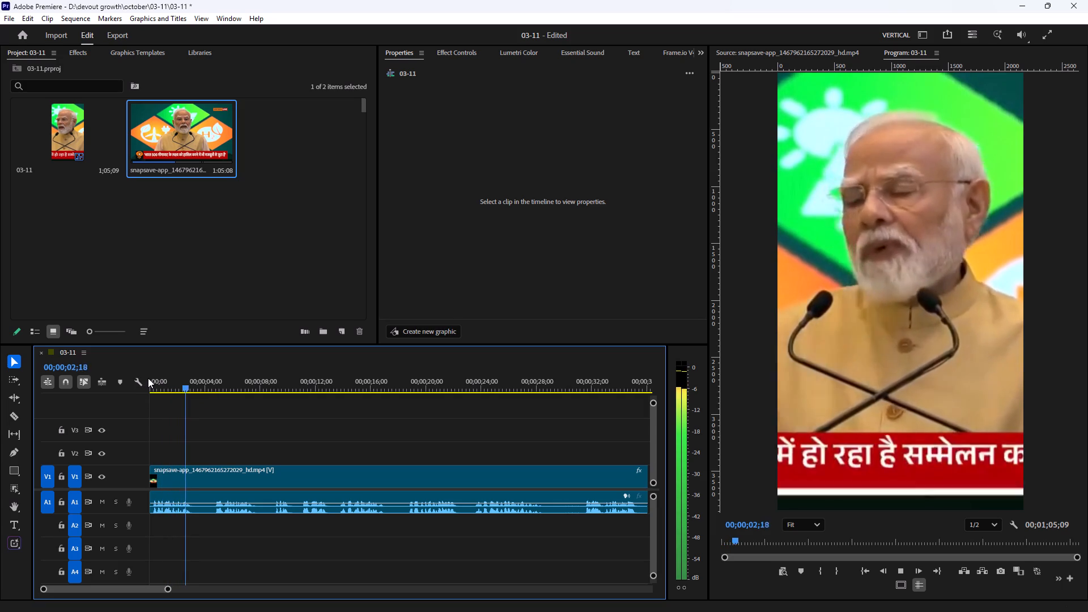
{"action": "key", "text": "space"}
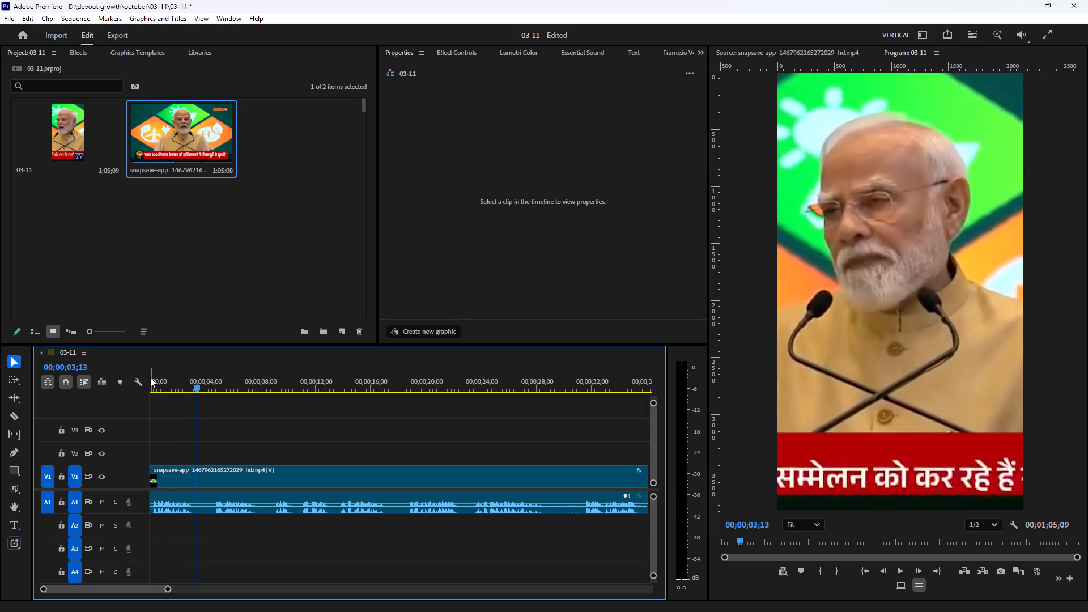
{"action": "key", "text": "space"}
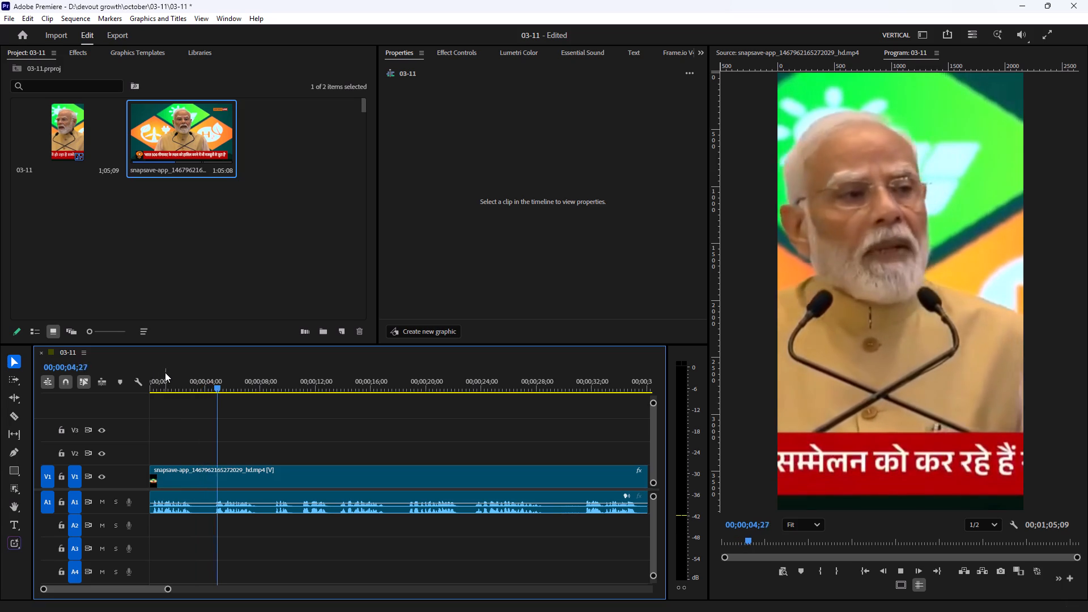
{"action": "key", "text": "space"}
Locate the end of the opening phrase and split the clip's video and audio at 00;00;03;05.
{"action": "left_click", "coordinate": [186, 373]}
{"action": "key", "text": "space"}
{"action": "key", "text": "equal"}
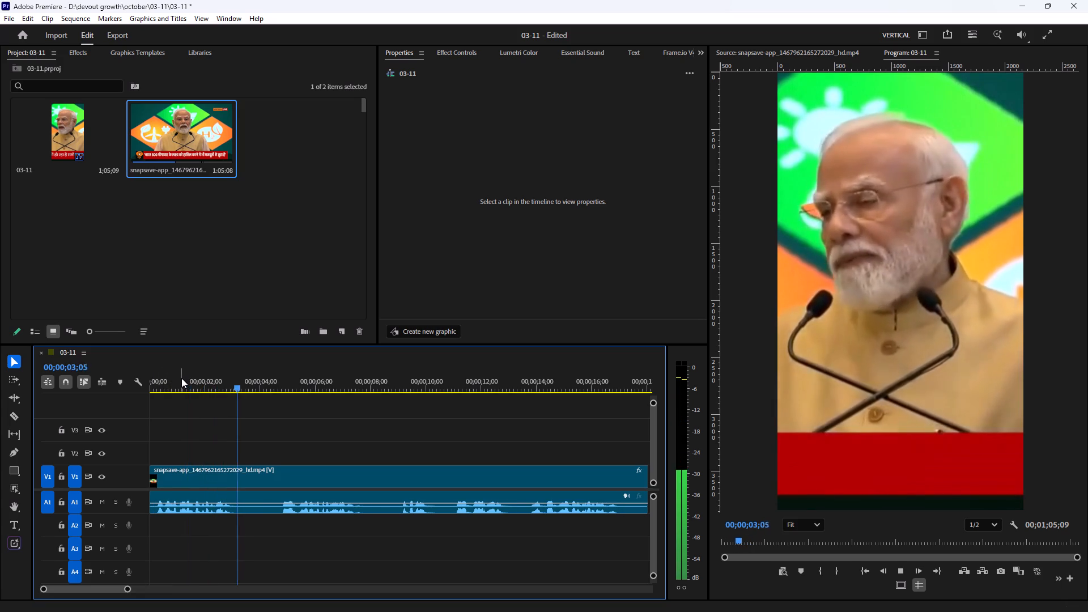
{"action": "key", "text": "space"}
{"action": "left_click", "coordinate": [219, 382]}
{"action": "key", "text": "space"}
{"action": "key", "text": "space"}
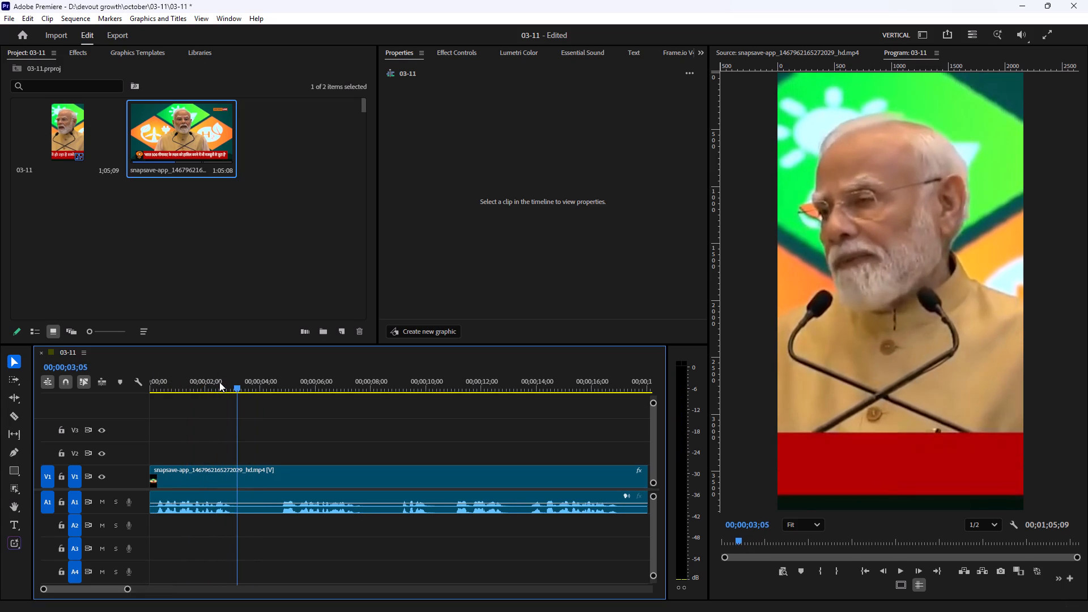
{"action": "key", "text": "space"}
{"action": "key", "text": "space"}
{"action": "left_click", "coordinate": [224, 381]}
{"action": "key", "text": "space"}
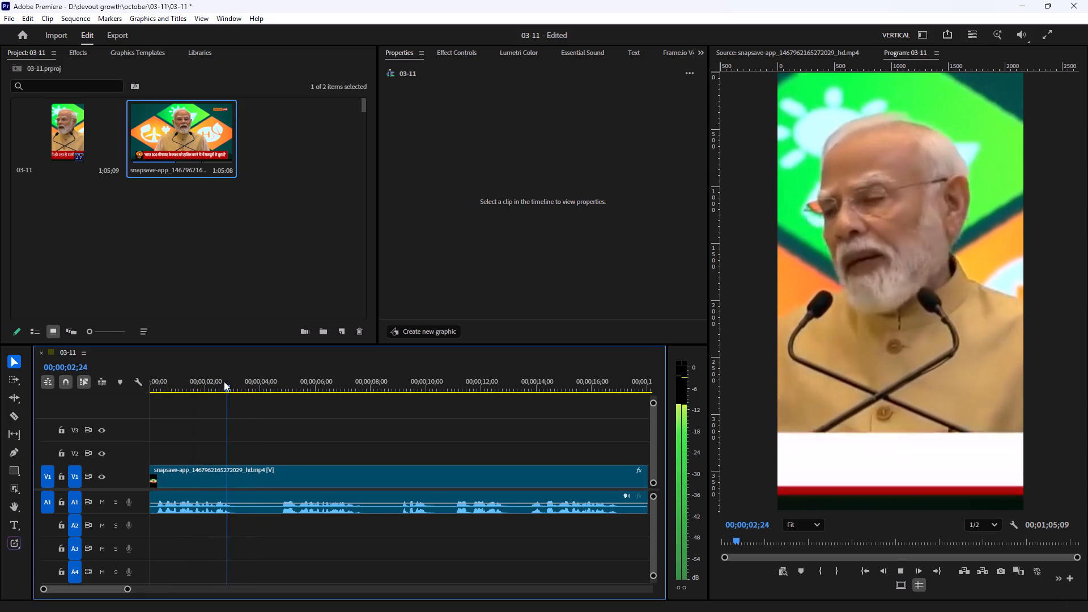
{"action": "key", "text": "space"}
{"action": "key", "text": "space"}
{"action": "key", "text": "space"}
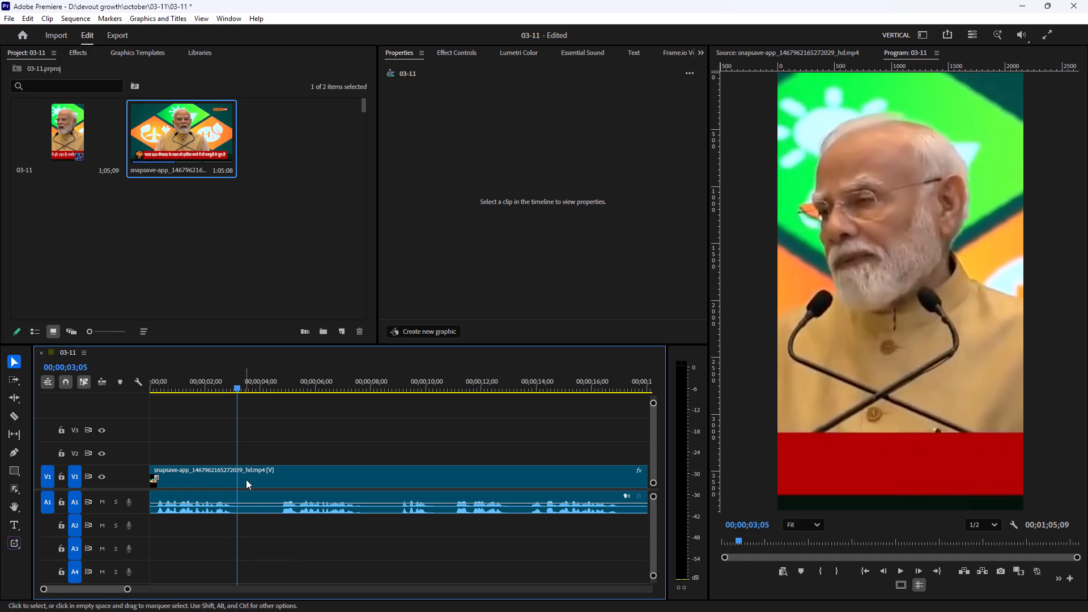
{"action": "key", "text": "c"}
{"action": "left_click", "coordinate": [236, 503]}
Split the clip again at 00;00;04;16 and remove the pause between the two cuts, leaving no gap.
{"action": "key", "text": "space"}
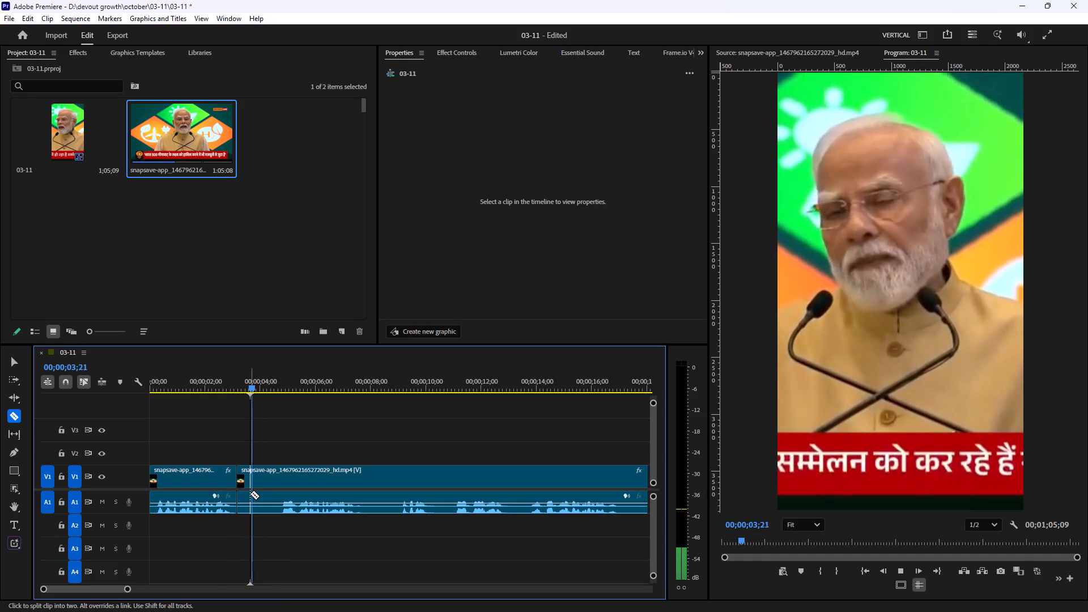
{"action": "key", "text": "space"}
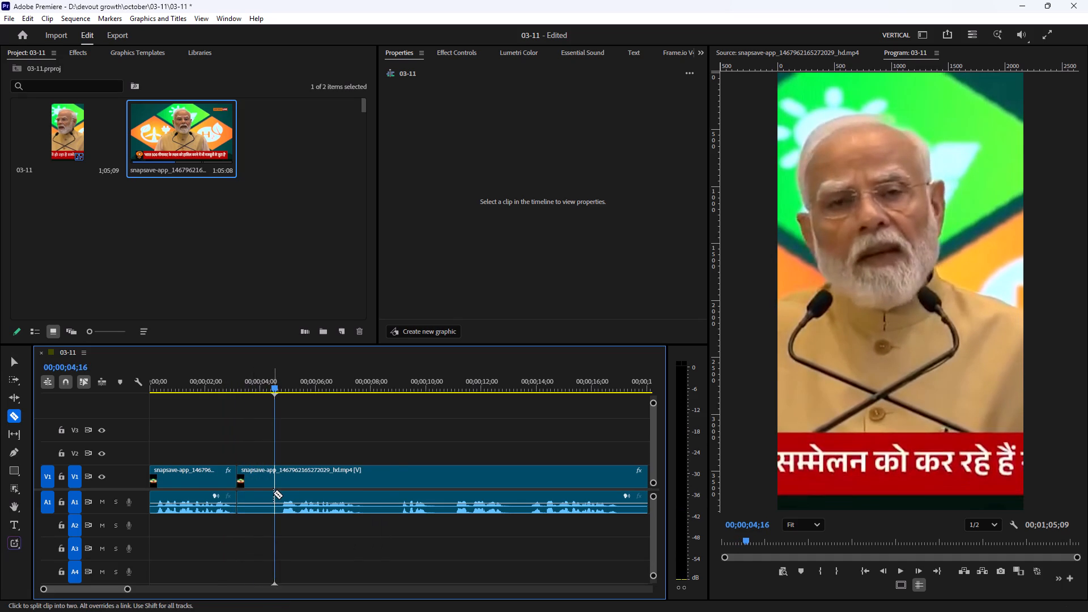
{"action": "left_click", "coordinate": [273, 493]}
{"action": "key", "text": "v"}
{"action": "left_click", "coordinate": [262, 484]}
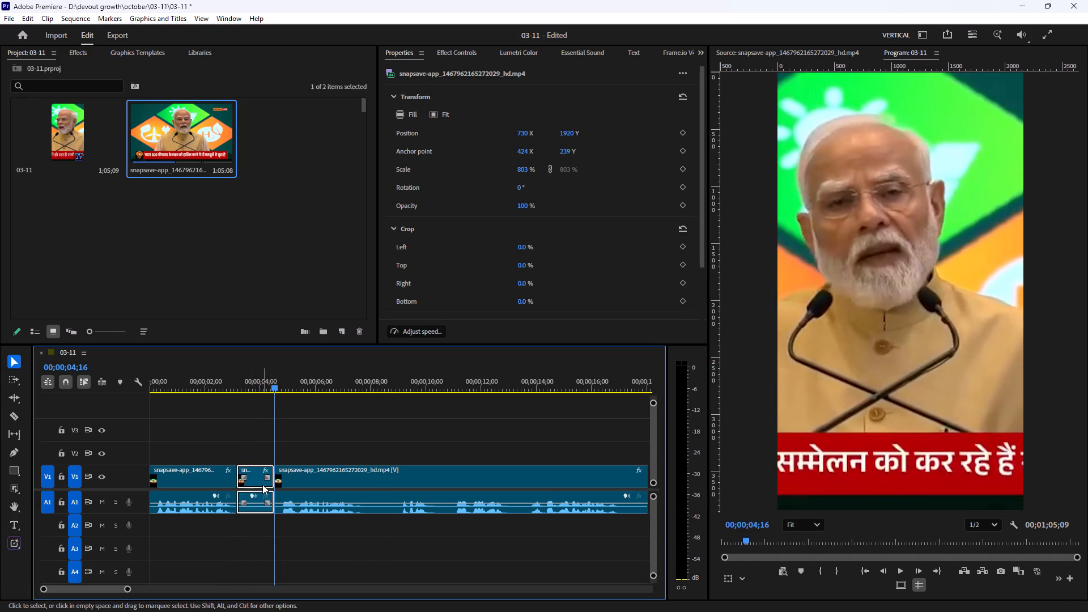
{"action": "key", "text": "Delete"}
{"action": "left_click", "coordinate": [262, 484]}
{"action": "key", "text": "Delete"}
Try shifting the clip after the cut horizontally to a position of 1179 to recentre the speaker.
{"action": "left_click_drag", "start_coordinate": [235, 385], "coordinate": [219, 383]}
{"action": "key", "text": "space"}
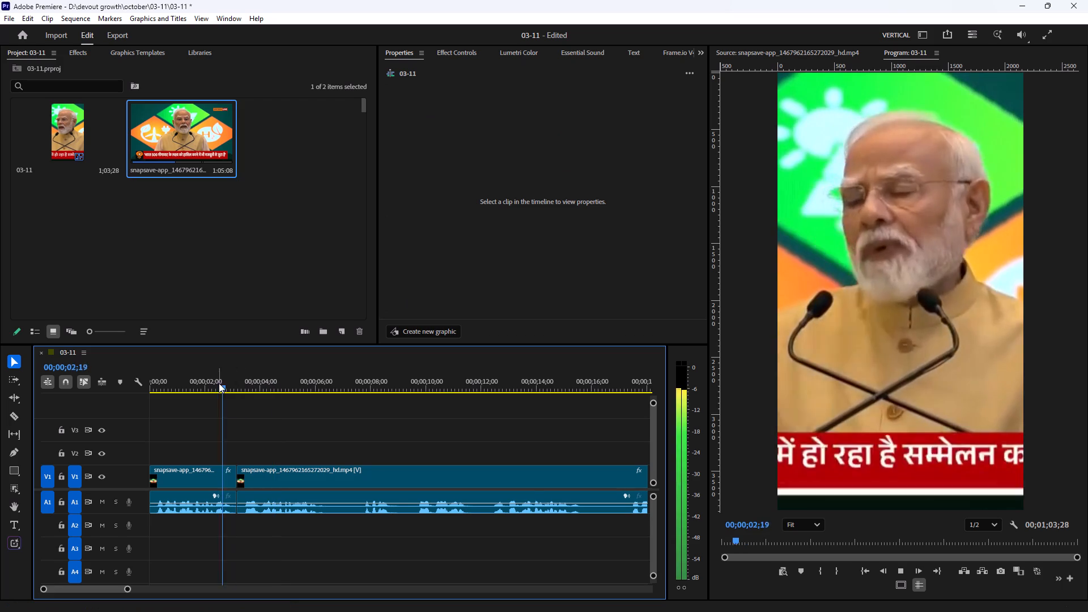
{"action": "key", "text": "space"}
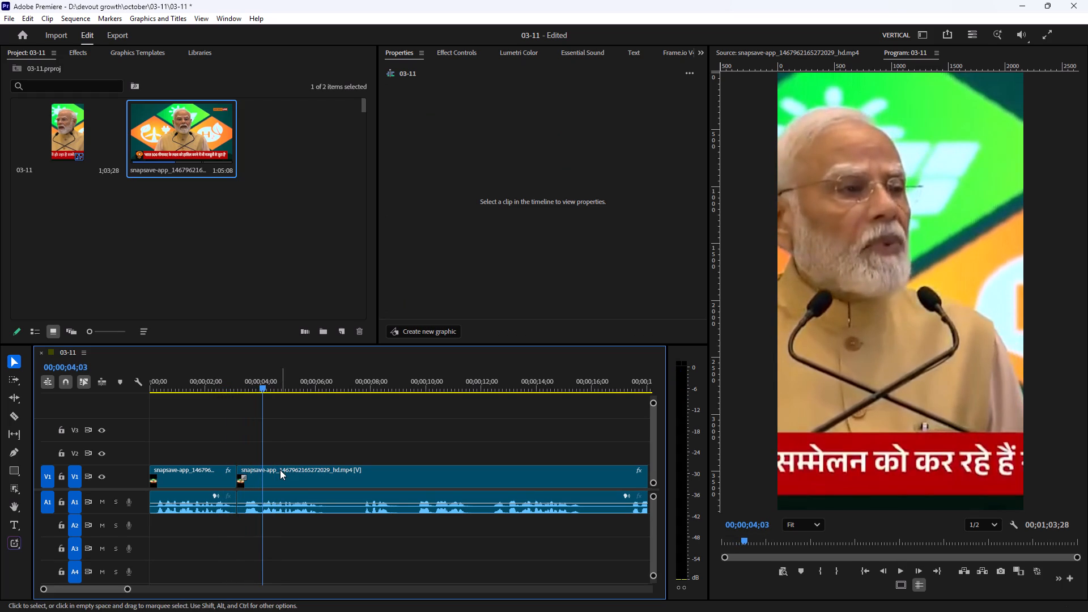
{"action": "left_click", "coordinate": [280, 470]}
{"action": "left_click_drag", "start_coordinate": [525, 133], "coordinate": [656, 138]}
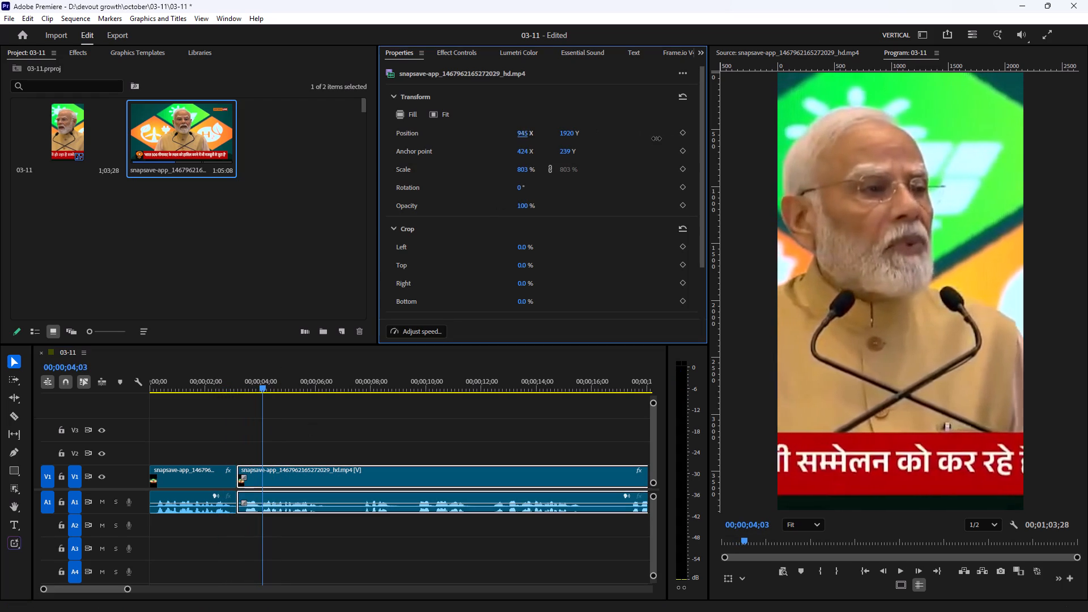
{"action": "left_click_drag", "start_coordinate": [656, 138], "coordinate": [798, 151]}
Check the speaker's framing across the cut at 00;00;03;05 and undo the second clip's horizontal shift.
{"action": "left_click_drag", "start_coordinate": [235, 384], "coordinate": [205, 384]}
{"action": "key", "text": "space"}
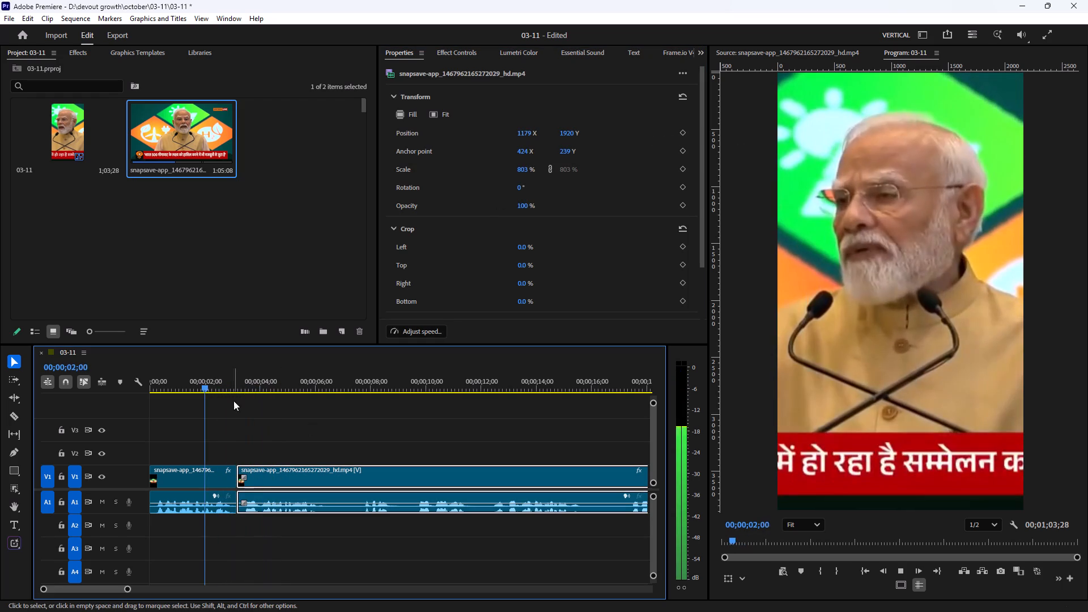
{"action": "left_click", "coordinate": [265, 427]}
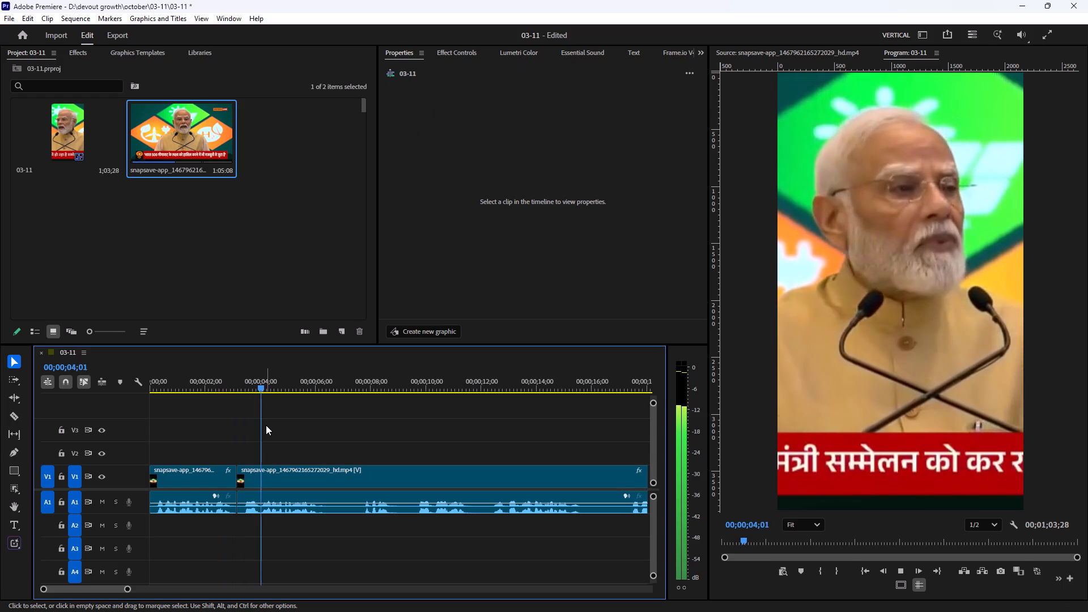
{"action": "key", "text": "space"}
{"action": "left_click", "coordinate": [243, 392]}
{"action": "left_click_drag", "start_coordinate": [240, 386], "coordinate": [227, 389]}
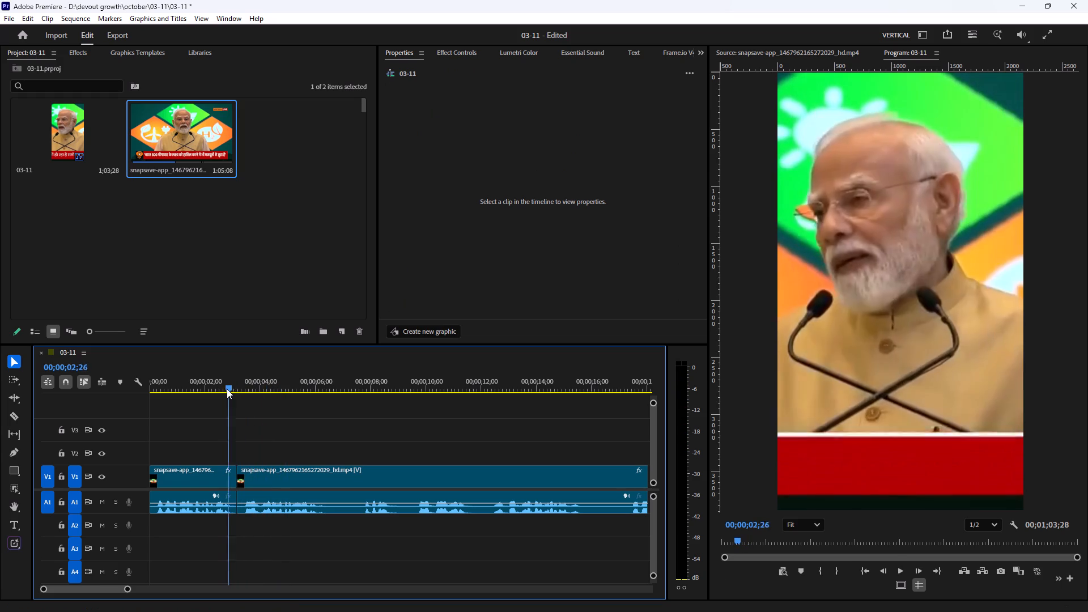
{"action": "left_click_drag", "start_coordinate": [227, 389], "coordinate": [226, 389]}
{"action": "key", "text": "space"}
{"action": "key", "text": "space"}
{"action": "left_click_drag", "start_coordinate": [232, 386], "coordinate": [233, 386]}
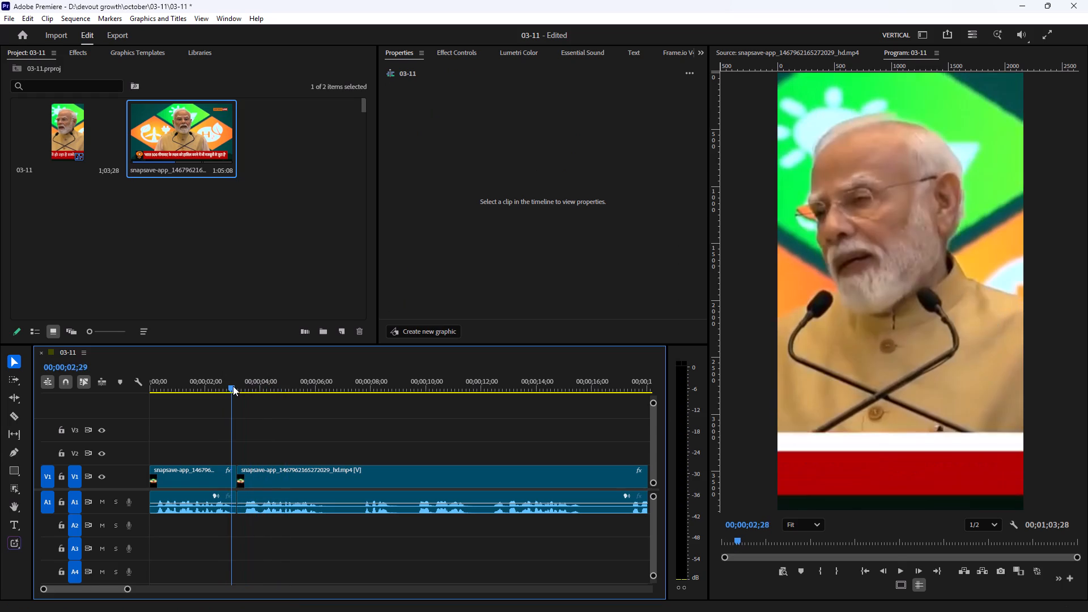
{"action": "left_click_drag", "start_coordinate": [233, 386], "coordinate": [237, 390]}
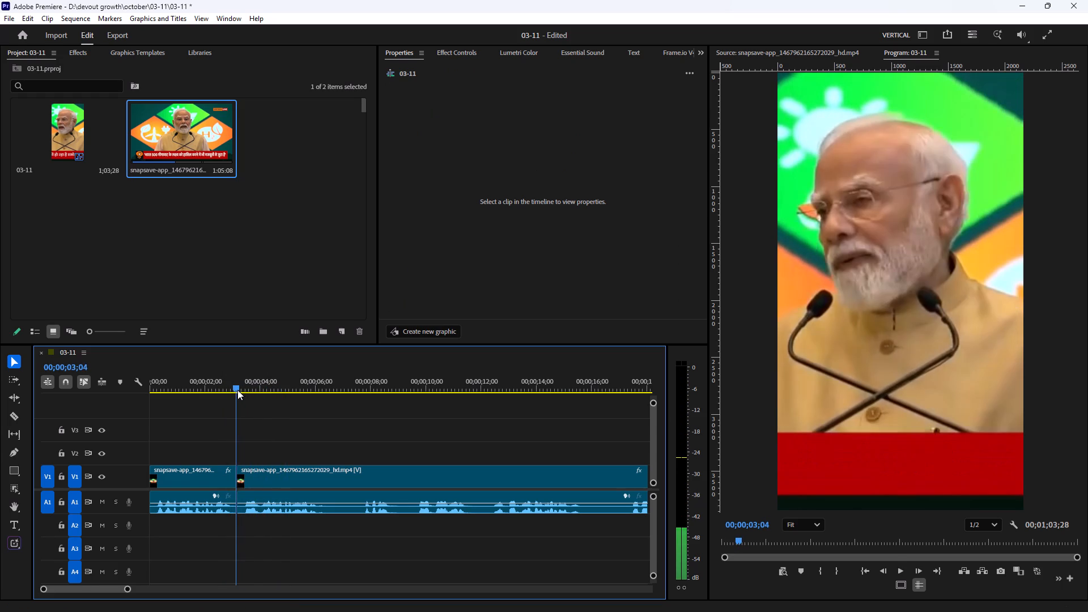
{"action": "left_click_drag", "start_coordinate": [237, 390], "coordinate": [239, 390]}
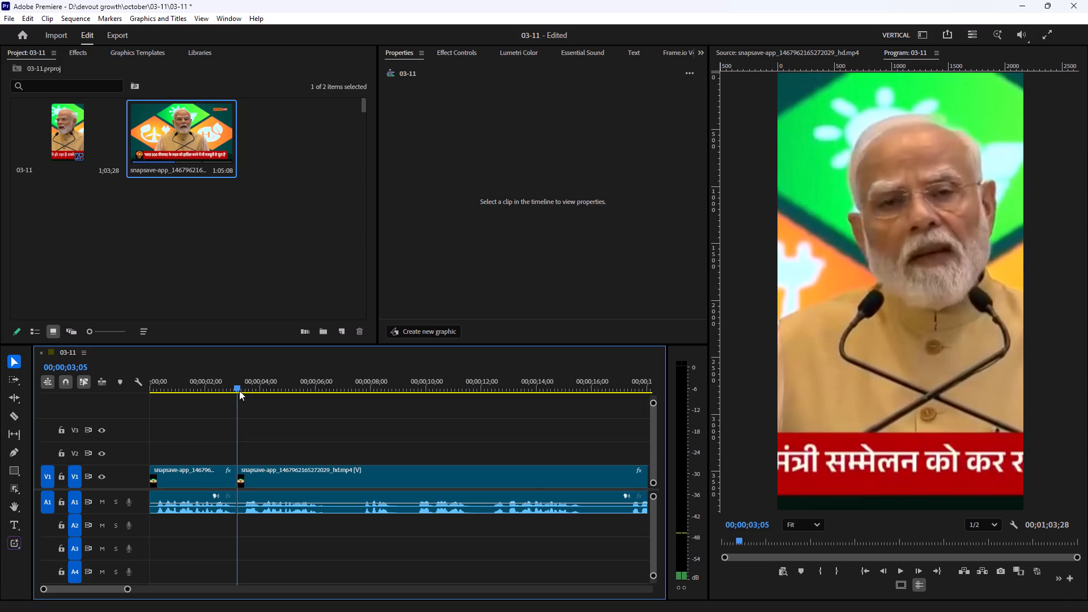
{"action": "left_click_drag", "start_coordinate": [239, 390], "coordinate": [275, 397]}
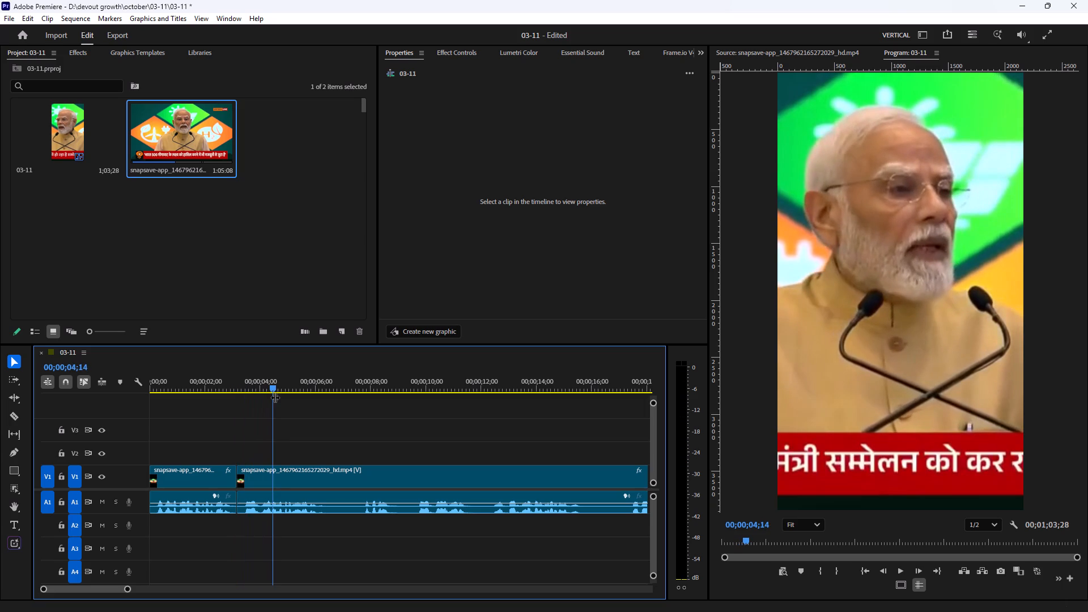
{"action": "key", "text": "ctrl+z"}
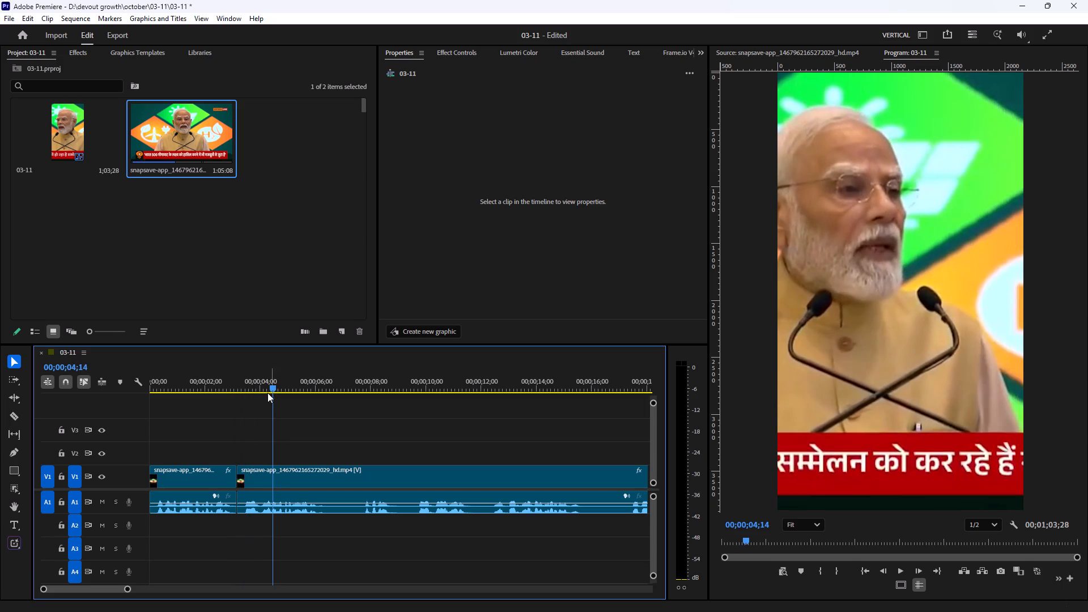
Enlarge the second clip's keyframe timeline and start Position keyframing at the clip's first frame, 00;00;03;05.
{"action": "left_click_drag", "start_coordinate": [252, 383], "coordinate": [241, 386]}
{"action": "key", "text": "space"}
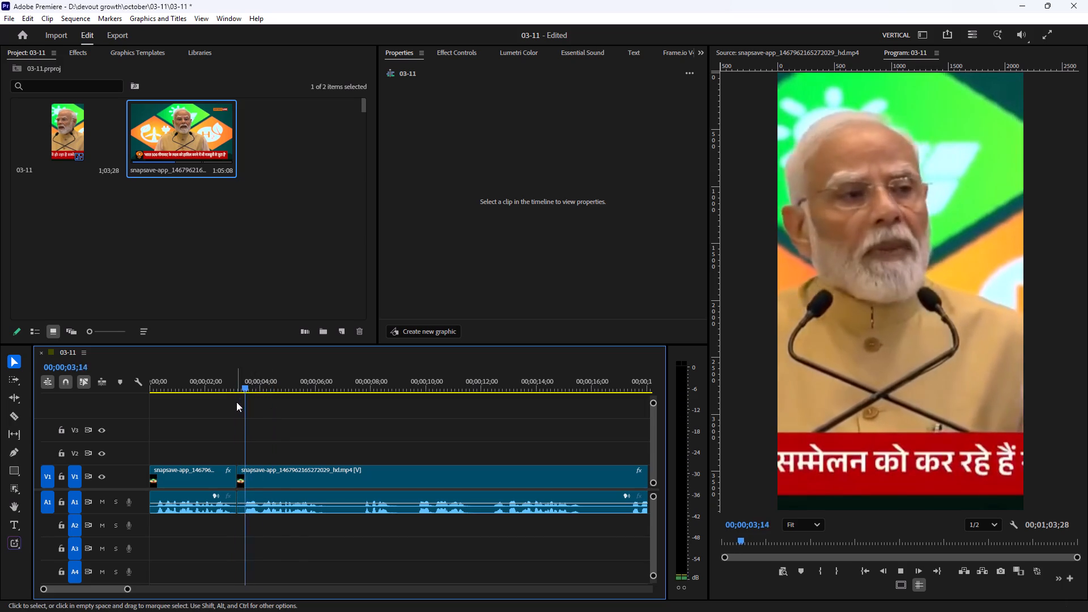
{"action": "key", "text": "space"}
{"action": "left_click", "coordinate": [266, 472]}
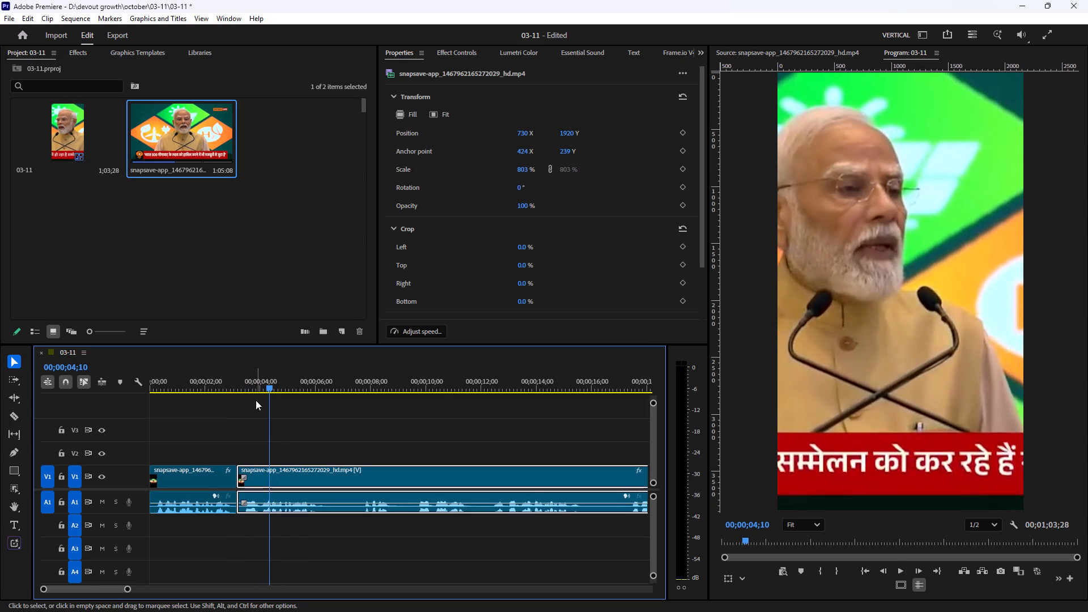
{"action": "left_click_drag", "start_coordinate": [251, 385], "coordinate": [223, 399]}
{"action": "key", "text": "space"}
{"action": "key", "text": "space"}
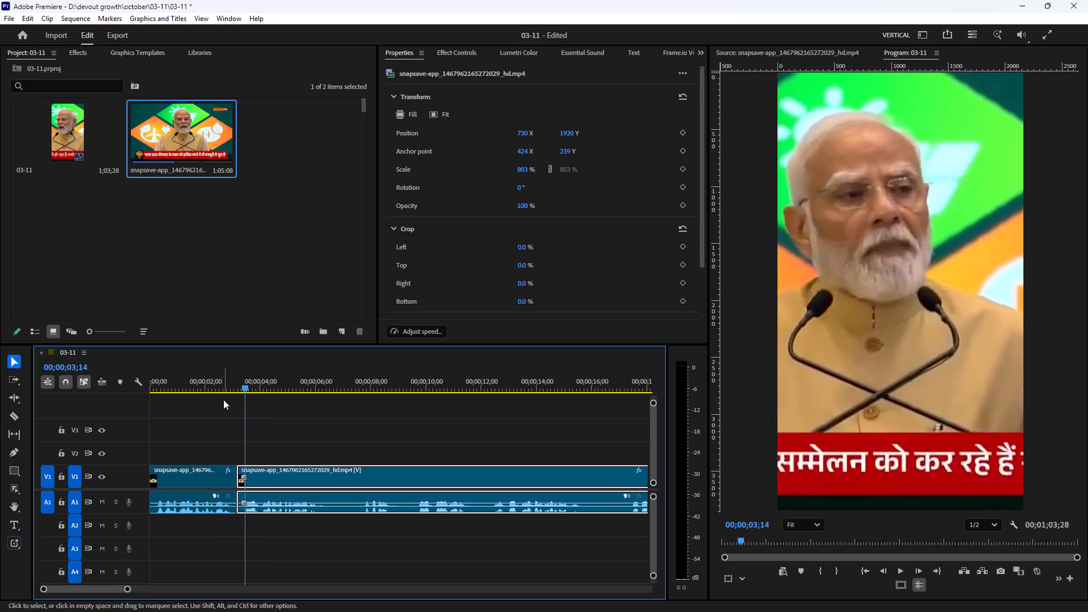
{"action": "key", "text": "equal"}
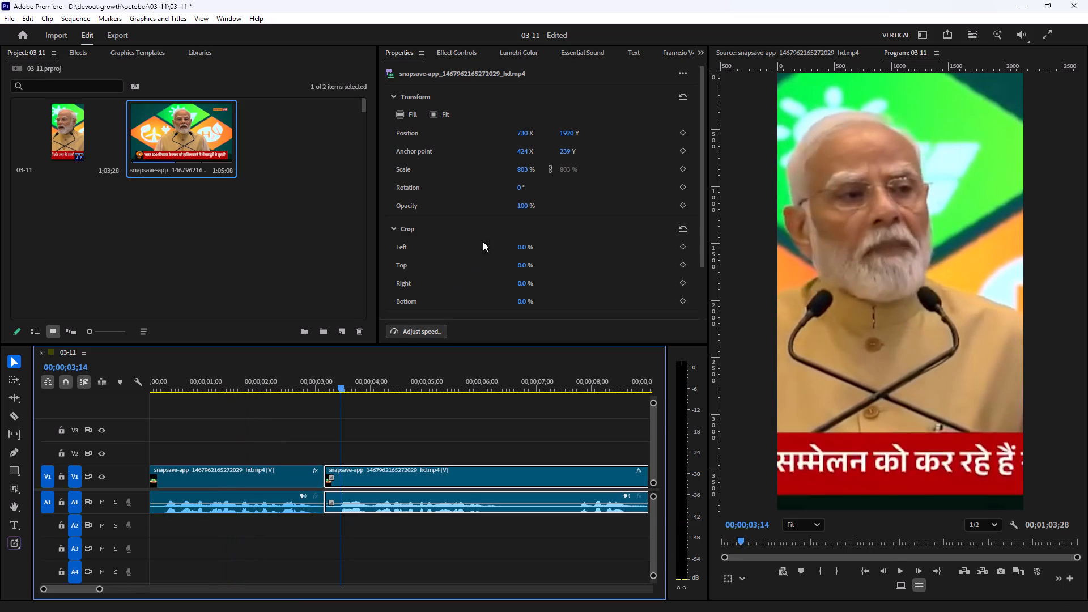
{"action": "left_click", "coordinate": [456, 52]}
{"action": "left_click_drag", "start_coordinate": [571, 79], "coordinate": [533, 89]}
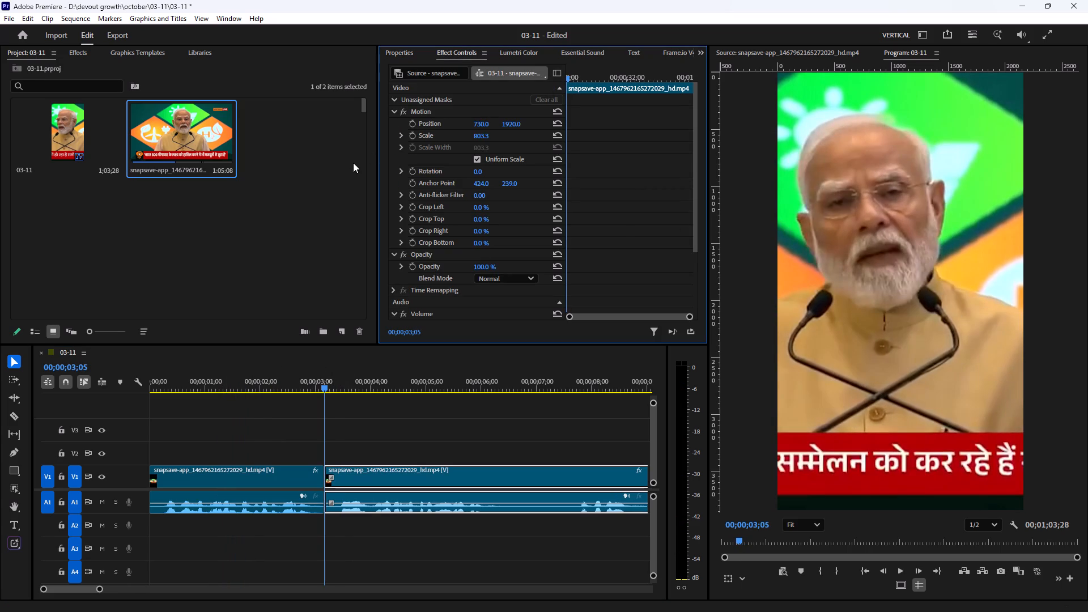
{"action": "left_click_drag", "start_coordinate": [378, 151], "coordinate": [179, 222]}
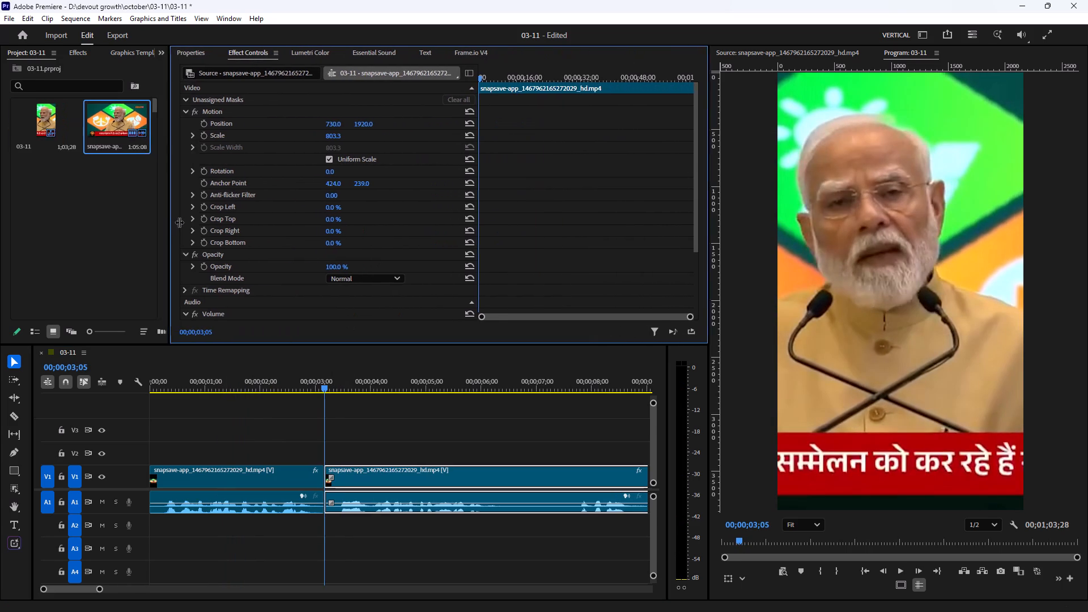
{"action": "left_click_drag", "start_coordinate": [179, 222], "coordinate": [197, 222]}
{"action": "left_click_drag", "start_coordinate": [488, 165], "coordinate": [352, 211]}
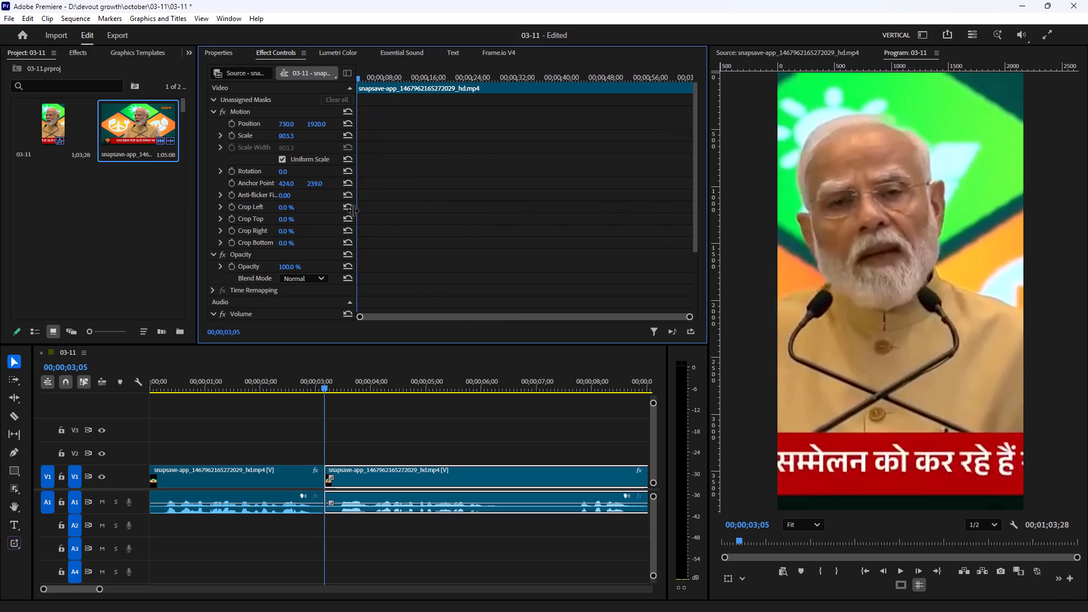
{"action": "left_click_drag", "start_coordinate": [352, 211], "coordinate": [351, 211]}
{"action": "left_click_drag", "start_coordinate": [374, 70], "coordinate": [334, 83]}
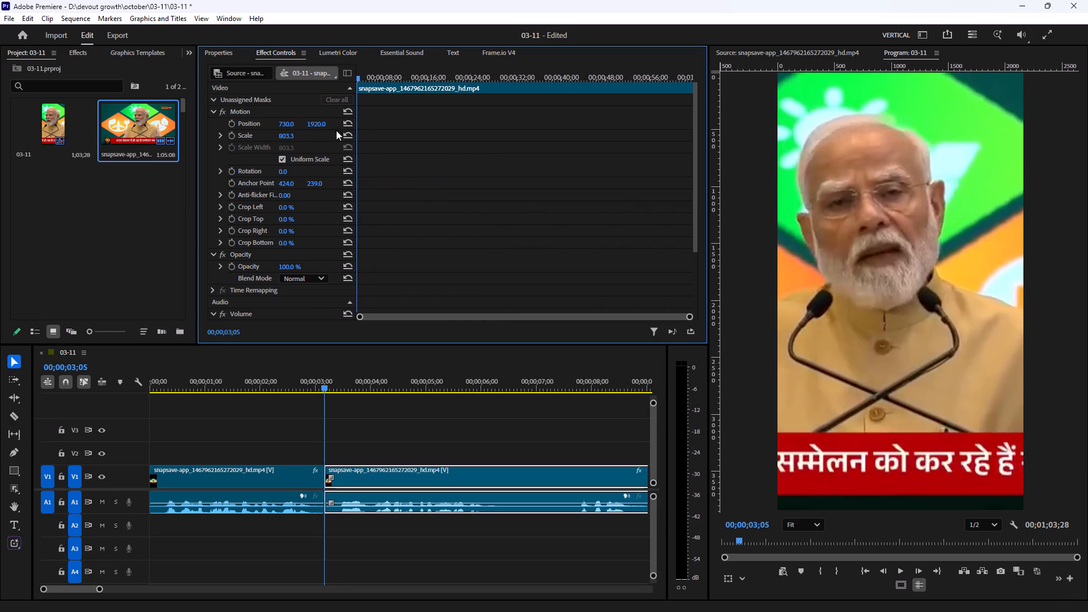
{"action": "left_click", "coordinate": [235, 121]}
Add Position keyframes that follow the turning speaker, one at 00;00;04;01 and one at 00;00;04;18 with a horizontal position of 1182.
{"action": "key", "text": "space"}
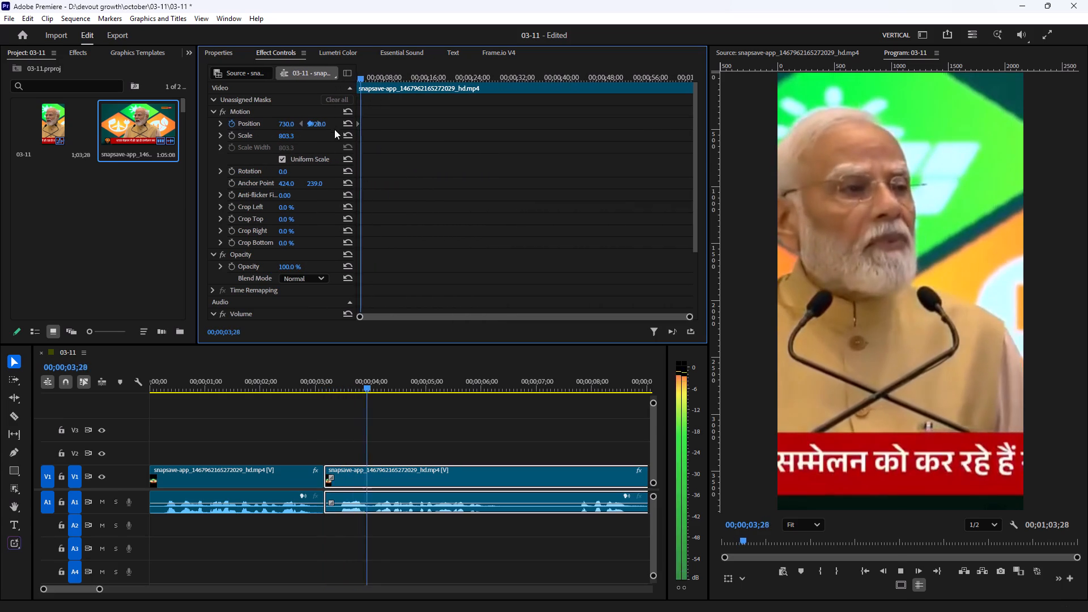
{"action": "key", "text": "space"}
{"action": "left_click_drag", "start_coordinate": [282, 123], "coordinate": [437, 125]}
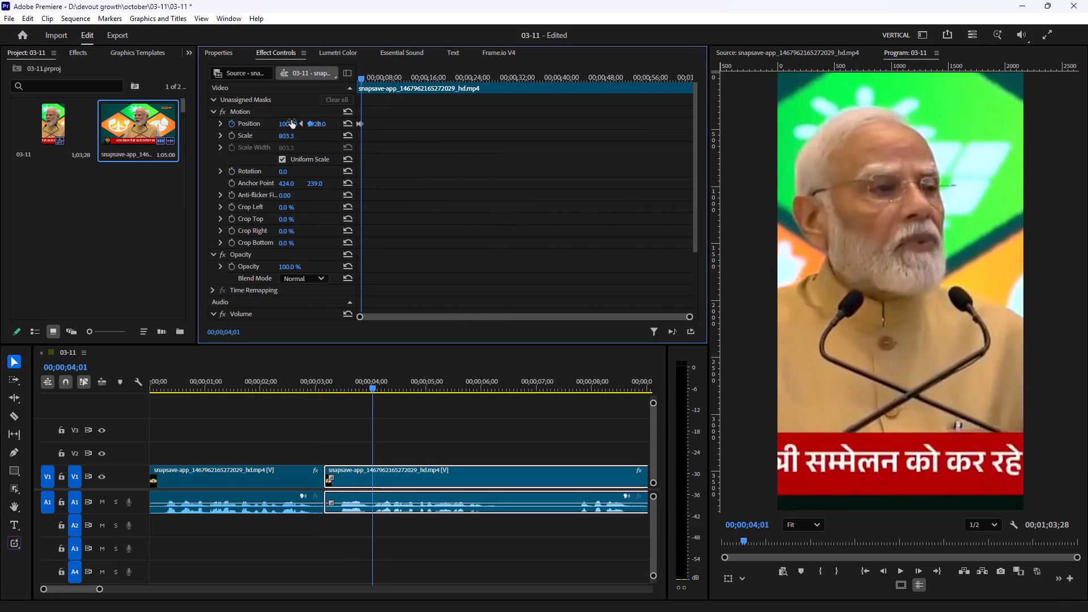
{"action": "key", "text": "space"}
{"action": "key", "text": "space"}
{"action": "left_click_drag", "start_coordinate": [291, 123], "coordinate": [317, 123]}
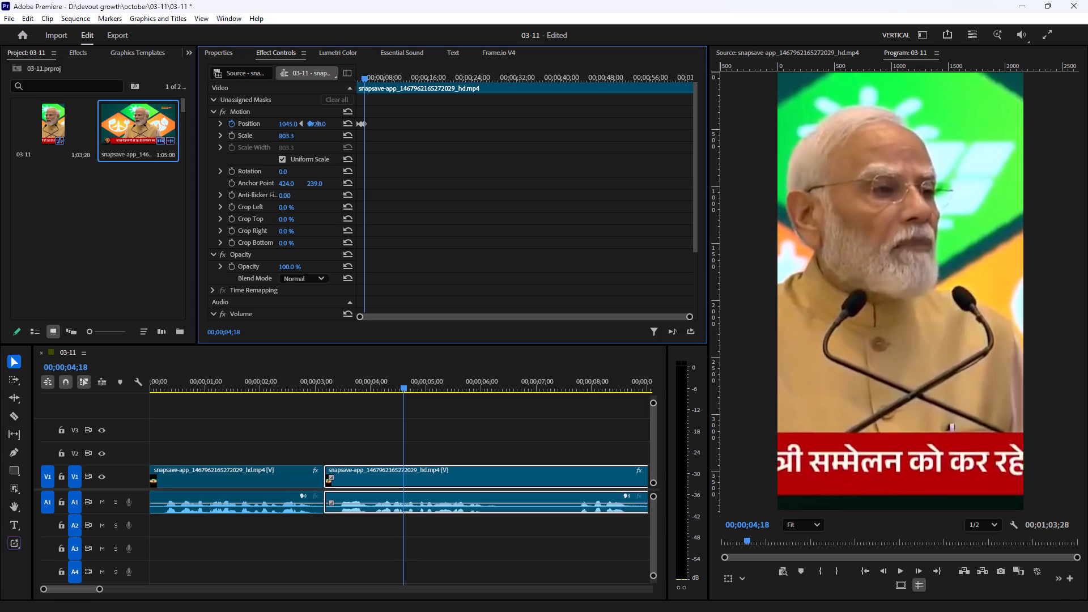
{"action": "left_click_drag", "start_coordinate": [317, 123], "coordinate": [392, 123]}
Play the keyframed clip from the cut near 00;00;03;00 past 00;00;06;00 to check how the framing follows the speaker.
{"action": "key", "text": "space"}
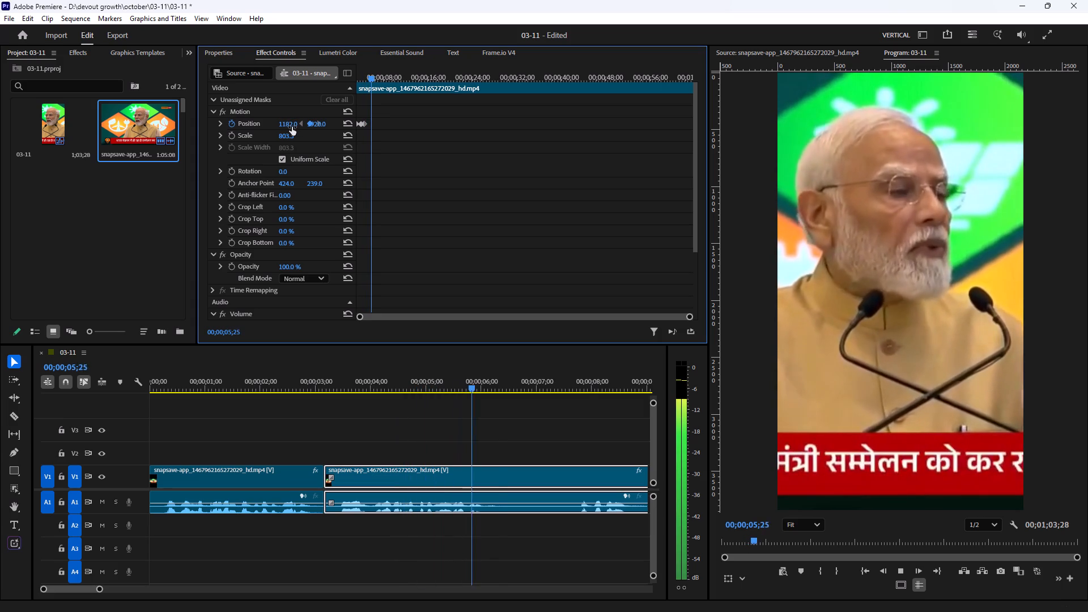
{"action": "key", "text": "space"}
{"action": "key", "text": "space"}
{"action": "key", "text": "space"}
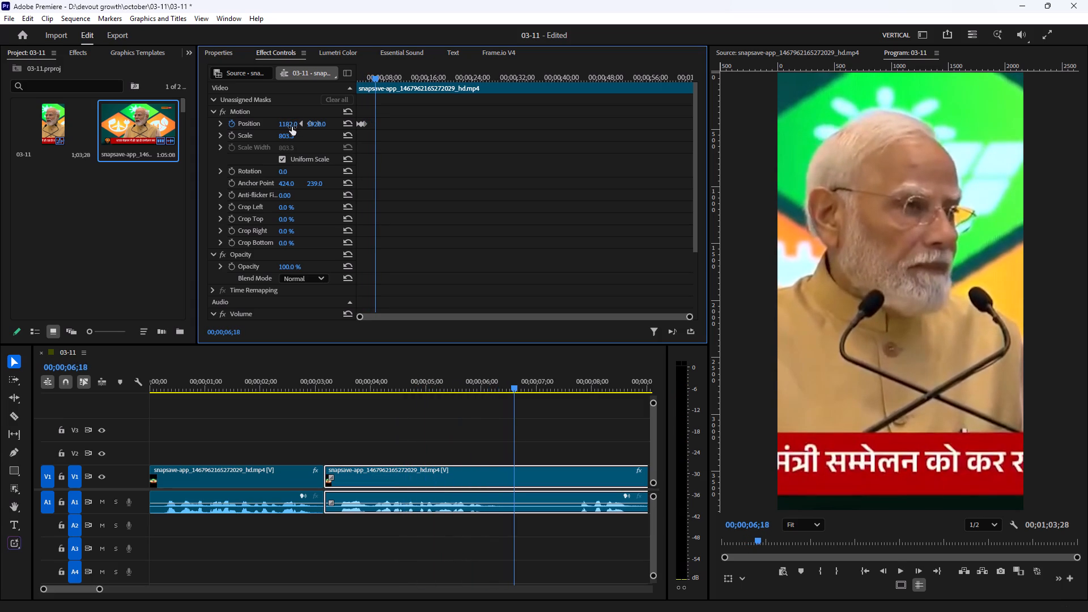
{"action": "left_click", "coordinate": [376, 76]}
{"action": "left_click", "coordinate": [398, 422]}
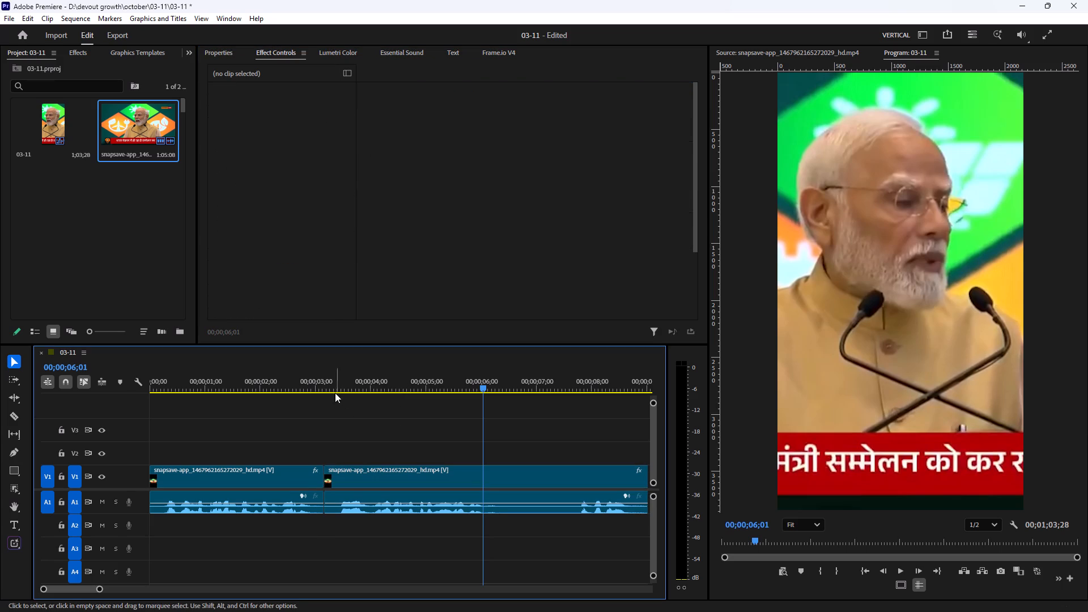
{"action": "left_click_drag", "start_coordinate": [328, 386], "coordinate": [313, 388]}
{"action": "key", "text": "space"}
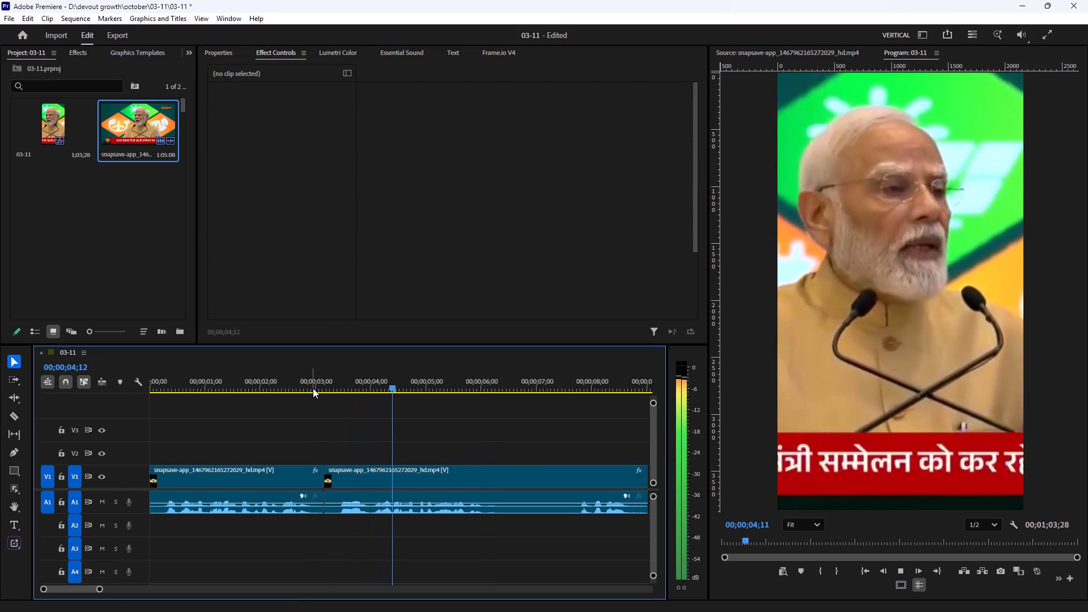
{"action": "scroll", "coordinate": [315, 388], "scroll_direction": "down", "scroll_amount": 3}
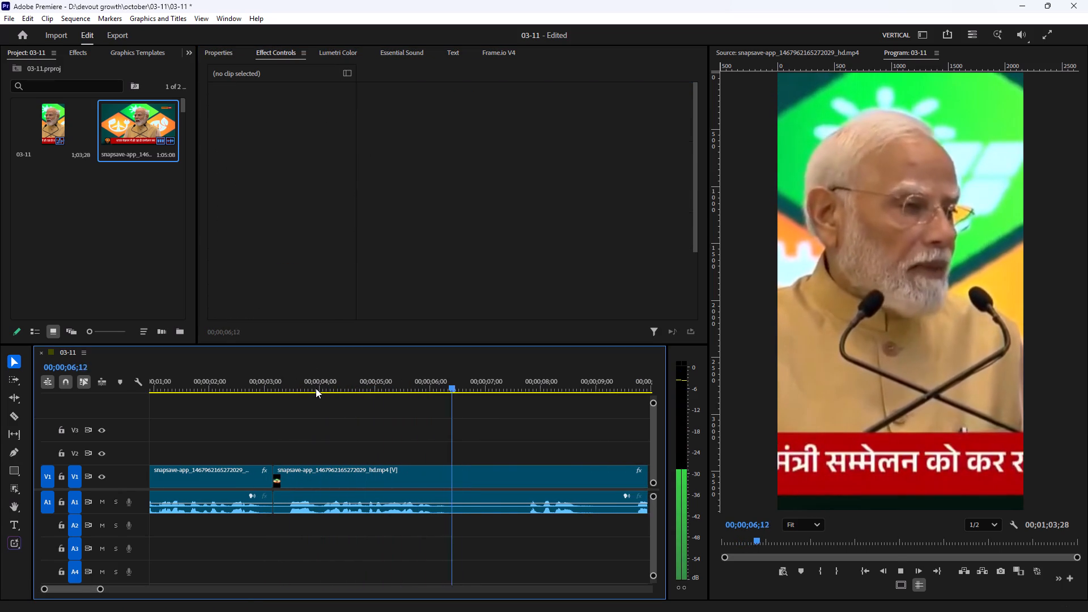
Find where the speech stops after 00;00;06;10 and split the clip at 00;00;06;18.
{"action": "key", "text": "space"}
{"action": "left_click_drag", "start_coordinate": [450, 385], "coordinate": [433, 385]}
{"action": "key", "text": "space"}
{"action": "key", "text": "space"}
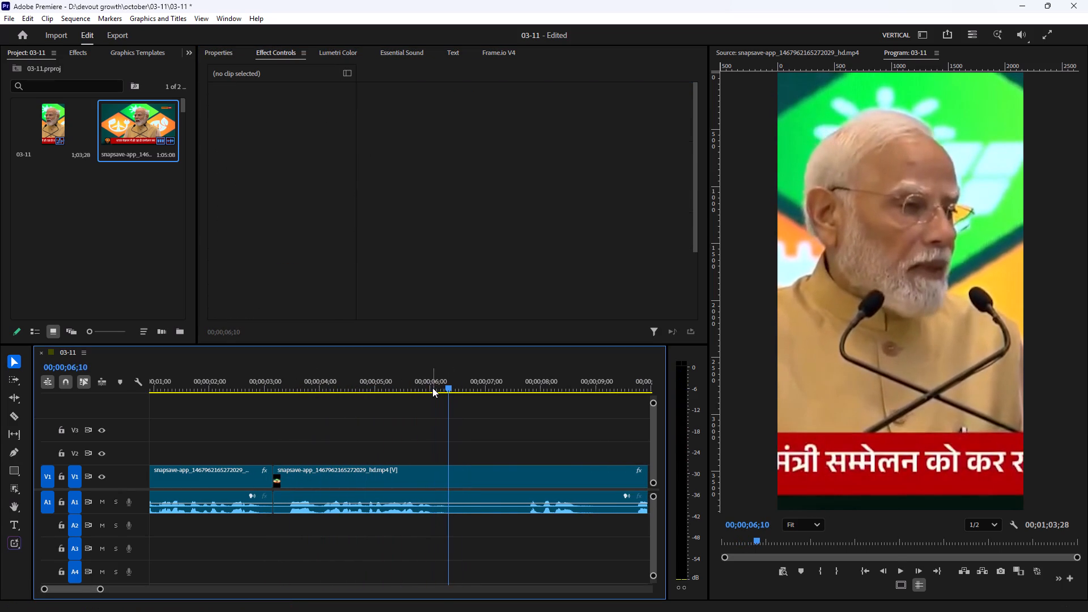
{"action": "key", "text": "space"}
{"action": "key", "text": "space"}
{"action": "key", "text": "c"}
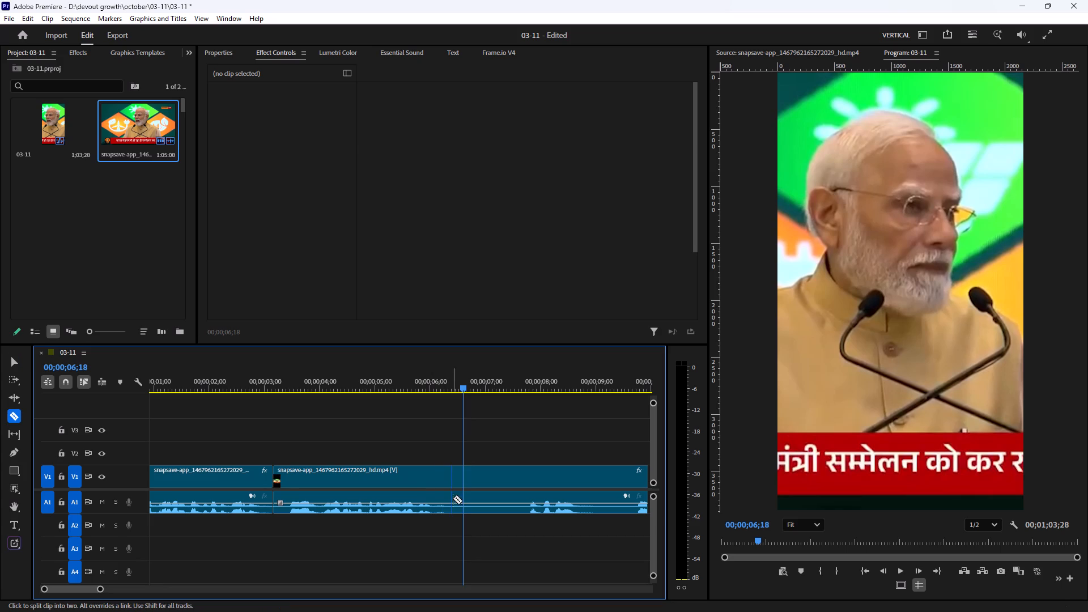
{"action": "left_click", "coordinate": [464, 506]}
Split the clip again at 00;00;07;17 and remove the pause between the two cuts, leaving no gap.
{"action": "key", "text": "space"}
{"action": "scroll", "coordinate": [430, 479], "scroll_direction": "down", "scroll_amount": 5}
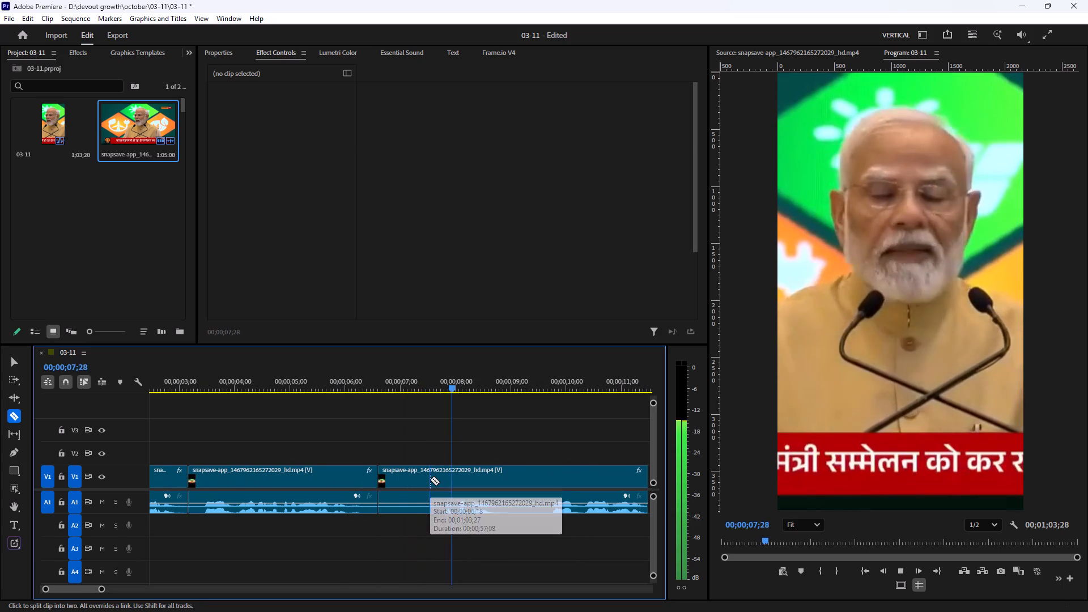
{"action": "key", "text": "space"}
{"action": "left_click_drag", "start_coordinate": [437, 380], "coordinate": [434, 388]}
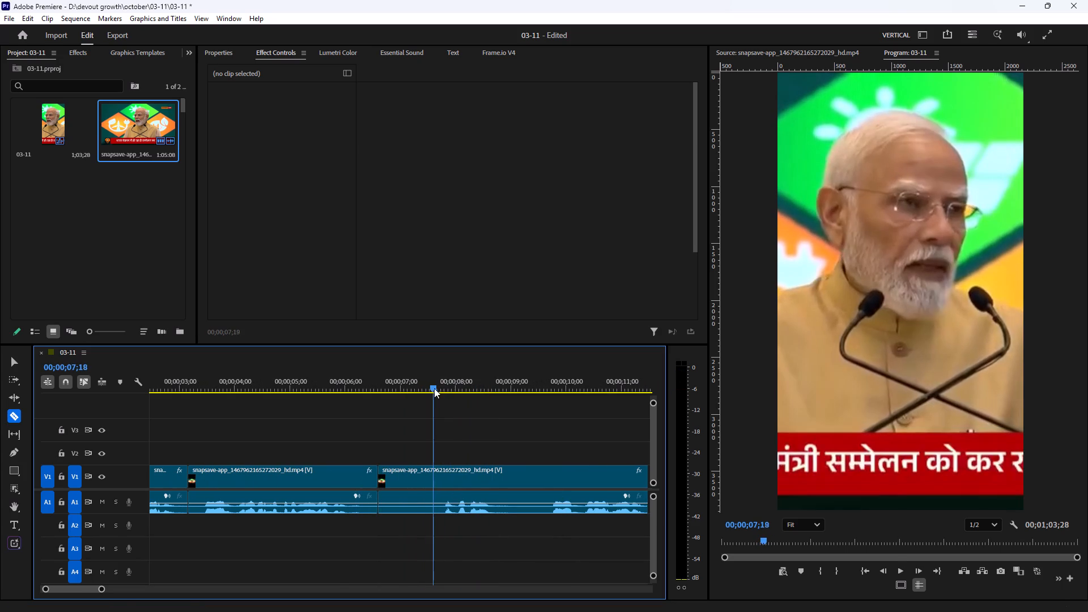
{"action": "left_click_drag", "start_coordinate": [434, 388], "coordinate": [433, 390]}
{"action": "left_click", "coordinate": [432, 501]}
{"action": "key", "text": "v"}
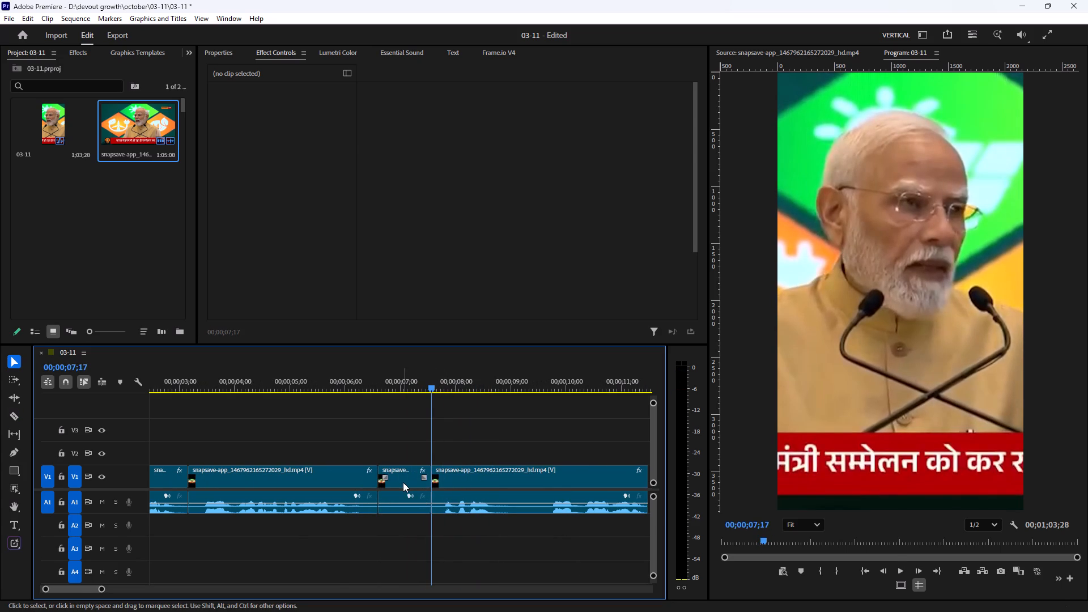
{"action": "left_click", "coordinate": [403, 481]}
{"action": "key", "text": "Delete"}
{"action": "left_click", "coordinate": [403, 481]}
{"action": "key", "text": "Delete"}
Play through the join at 00;00;06;18 and the following audience shot to check the cut and find the next pause.
{"action": "left_click_drag", "start_coordinate": [365, 377], "coordinate": [322, 389]}
{"action": "key", "text": "space"}
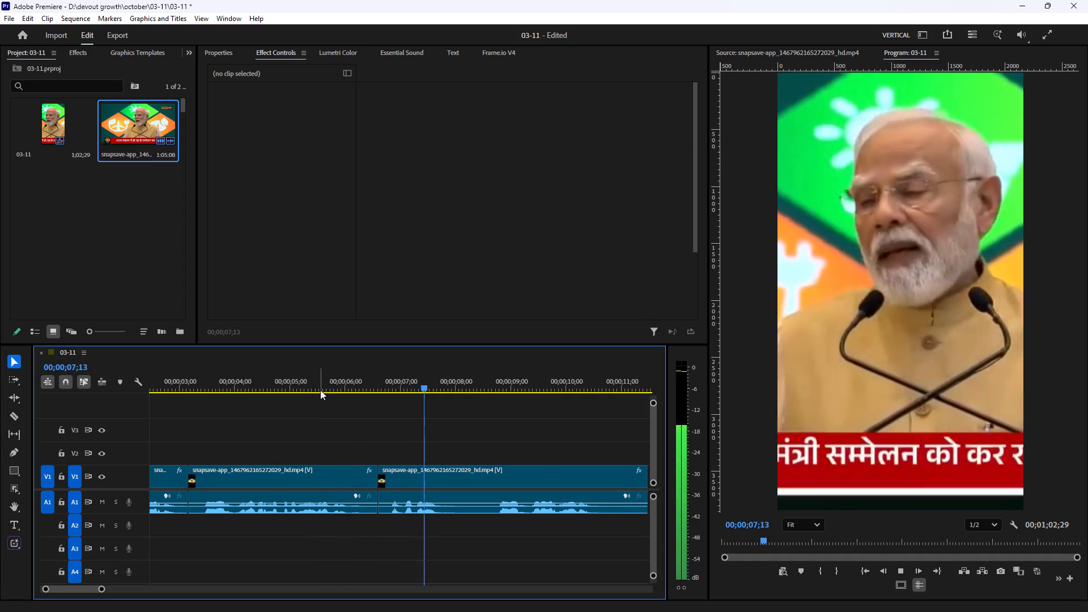
{"action": "key", "text": "space"}
{"action": "left_click", "coordinate": [316, 381]}
{"action": "key", "text": "space"}
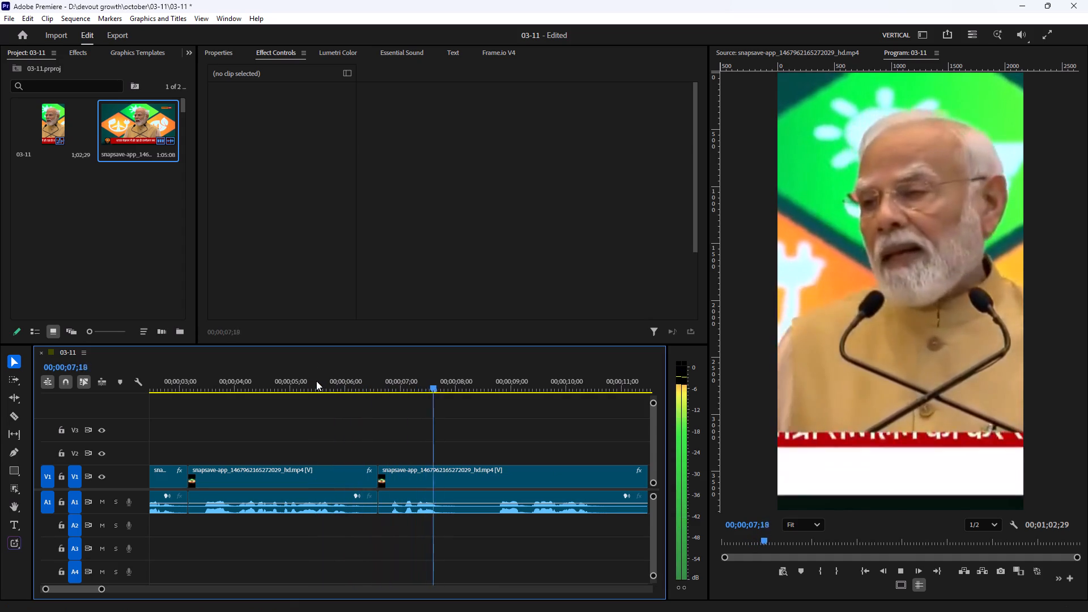
{"action": "key", "text": "space"}
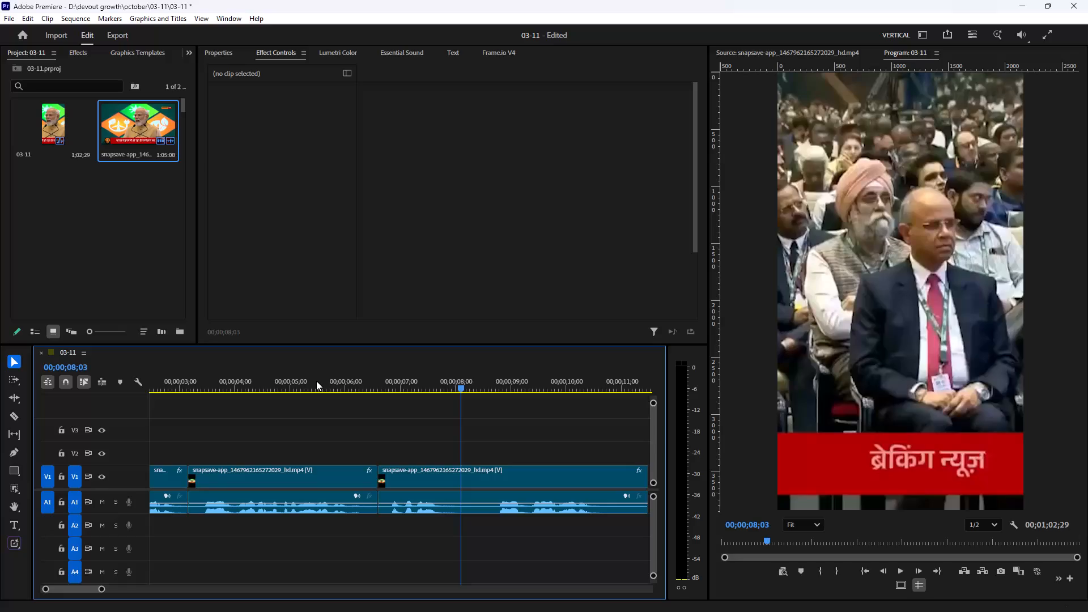
{"action": "key", "text": "space"}
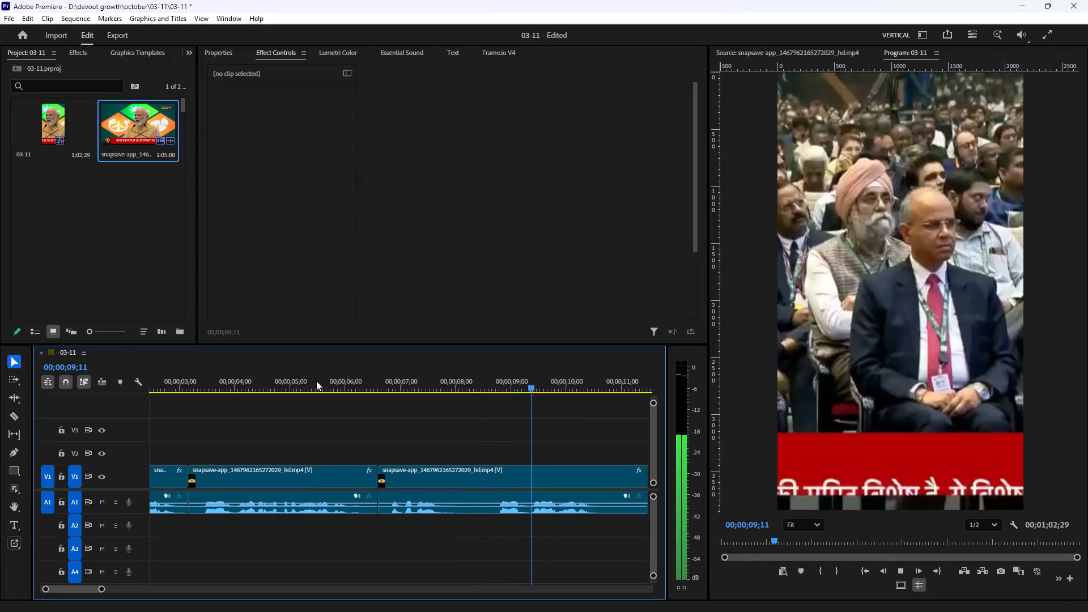
{"action": "key", "text": "space"}
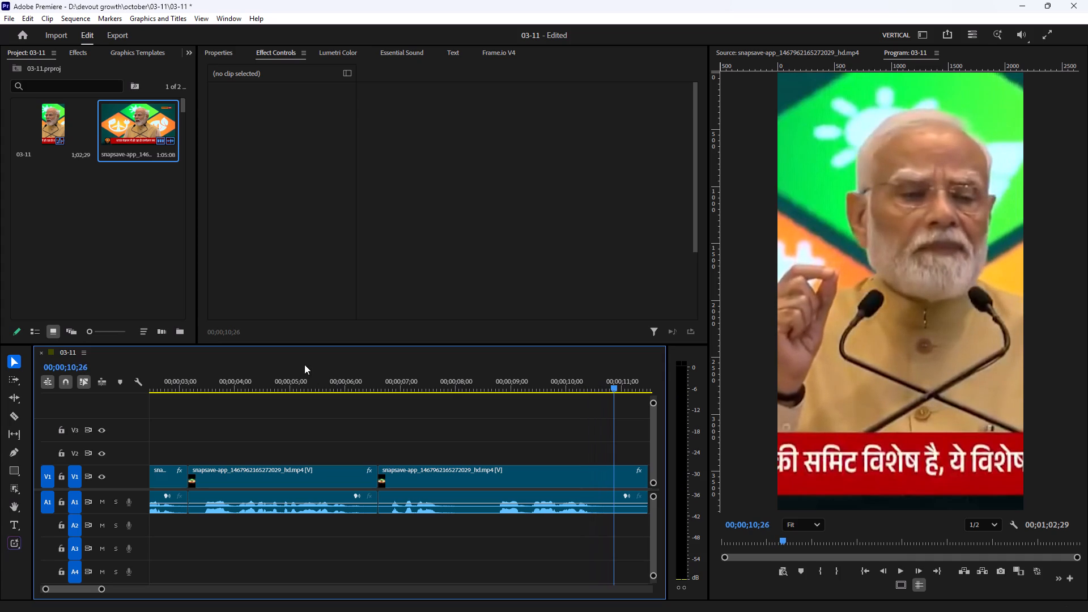
Step frame by frame to the end of the speaker's shot and split the clip at 00;00;07;22, just before the audience shot.
{"action": "left_click", "coordinate": [341, 374]}
{"action": "key", "text": "space"}
{"action": "scroll", "coordinate": [338, 414], "scroll_direction": "down", "scroll_amount": 4}
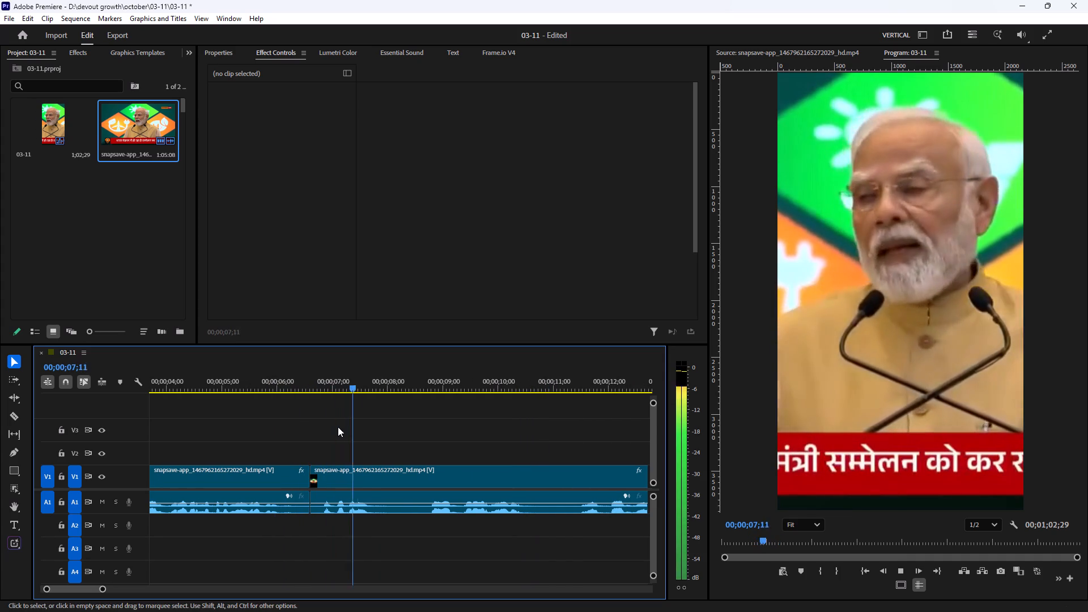
{"action": "key", "text": "space"}
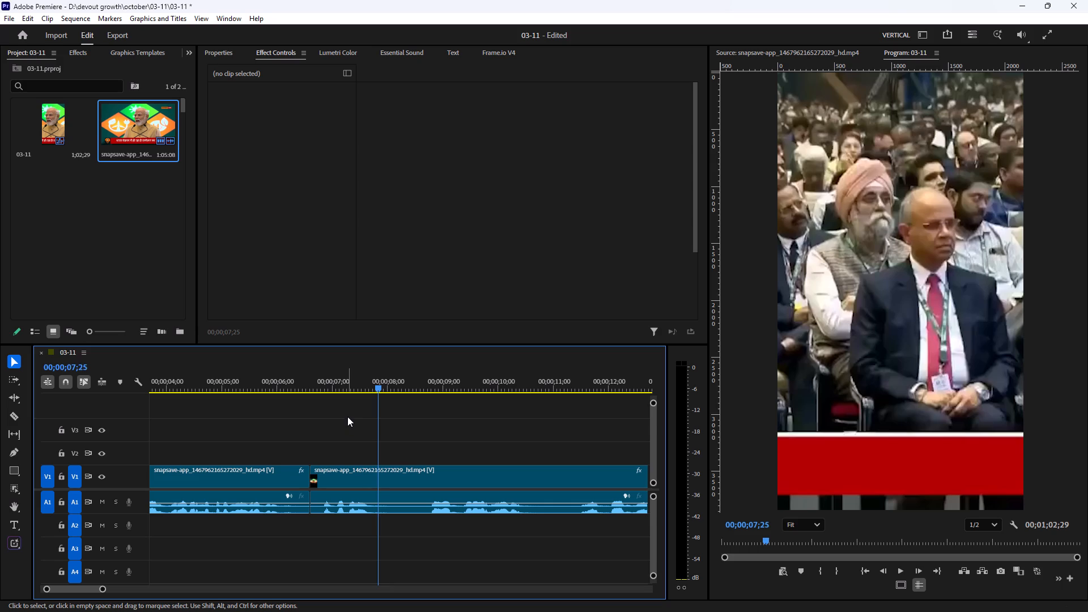
{"action": "key", "text": "Left"}
{"action": "key", "text": "Left"}
{"action": "key", "text": "Left"}
{"action": "key", "text": "Left"}
{"action": "key", "text": "Right"}
{"action": "key", "text": "Right"}
{"action": "key", "text": "Left"}
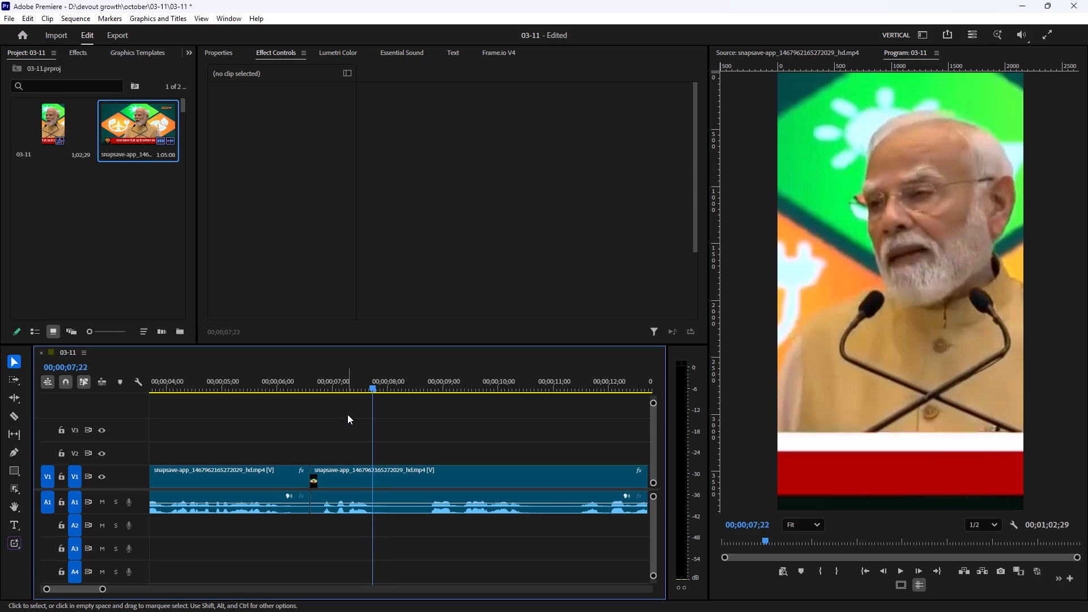
{"action": "key", "text": "c"}
{"action": "left_click", "coordinate": [375, 482]}
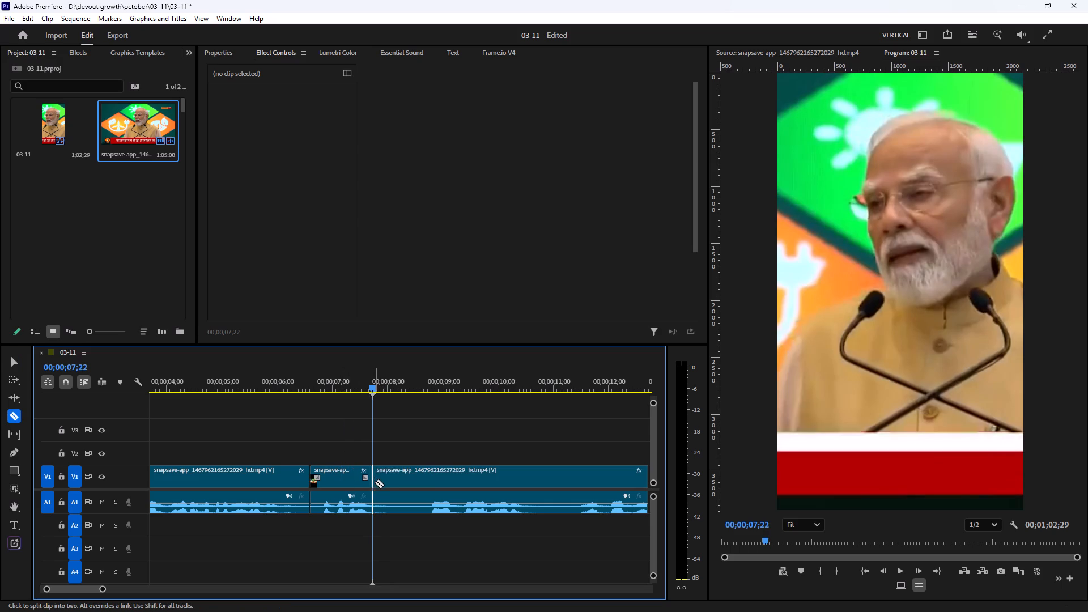
Split the audience shot at 00;00;08;22, before speech resumes, and remove the segment between the two cuts, leaving no gap.
{"action": "key", "text": "space"}
{"action": "scroll", "coordinate": [365, 478], "scroll_direction": "down", "scroll_amount": 3}
{"action": "key", "text": "space"}
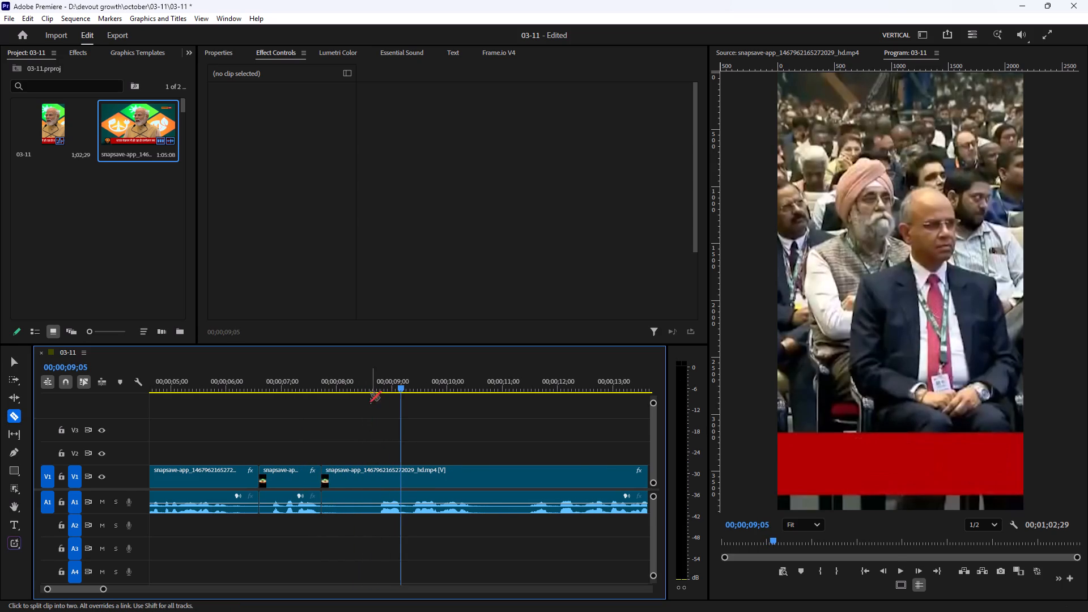
{"action": "left_click_drag", "start_coordinate": [371, 380], "coordinate": [379, 402]}
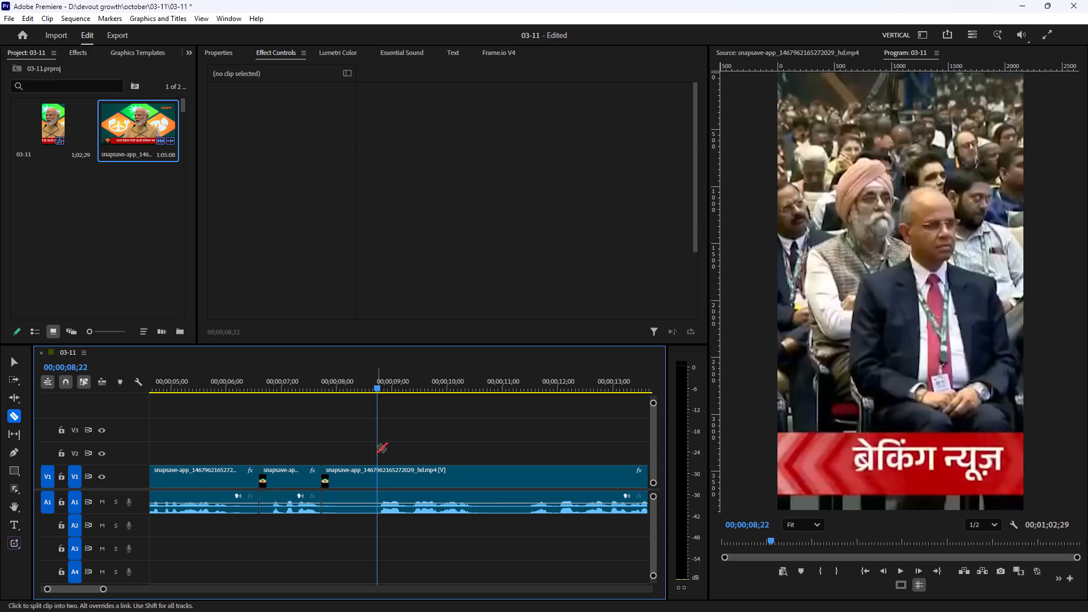
{"action": "left_click", "coordinate": [377, 477]}
{"action": "key", "text": "v"}
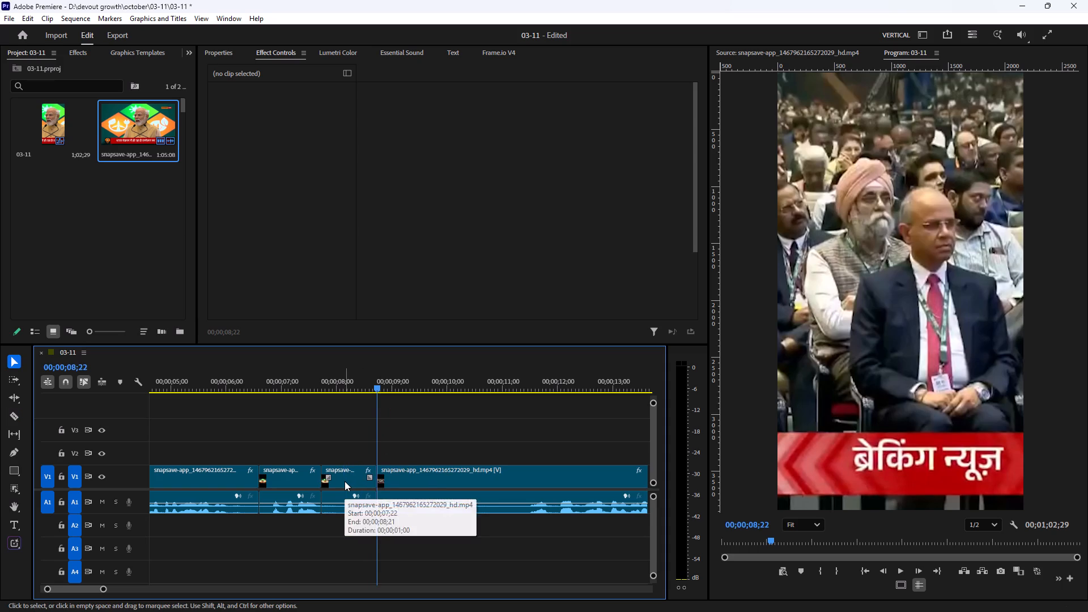
{"action": "left_click", "coordinate": [343, 482]}
{"action": "key", "text": "Delete"}
{"action": "left_click", "coordinate": [343, 482]}
{"action": "key", "text": "Delete"}
Play across the join at 00;00;07;22 and on to about 00;00;11;13 to review the cut and the following speech.
{"action": "left_click_drag", "start_coordinate": [304, 388], "coordinate": [273, 391]}
{"action": "key", "text": "space"}
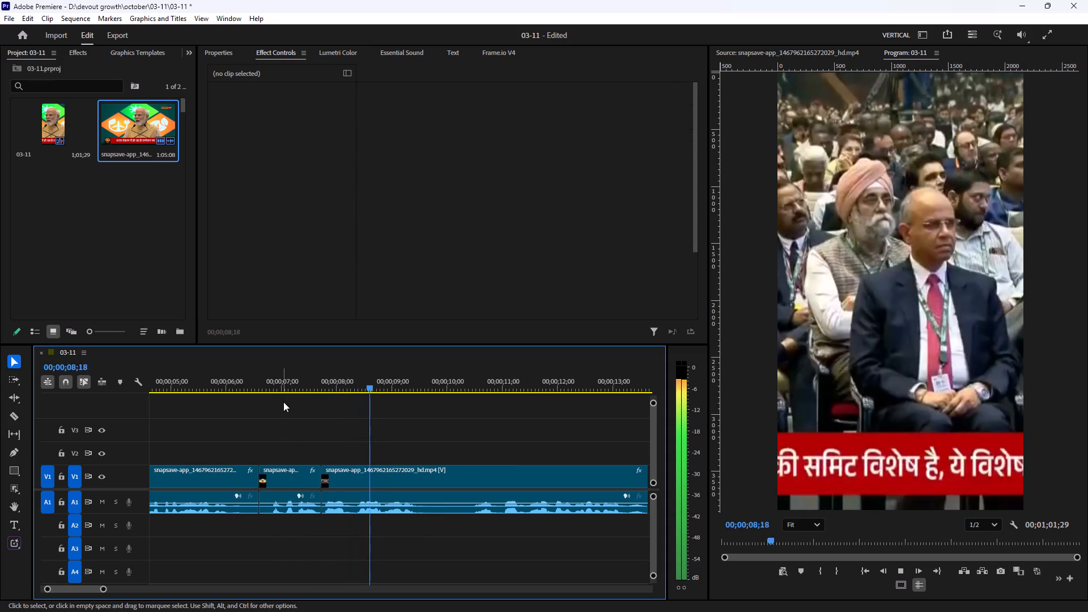
{"action": "scroll", "coordinate": [290, 410], "scroll_direction": "up", "scroll_amount": 2}
{"action": "key", "text": "space"}
{"action": "left_click", "coordinate": [331, 378]}
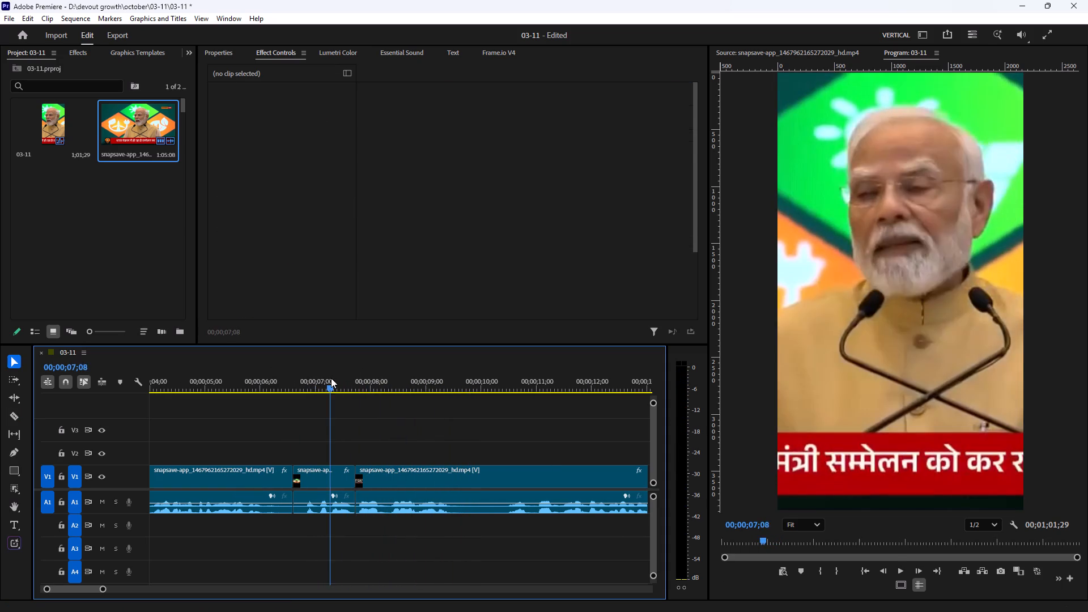
{"action": "key", "text": "space"}
{"action": "scroll", "coordinate": [331, 379], "scroll_direction": "down", "scroll_amount": 4}
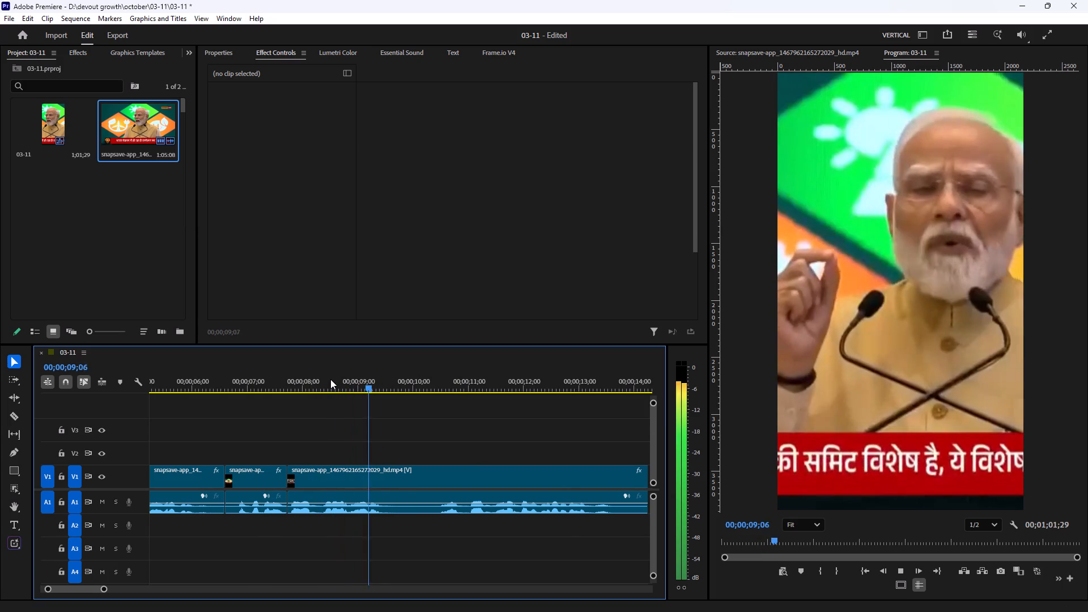
{"action": "scroll", "coordinate": [330, 381], "scroll_direction": "down", "scroll_amount": 6}
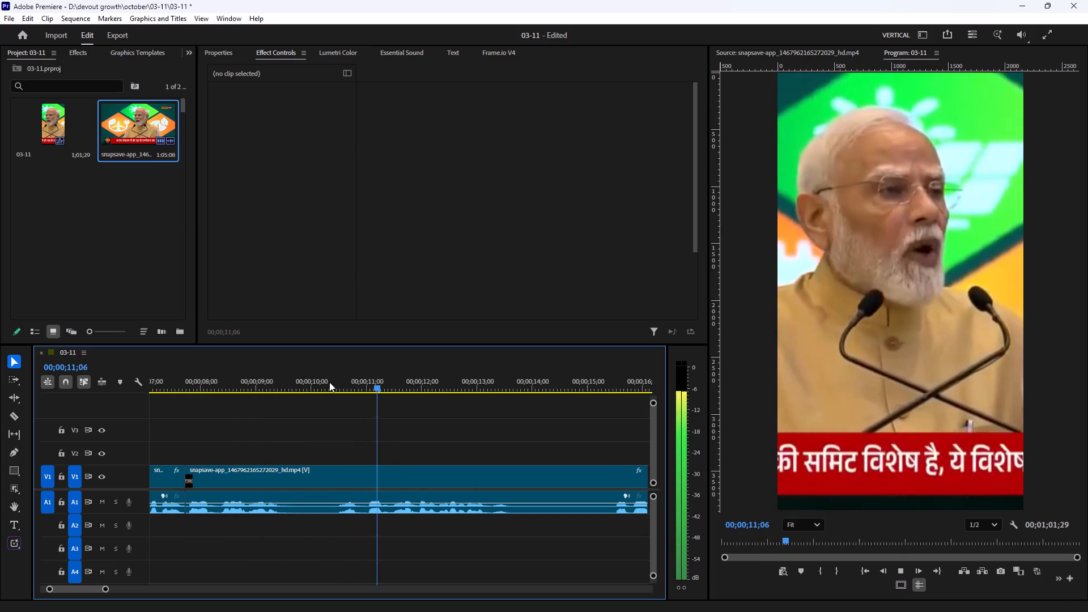
{"action": "key", "text": "space"}
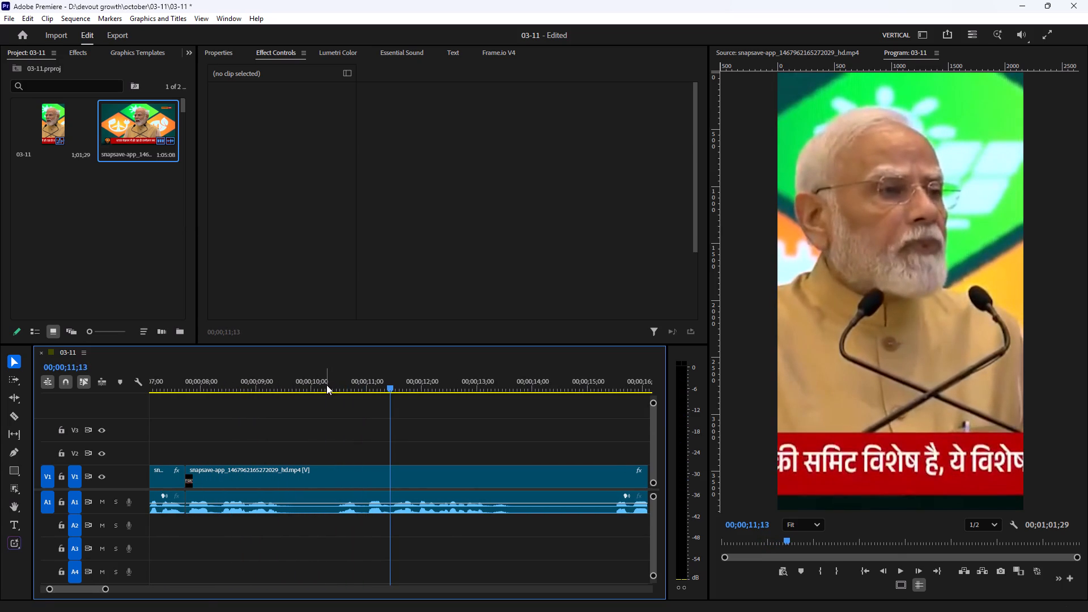
Replay the speech from about 00;00;09;00 to 00;00;10;00 several times to find where the phrase ends and the pause begins.
{"action": "left_click_drag", "start_coordinate": [267, 384], "coordinate": [253, 388]}
{"action": "key", "text": "space"}
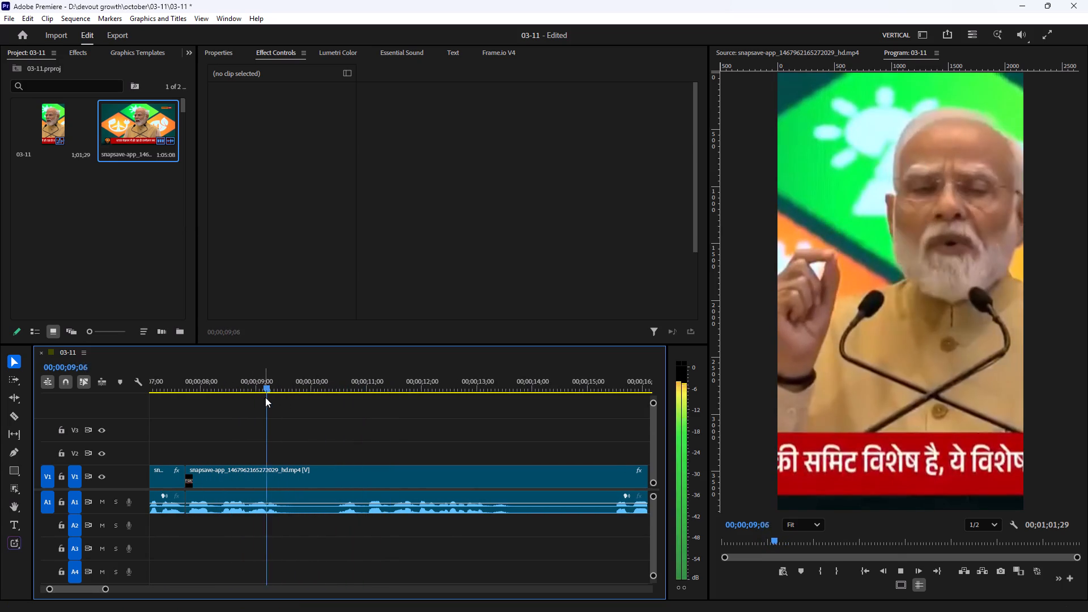
{"action": "key", "text": "space"}
{"action": "key", "text": "space"}
{"action": "key", "text": "space"}
{"action": "scroll", "coordinate": [317, 408], "scroll_direction": "up", "scroll_amount": 5}
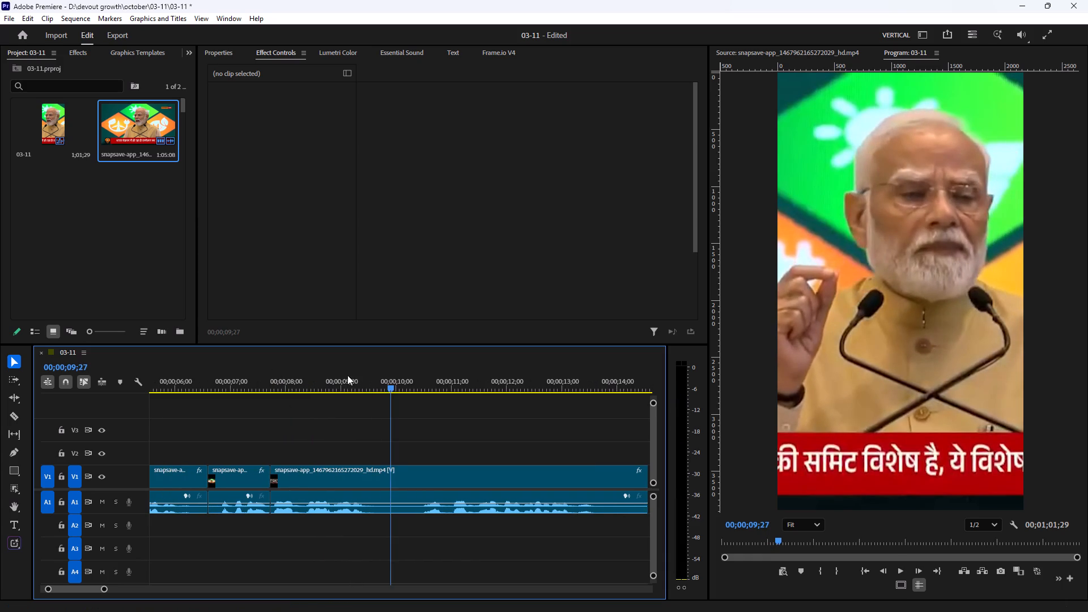
{"action": "left_click_drag", "start_coordinate": [353, 373], "coordinate": [369, 414]}
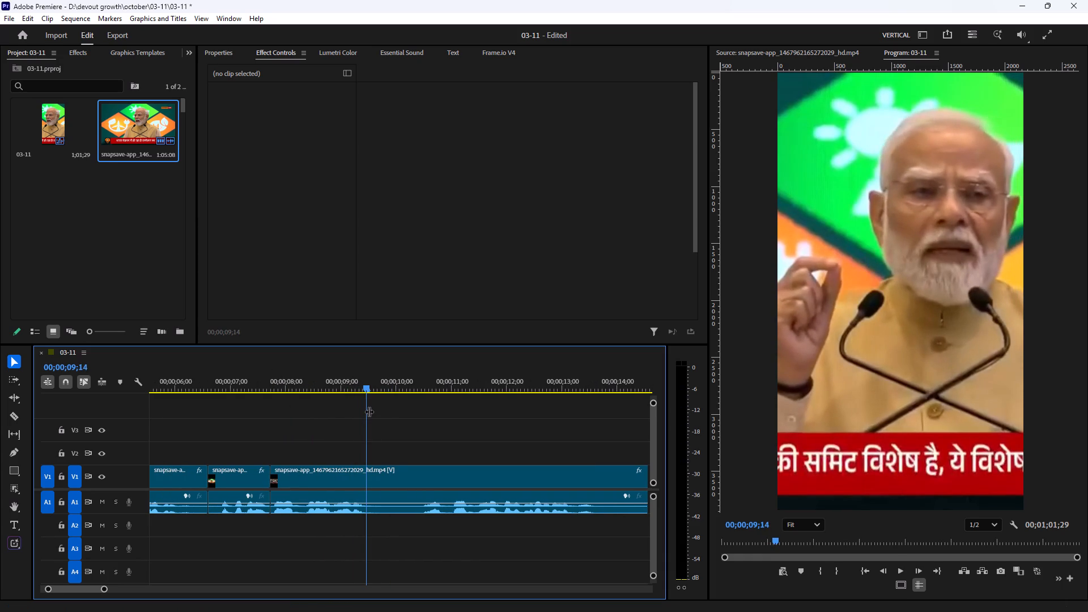
{"action": "left_click_drag", "start_coordinate": [348, 386], "coordinate": [340, 388]}
{"action": "key", "text": "space"}
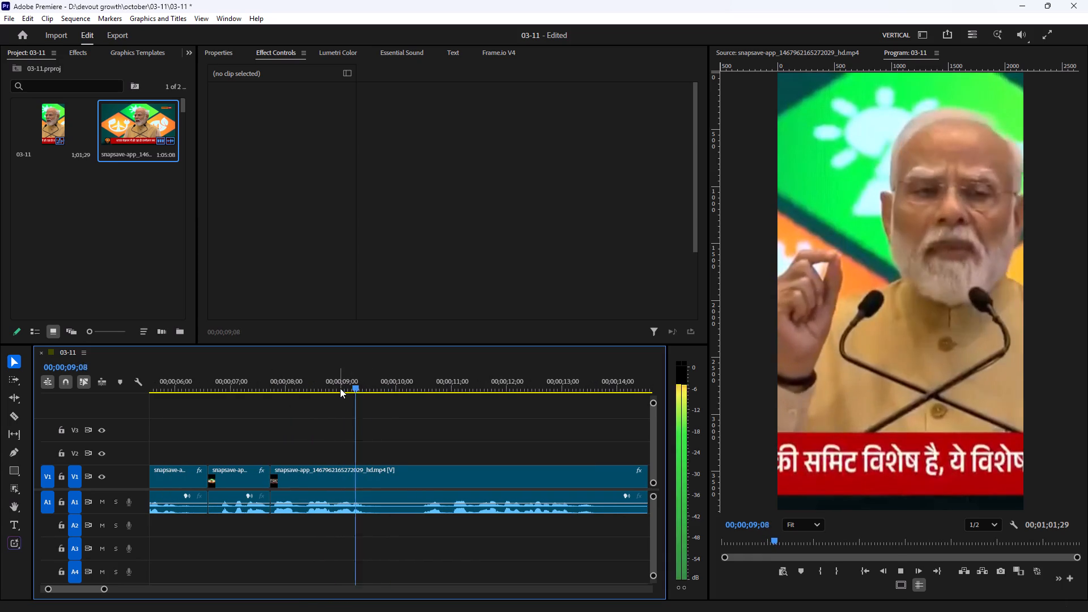
{"action": "key", "text": "space"}
{"action": "key", "text": "space"}
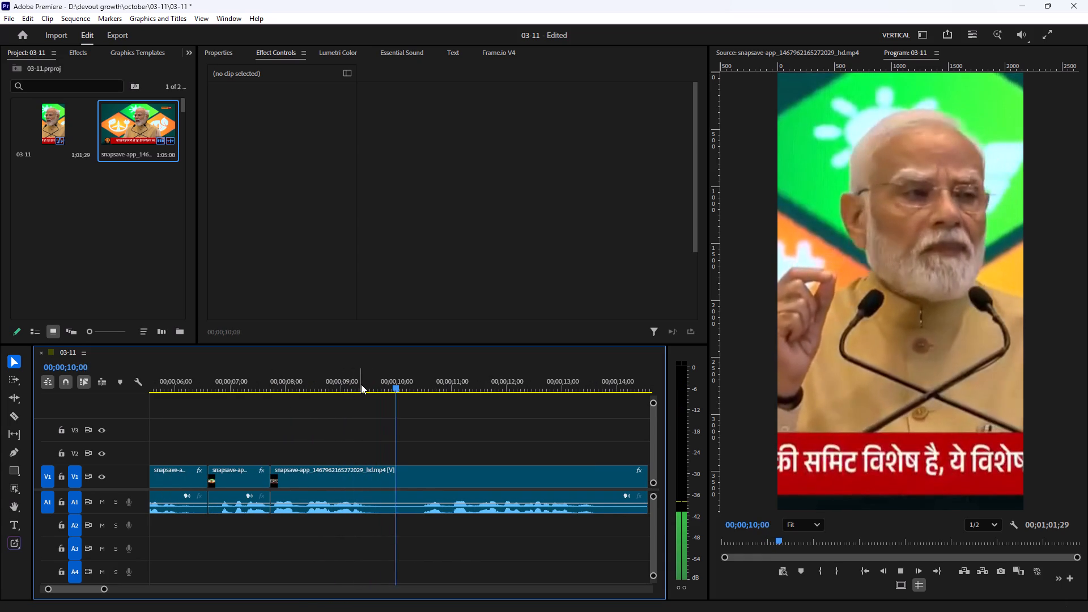
{"action": "key", "text": "space"}
Split the speaker's clip at 00;00;09;19, where the pause in speech begins.
{"action": "left_click_drag", "start_coordinate": [375, 379], "coordinate": [371, 399]}
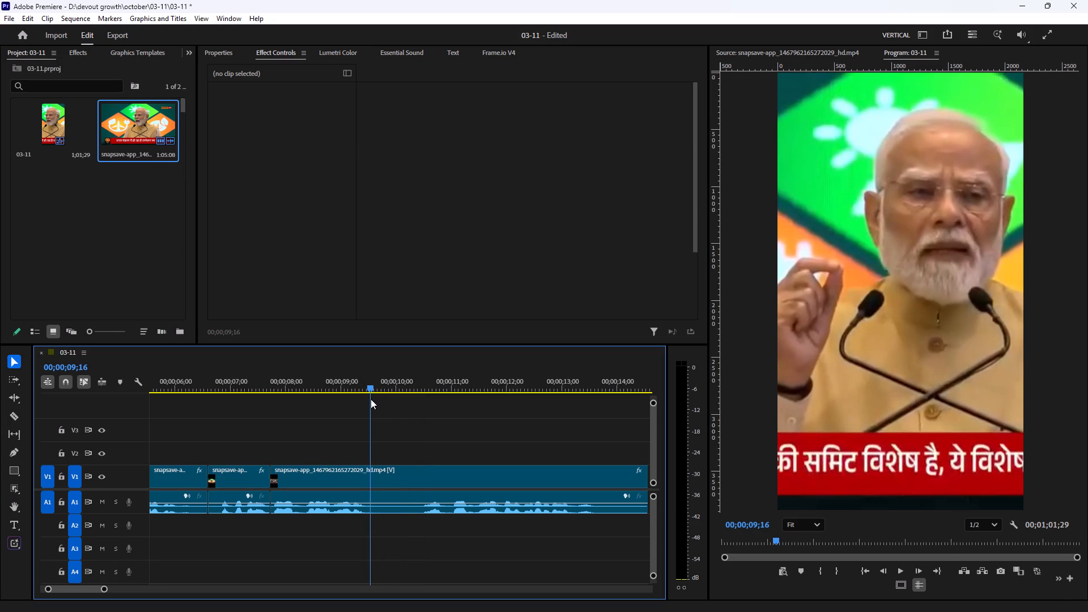
{"action": "left_click_drag", "start_coordinate": [371, 399], "coordinate": [377, 397]}
{"action": "key", "text": "c"}
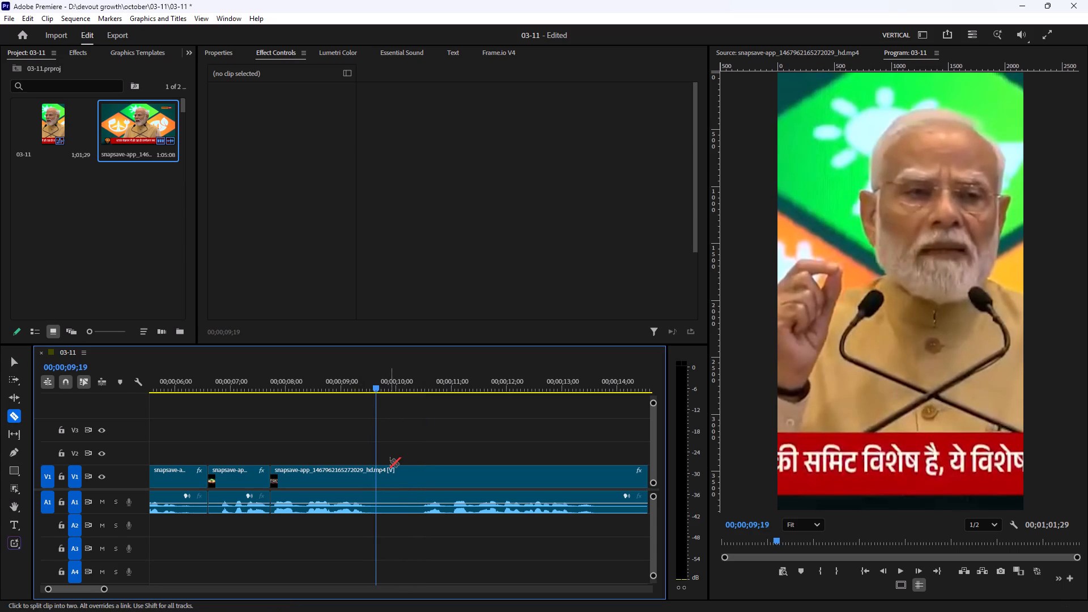
{"action": "left_click", "coordinate": [376, 497]}
Split the clip again at 00;00;10;11, before speech resumes, and remove the paused segment between the two cuts, leaving no gap.
{"action": "key", "text": "space"}
{"action": "key", "text": "space"}
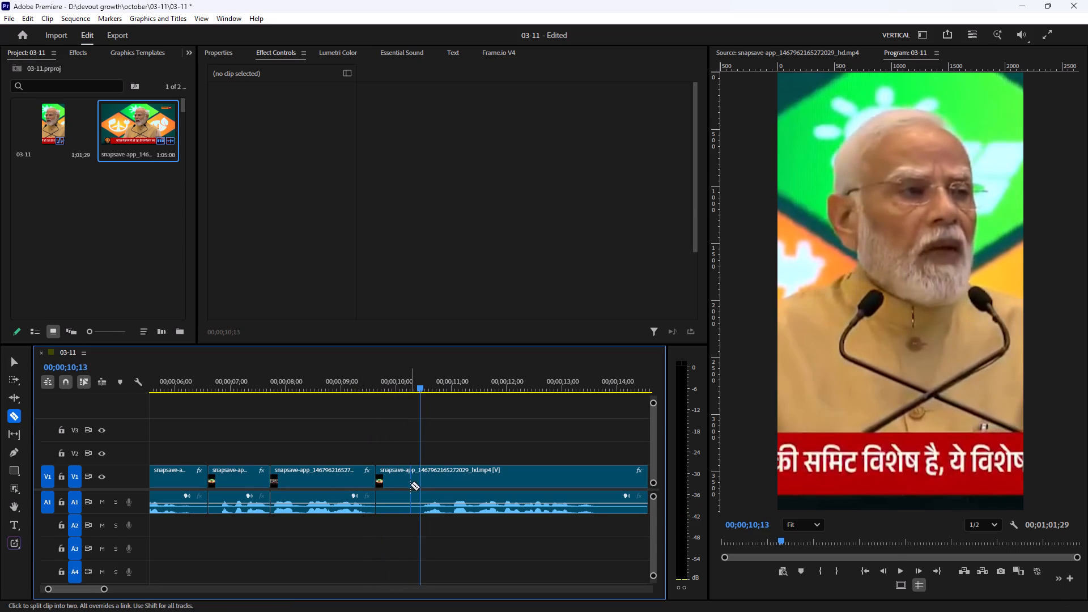
{"action": "key", "text": "Left"}
{"action": "key", "text": "Left"}
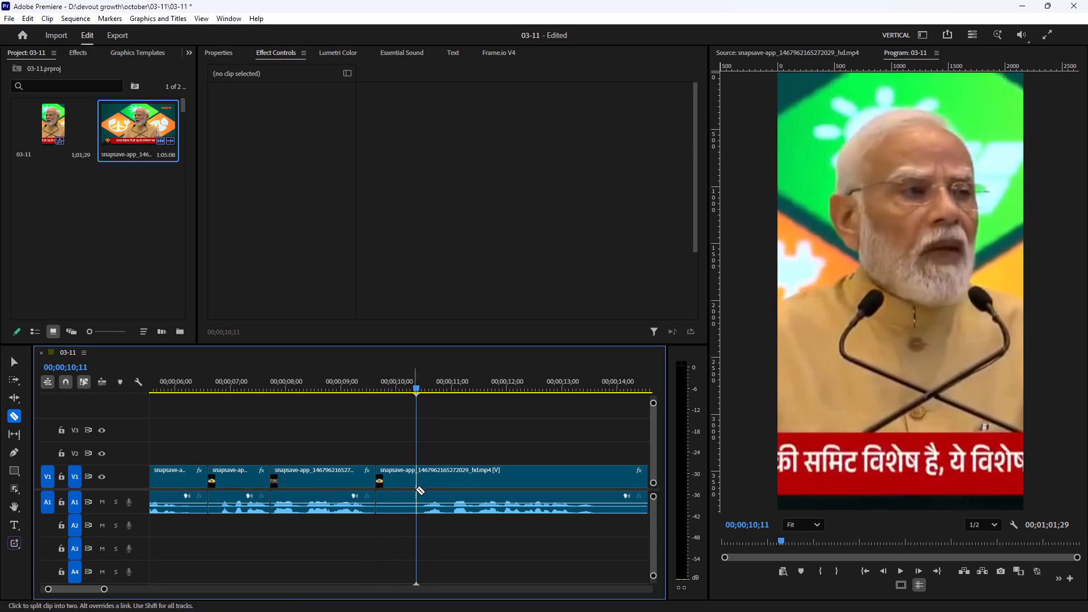
{"action": "left_click", "coordinate": [417, 487]}
{"action": "key", "text": "v"}
{"action": "left_click", "coordinate": [401, 486]}
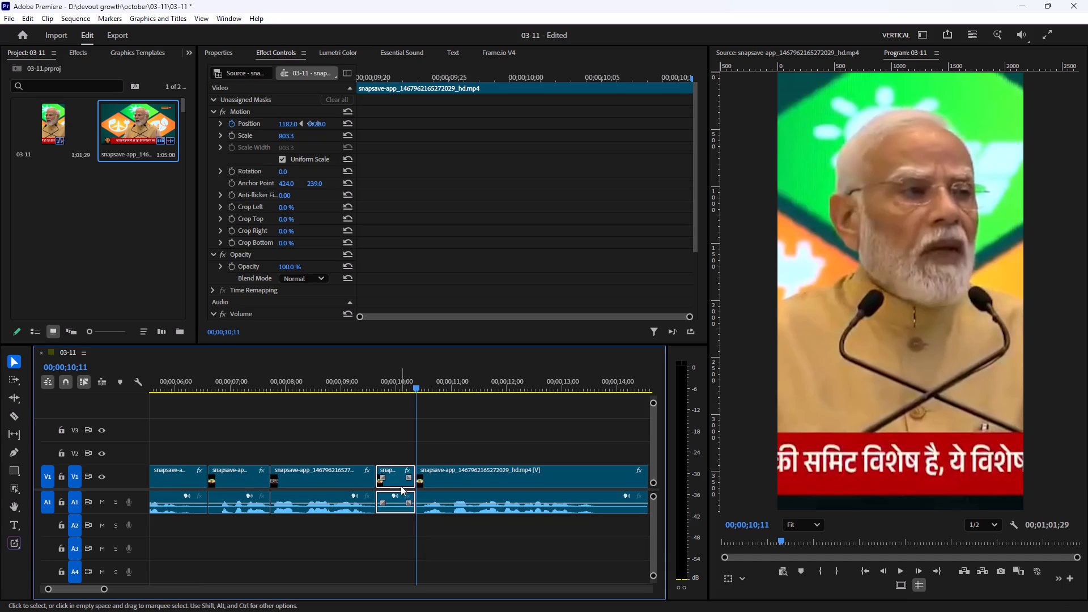
{"action": "key", "text": "Delete"}
{"action": "left_click", "coordinate": [401, 486]}
{"action": "key", "text": "Delete"}
Play from 00;00;08;27 across the join at 00;00;09;19 to about 00;00;10;27 to review the cut.
{"action": "left_click_drag", "start_coordinate": [375, 381], "coordinate": [336, 396]}
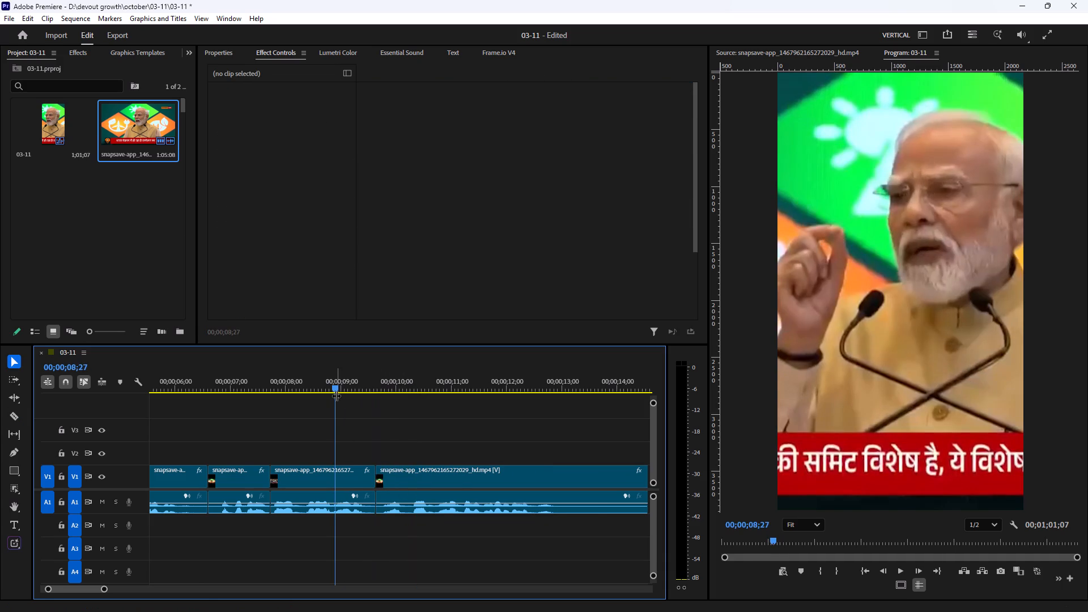
{"action": "key", "text": "space"}
{"action": "scroll", "coordinate": [341, 407], "scroll_direction": "down", "scroll_amount": 5}
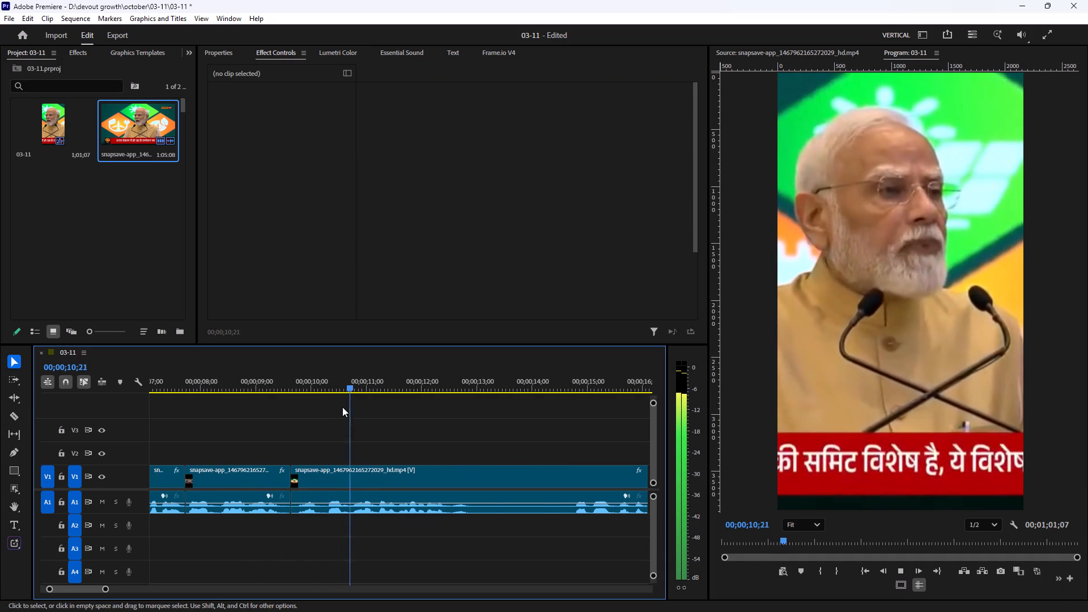
{"action": "key", "text": "space"}
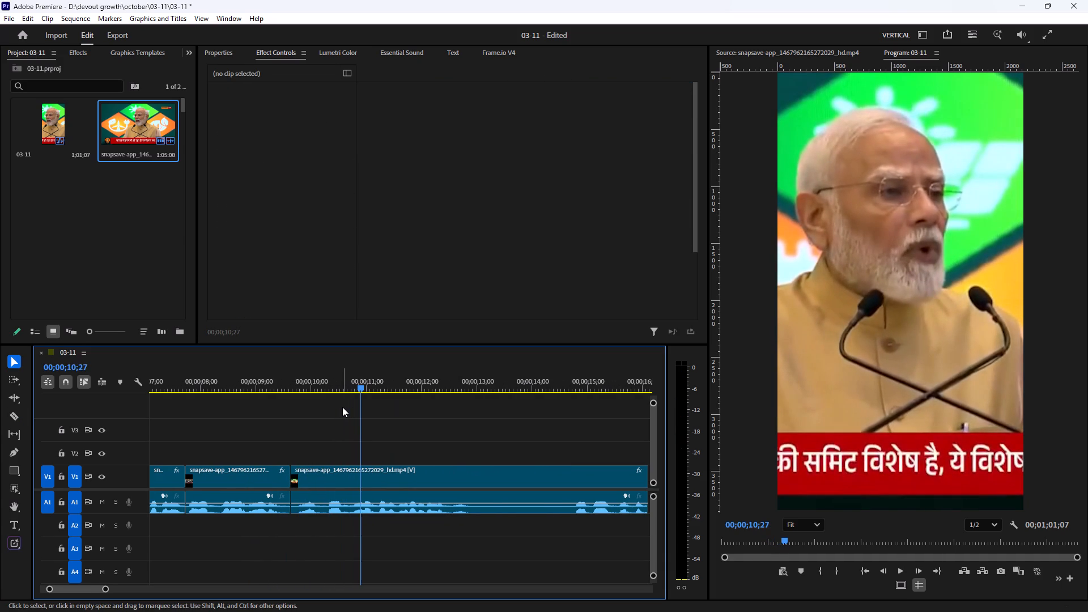
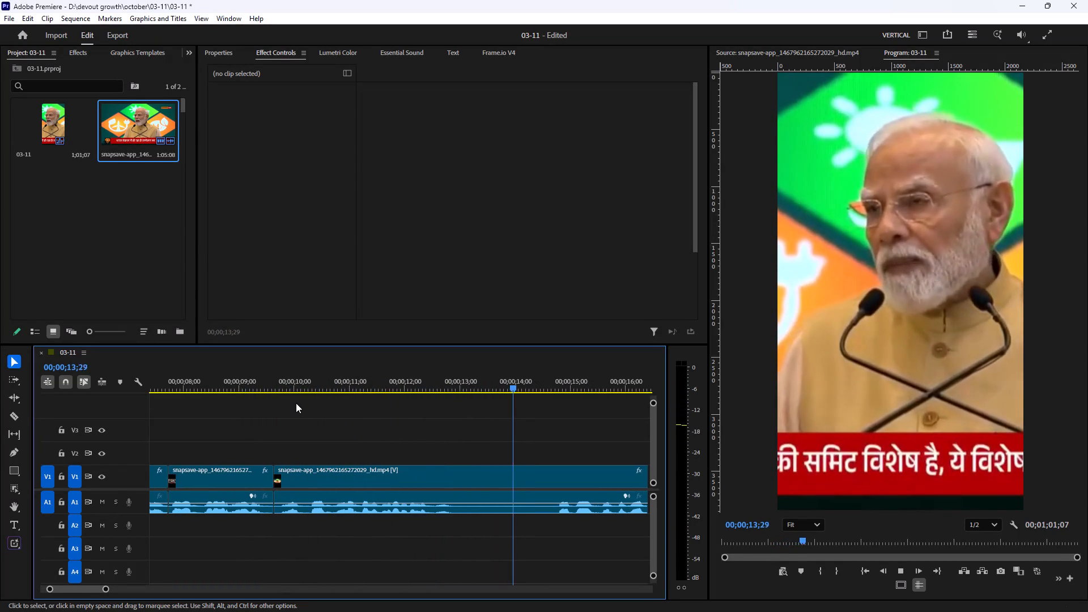
Replay the speech from 00;00;11;13 and split the speaker's clip at 00;00;13;00, where the pause begins.
{"action": "scroll", "coordinate": [321, 414], "scroll_direction": "up", "scroll_amount": 1}
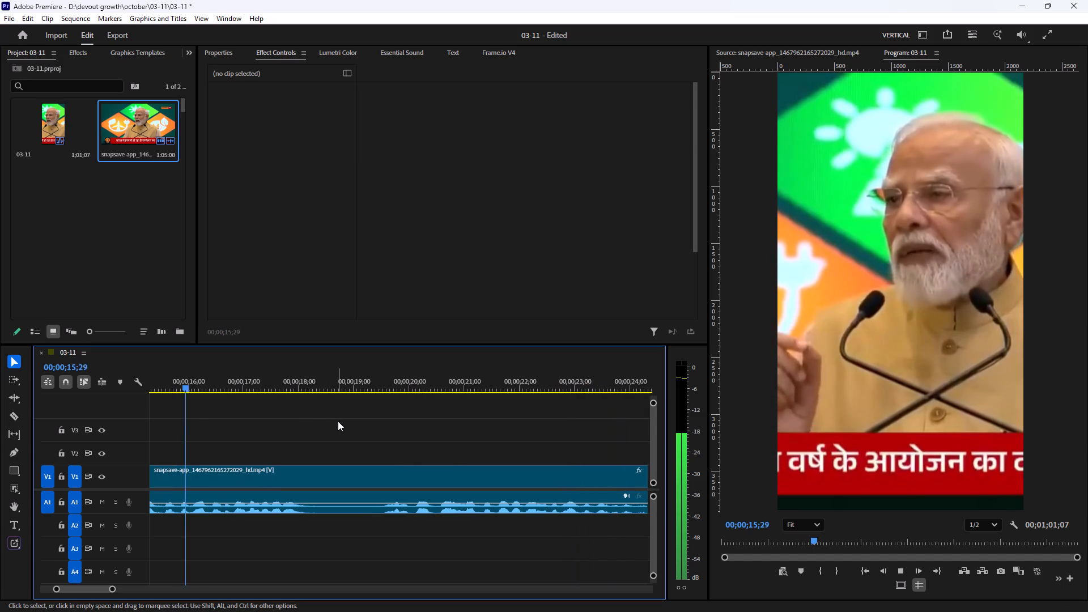
{"action": "key", "text": "space"}
{"action": "scroll", "coordinate": [266, 446], "scroll_direction": "up", "scroll_amount": 7}
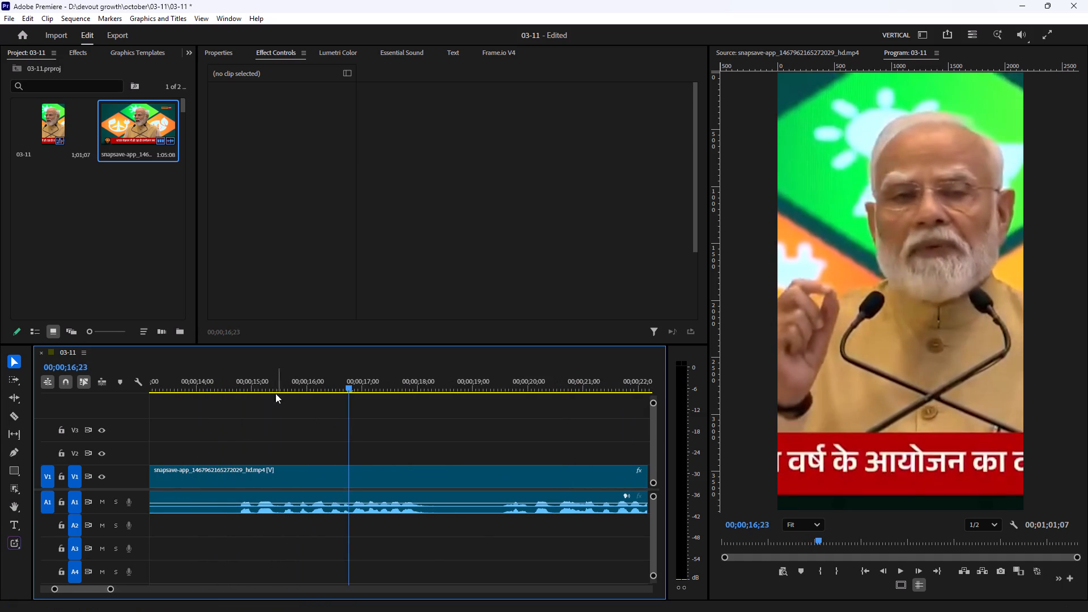
{"action": "scroll", "coordinate": [260, 430], "scroll_direction": "up", "scroll_amount": 11}
{"action": "left_click_drag", "start_coordinate": [273, 384], "coordinate": [254, 384]}
{"action": "left_click_drag", "start_coordinate": [257, 379], "coordinate": [243, 383]}
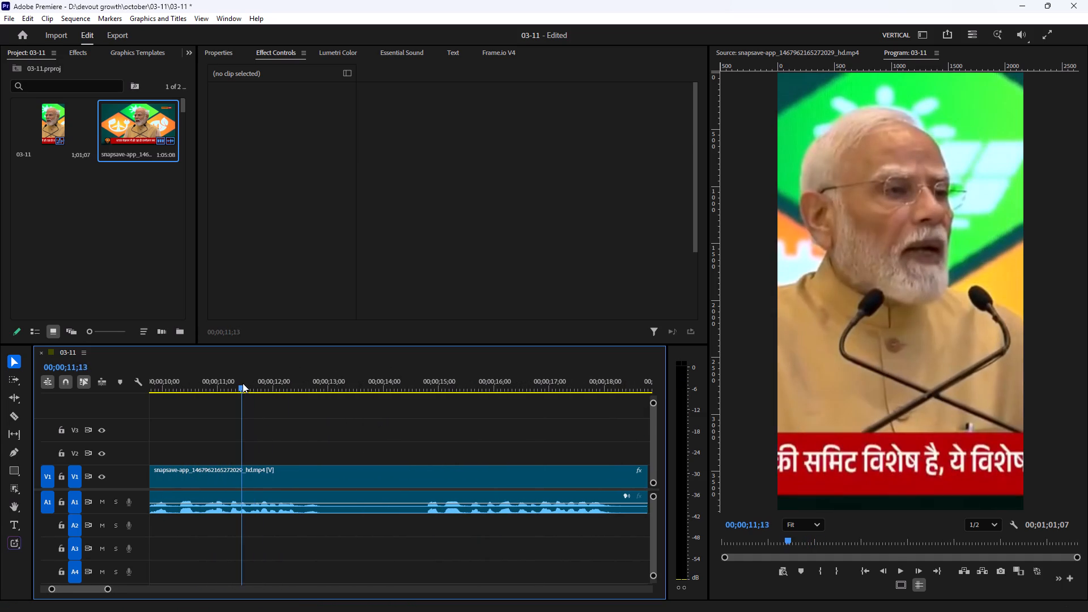
{"action": "key", "text": "space"}
{"action": "key", "text": "space"}
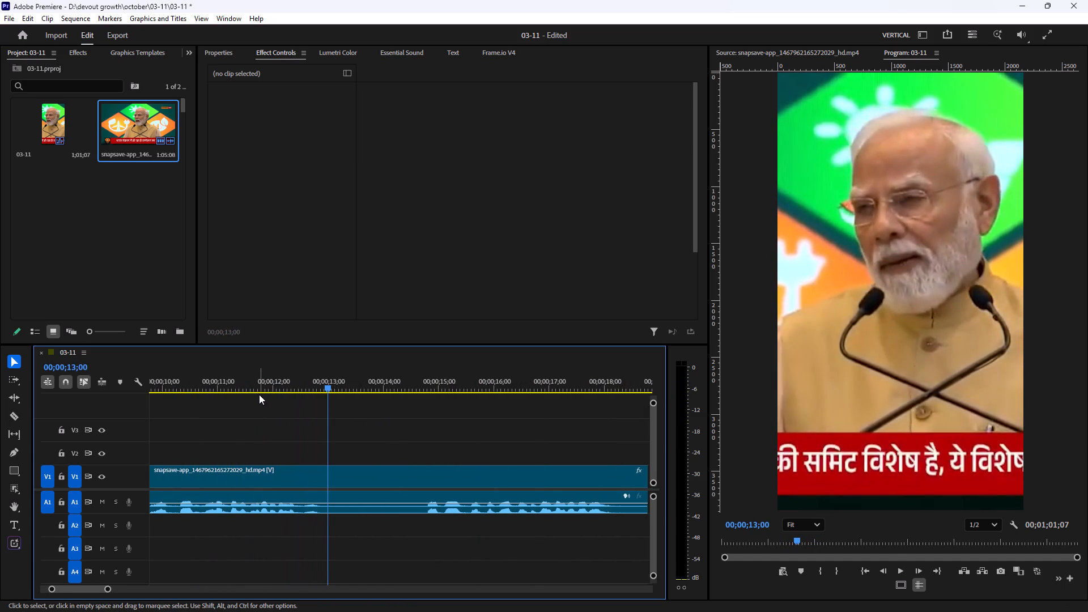
{"action": "key", "text": "c"}
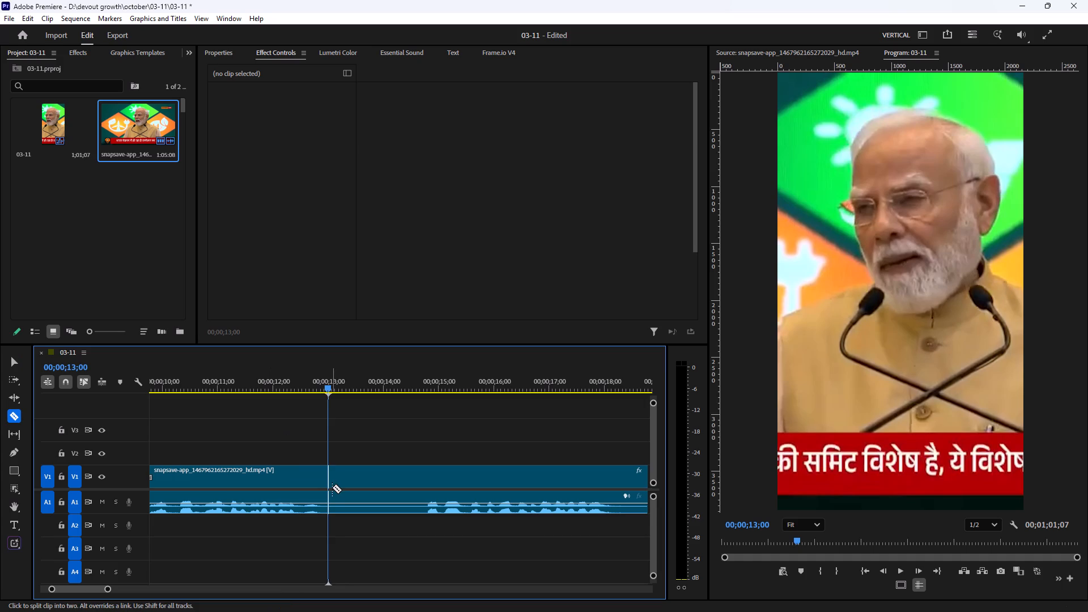
{"action": "left_click", "coordinate": [332, 487]}
Split the clip again at 00;00;14;15, before speech resumes, and remove the paused segment between the cuts, leaving no gap.
{"action": "key", "text": "space"}
{"action": "key", "text": "space"}
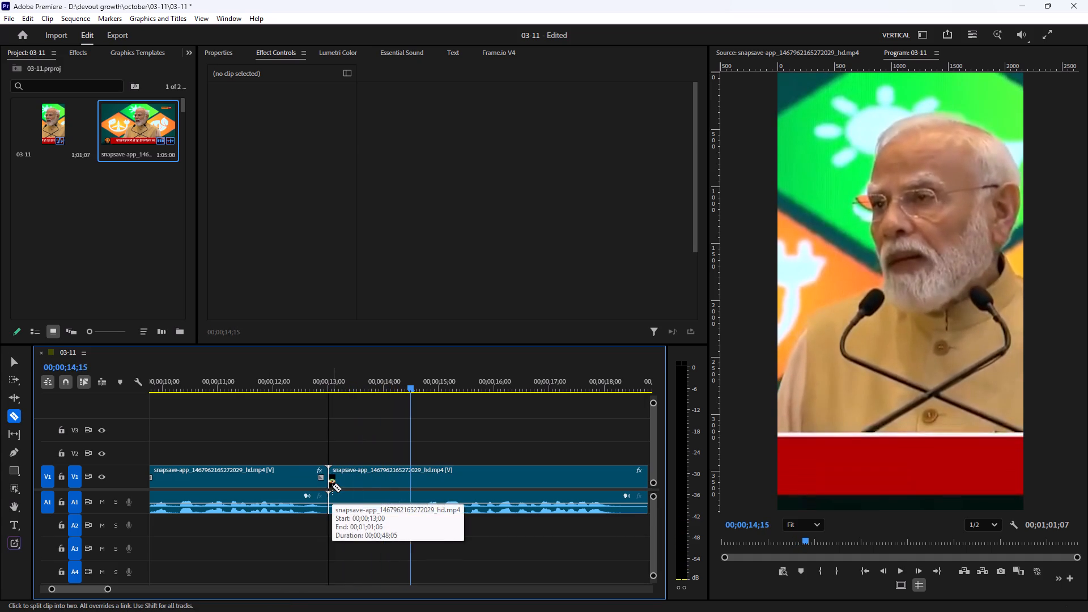
{"action": "left_click", "coordinate": [414, 485]}
{"action": "key", "text": "v"}
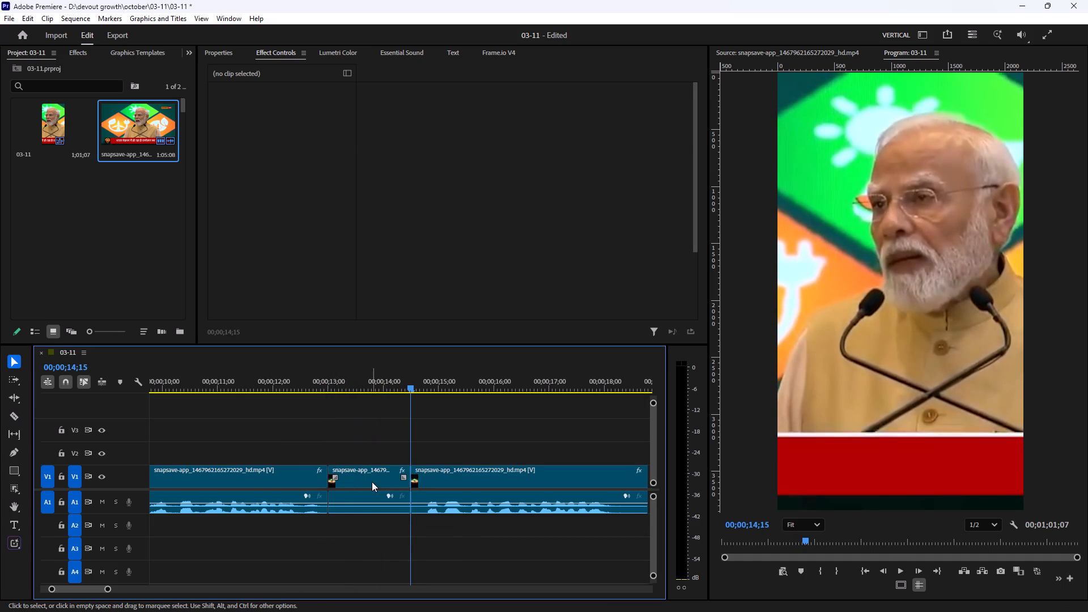
{"action": "left_click", "coordinate": [366, 471]}
{"action": "key", "text": "Delete"}
{"action": "left_click", "coordinate": [366, 471]}
{"action": "key", "text": "Delete"}
Play from 00;00;12;10 across the new join and split the clip at 00;00;16;23, where the next pause begins.
{"action": "left_click", "coordinate": [294, 382]}
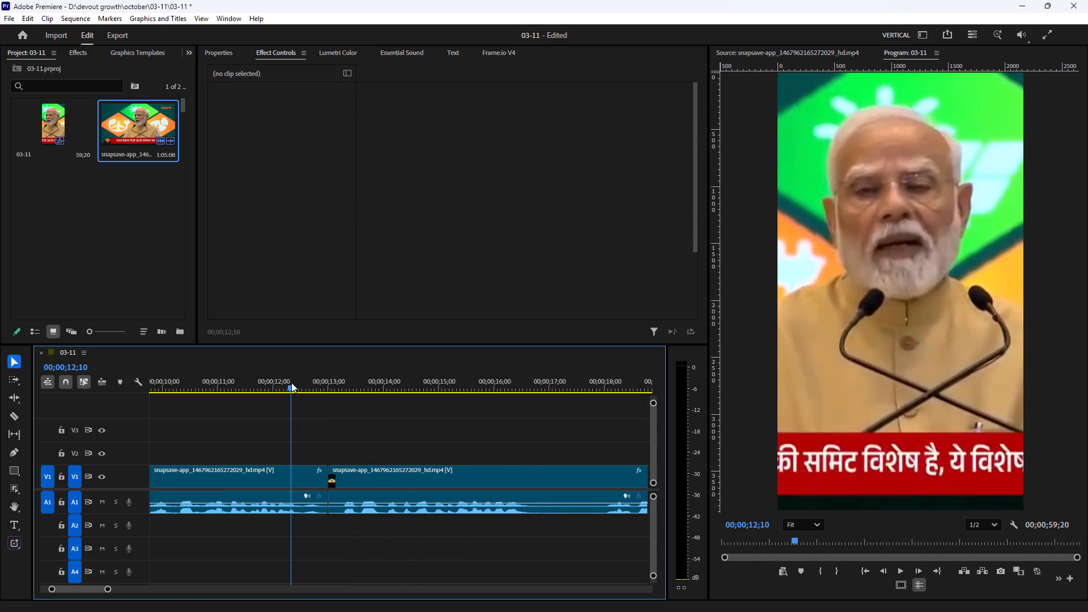
{"action": "key", "text": "space"}
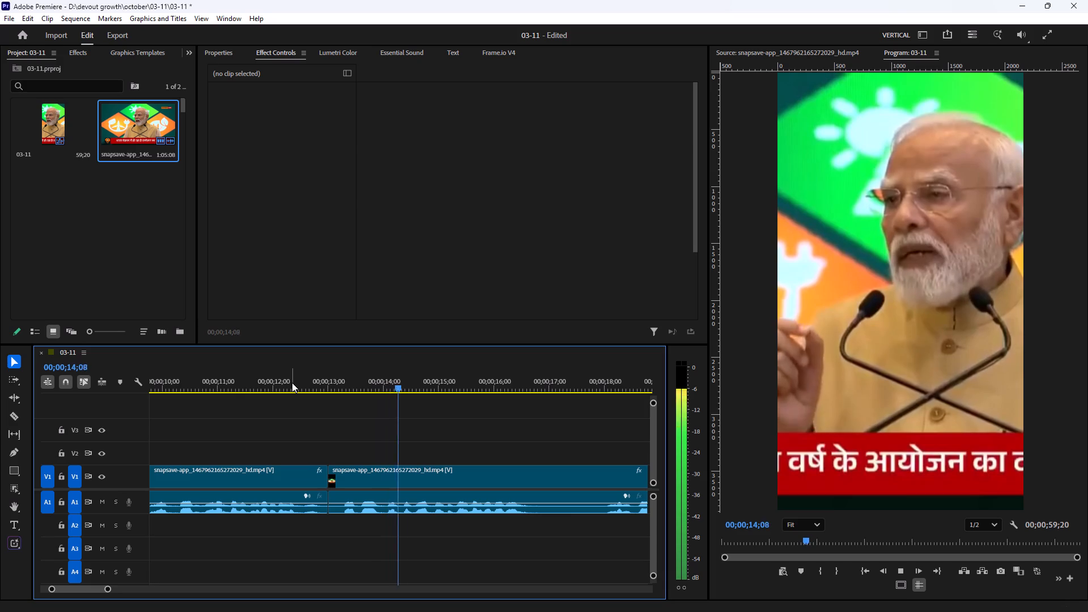
{"action": "scroll", "coordinate": [330, 418], "scroll_direction": "down", "scroll_amount": 4}
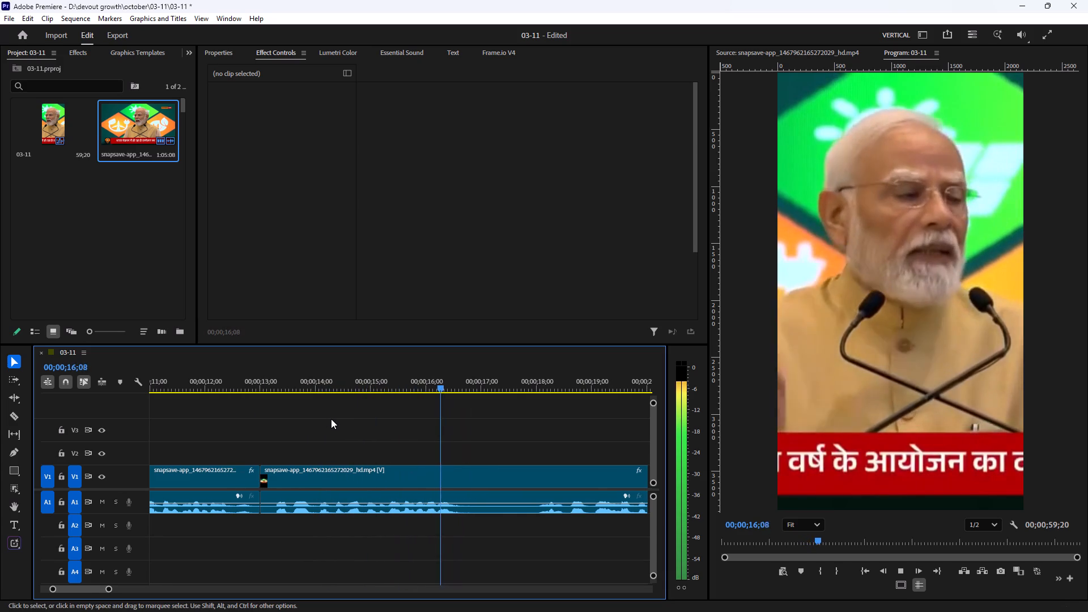
{"action": "key", "text": "space"}
{"action": "key", "text": "space"}
{"action": "key", "text": "space"}
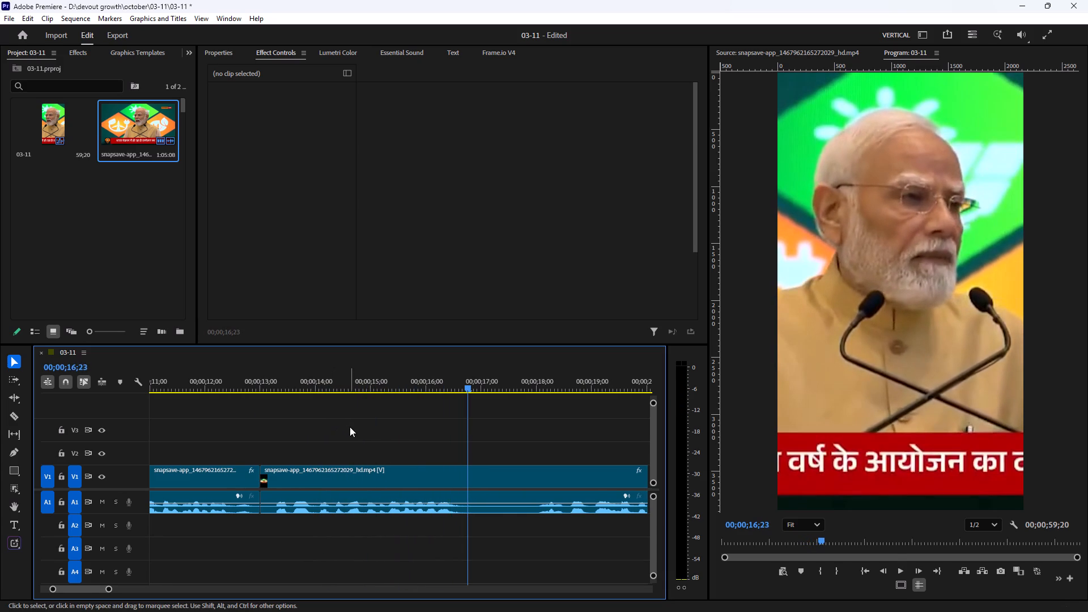
{"action": "key", "text": "c"}
{"action": "left_click", "coordinate": [469, 491]}
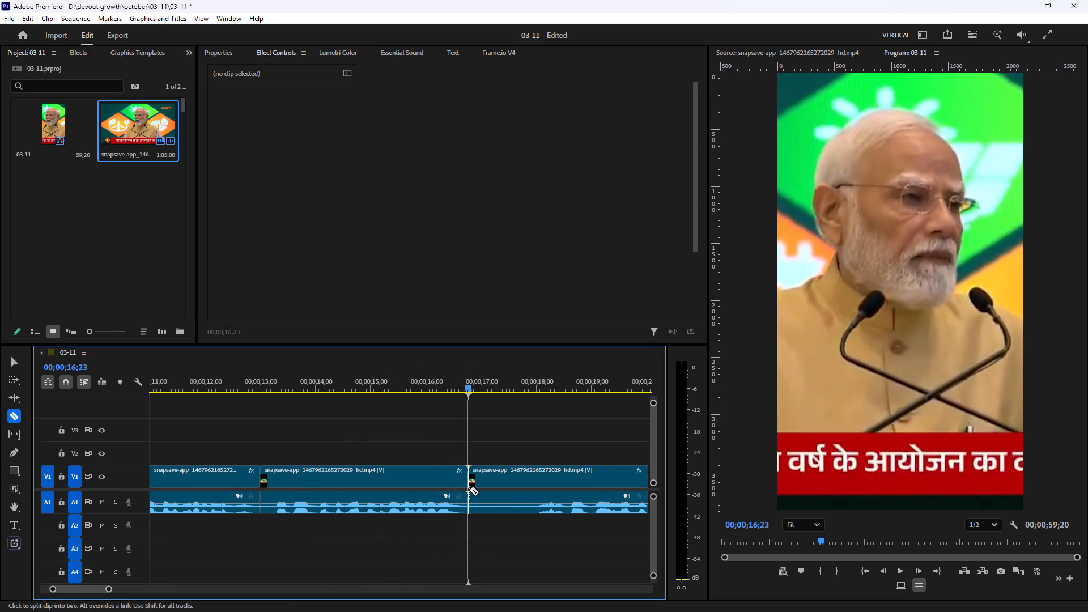
Split the clip again at 00;00;17;16 and remove the paused segment between the two cuts, leaving no gap.
{"action": "key", "text": "space"}
{"action": "key", "text": "space"}
{"action": "left_click", "coordinate": [515, 482]}
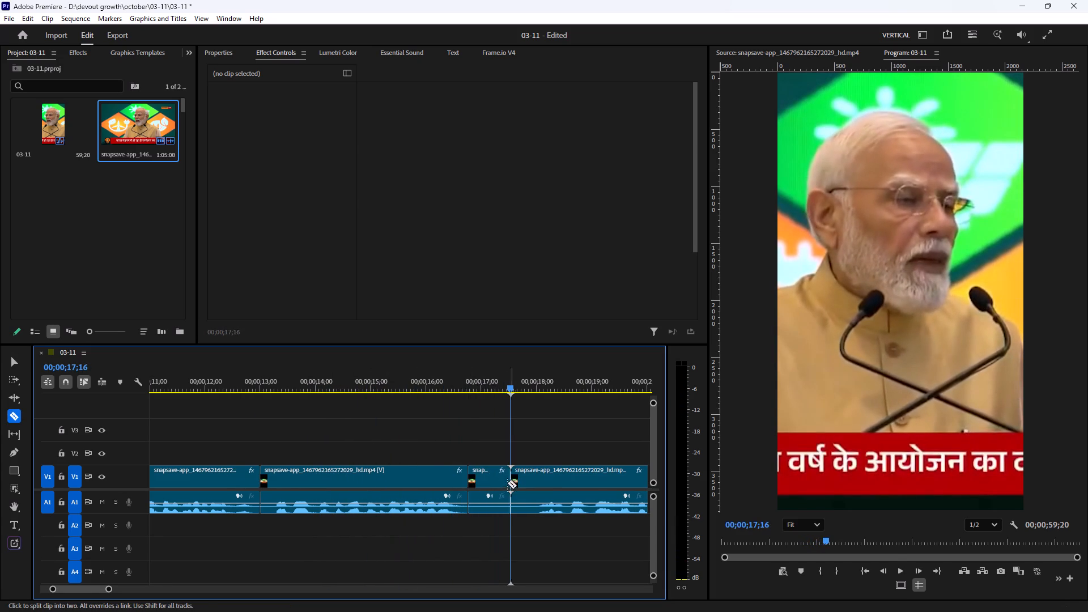
{"action": "key", "text": "v"}
{"action": "left_click", "coordinate": [482, 483]}
{"action": "key", "text": "Delete"}
{"action": "left_click", "coordinate": [482, 483]}
{"action": "key", "text": "Delete"}
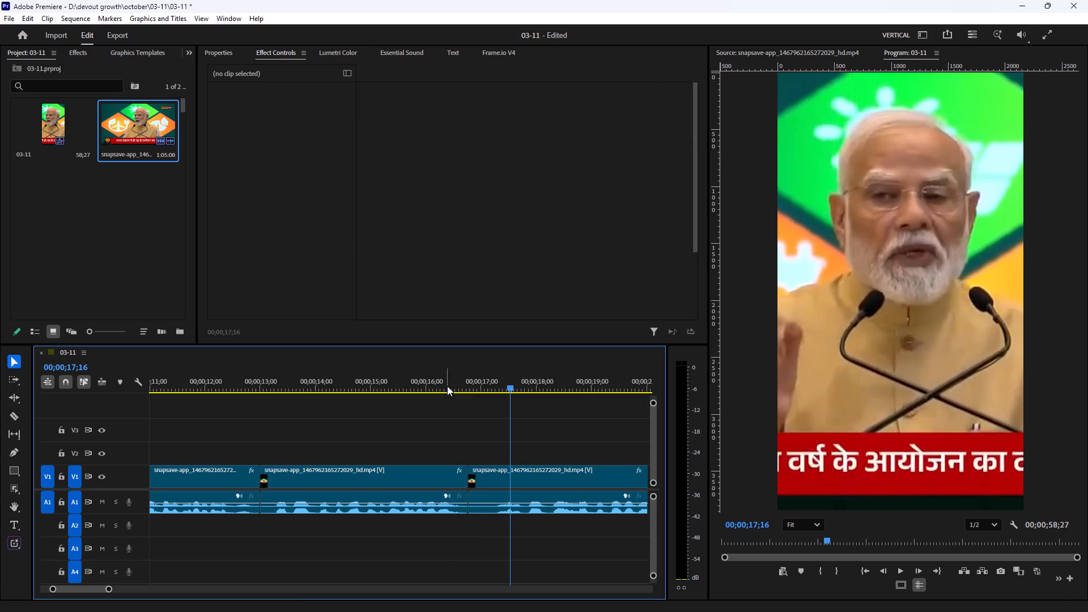
Play on across the join at 00;00;16;23 and split the clip at 00;00;22;25, within the next long pause.
{"action": "left_click", "coordinate": [445, 384]}
{"action": "key", "text": "space"}
{"action": "scroll", "coordinate": [443, 385], "scroll_direction": "down", "scroll_amount": 8}
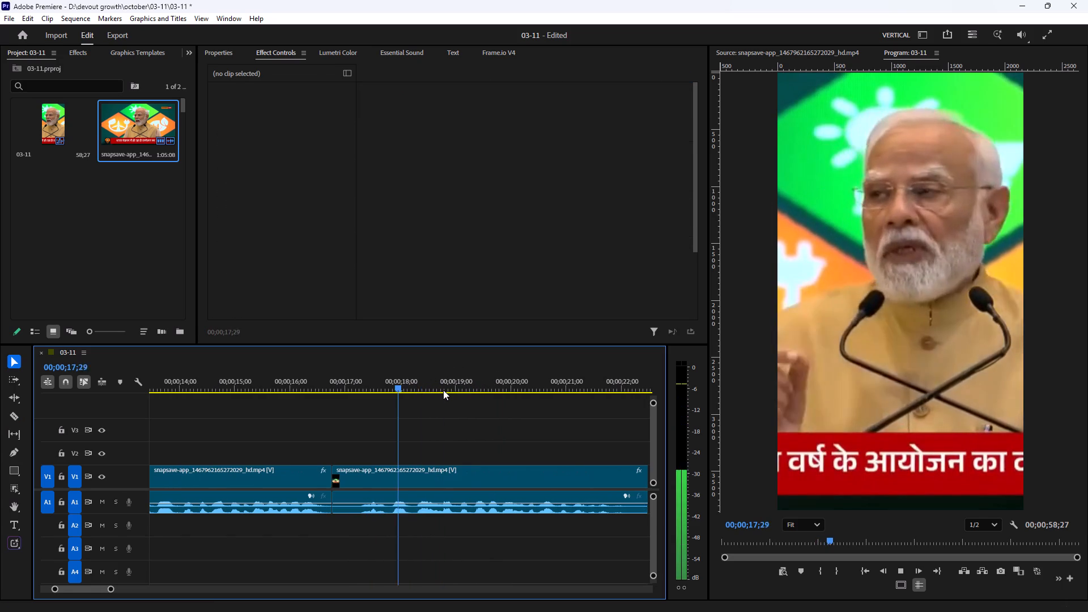
{"action": "scroll", "coordinate": [443, 390], "scroll_direction": "down", "scroll_amount": 13}
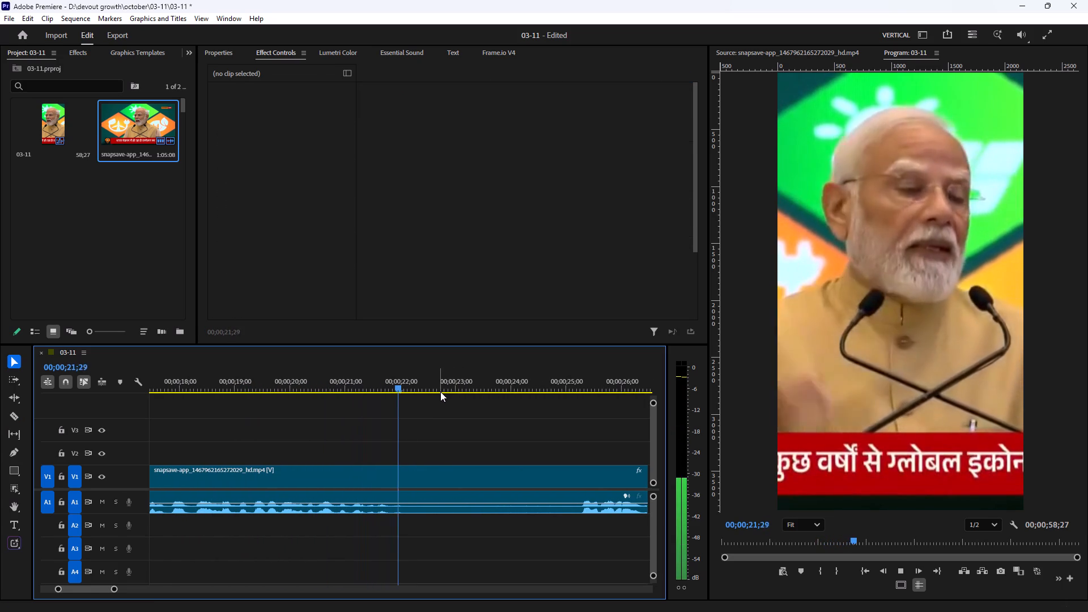
{"action": "key", "text": "space"}
{"action": "key", "text": "space"}
{"action": "key", "text": "space"}
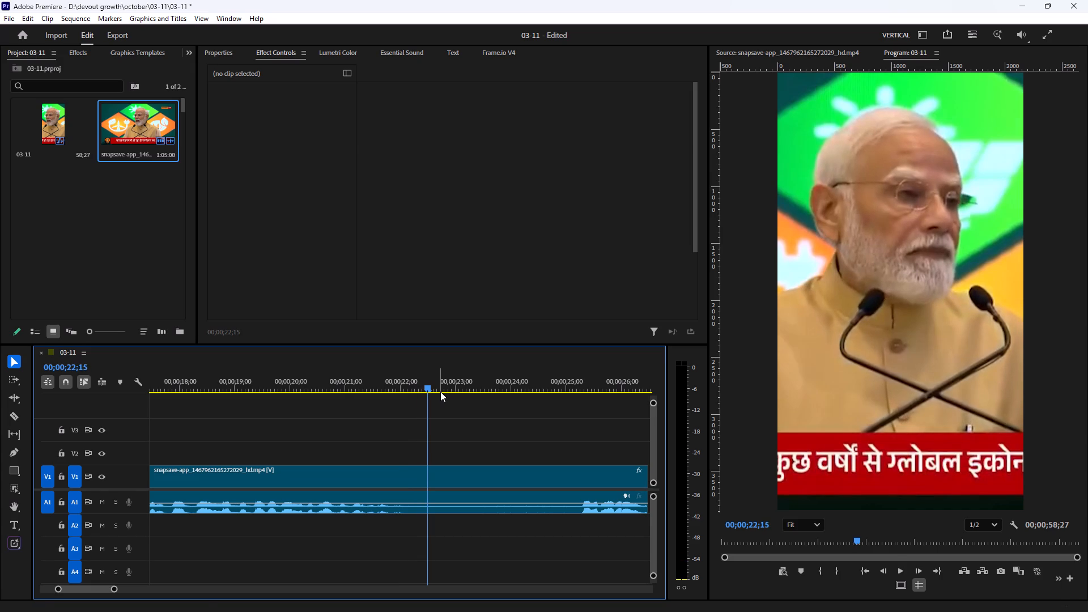
{"action": "key", "text": "space"}
{"action": "key", "text": "space"}
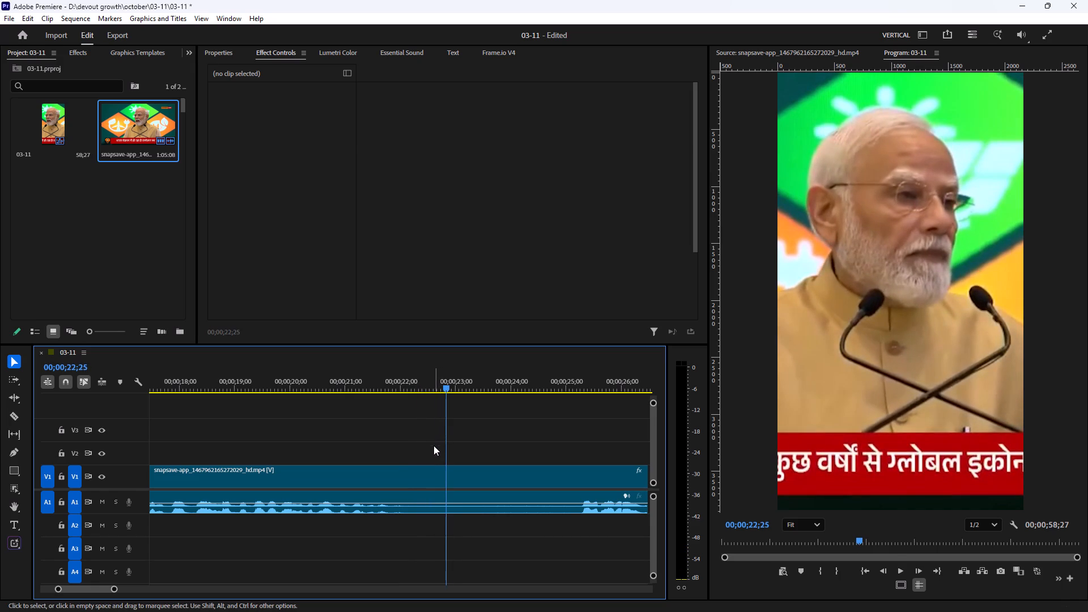
{"action": "key", "text": "c"}
{"action": "left_click", "coordinate": [446, 477]}
Split the clip again at 00;00;24;12, before the audience shot, and remove the paused segment between the cuts, leaving no gap.
{"action": "key", "text": "space"}
{"action": "scroll", "coordinate": [446, 473], "scroll_direction": "down", "scroll_amount": 4}
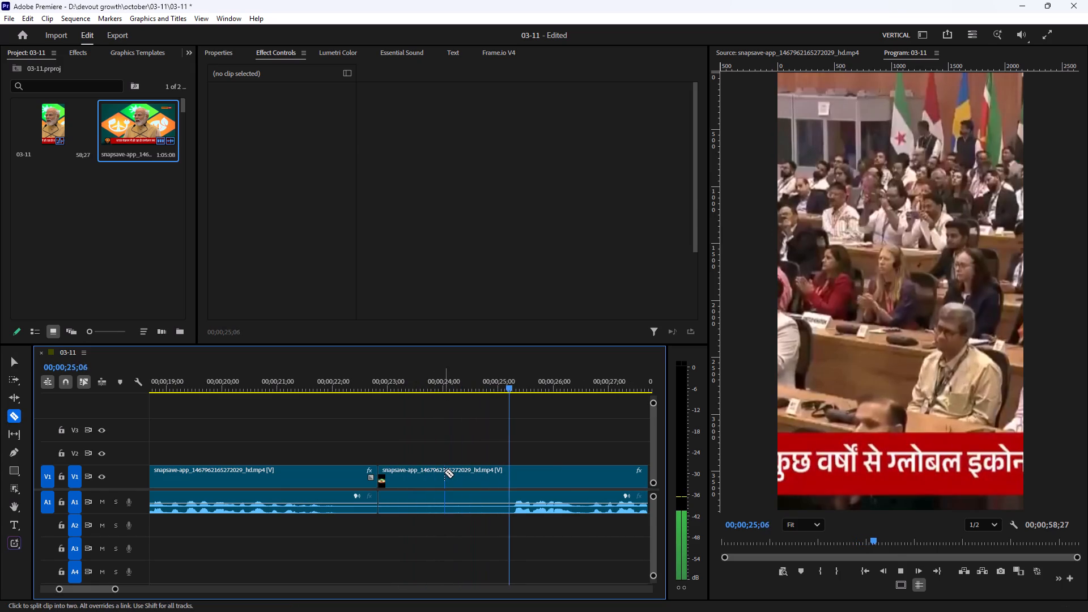
{"action": "key", "text": "space"}
{"action": "left_click_drag", "start_coordinate": [502, 384], "coordinate": [449, 410]}
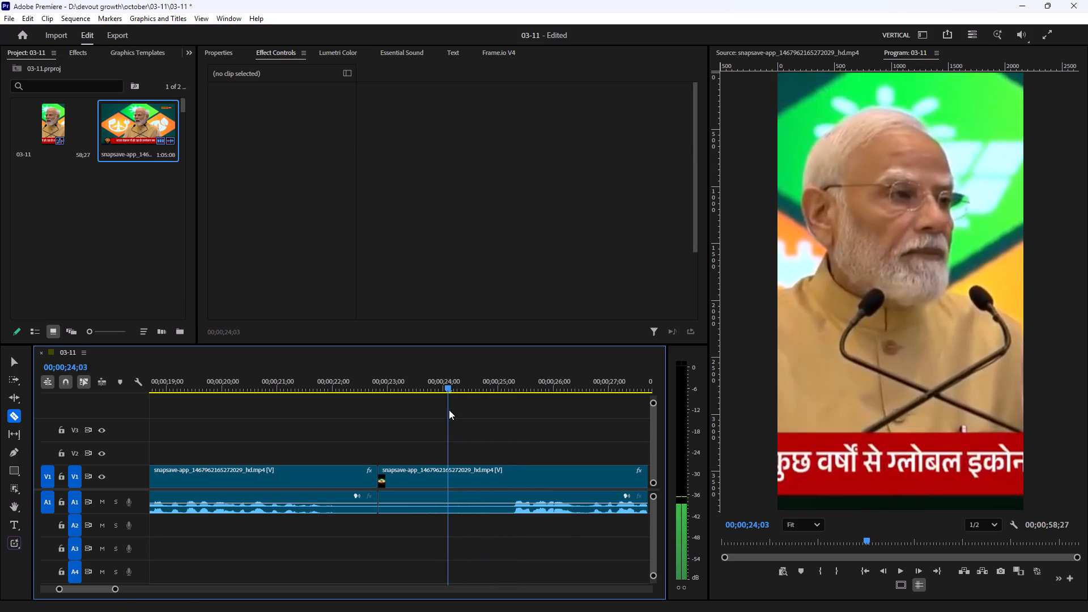
{"action": "left_click_drag", "start_coordinate": [449, 410], "coordinate": [448, 410]}
{"action": "key", "text": "space"}
{"action": "key", "text": "space"}
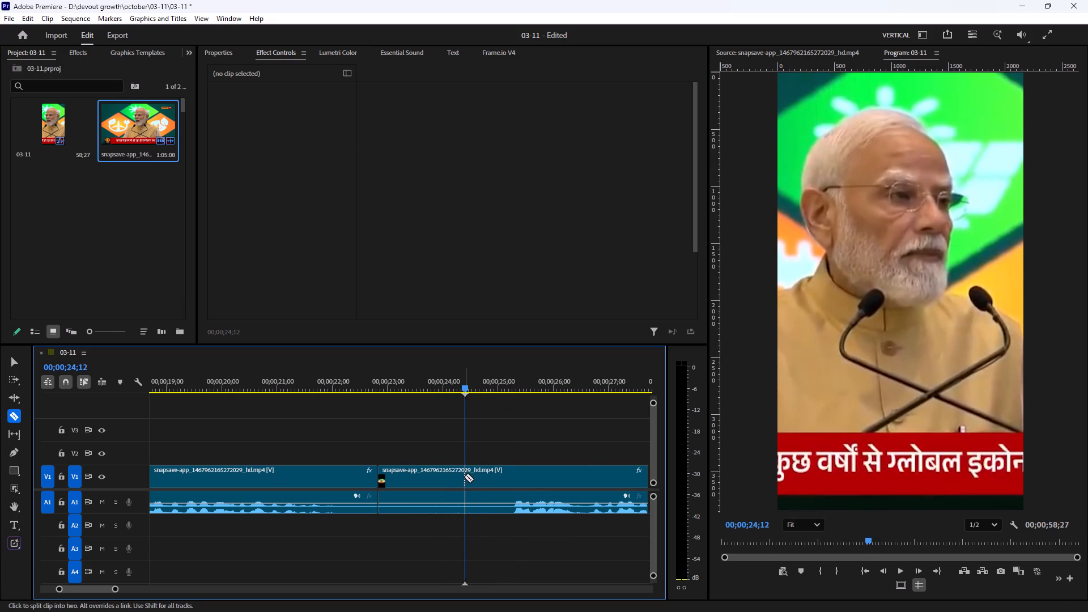
{"action": "left_click", "coordinate": [464, 477]}
{"action": "key", "text": "v"}
{"action": "left_click", "coordinate": [430, 475]}
{"action": "key", "text": "Delete"}
{"action": "left_click", "coordinate": [430, 475]}
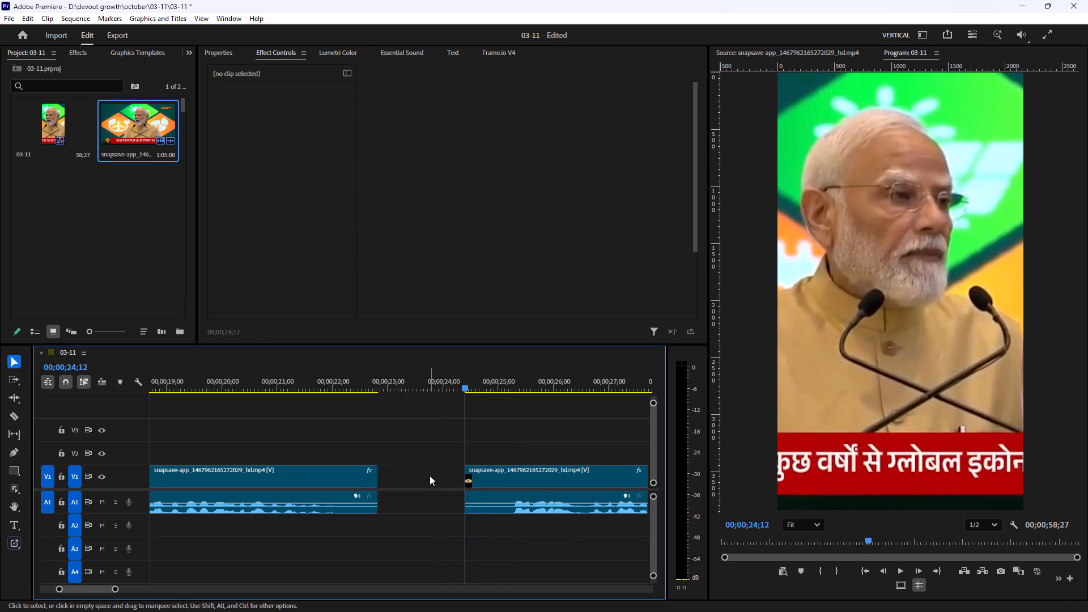
{"action": "key", "text": "Delete"}
Play on across the join at 00;00;22;25 and split the clip at 00;00;27;14, where the speaker pauses again.
{"action": "left_click_drag", "start_coordinate": [354, 375], "coordinate": [331, 380]}
{"action": "key", "text": "space"}
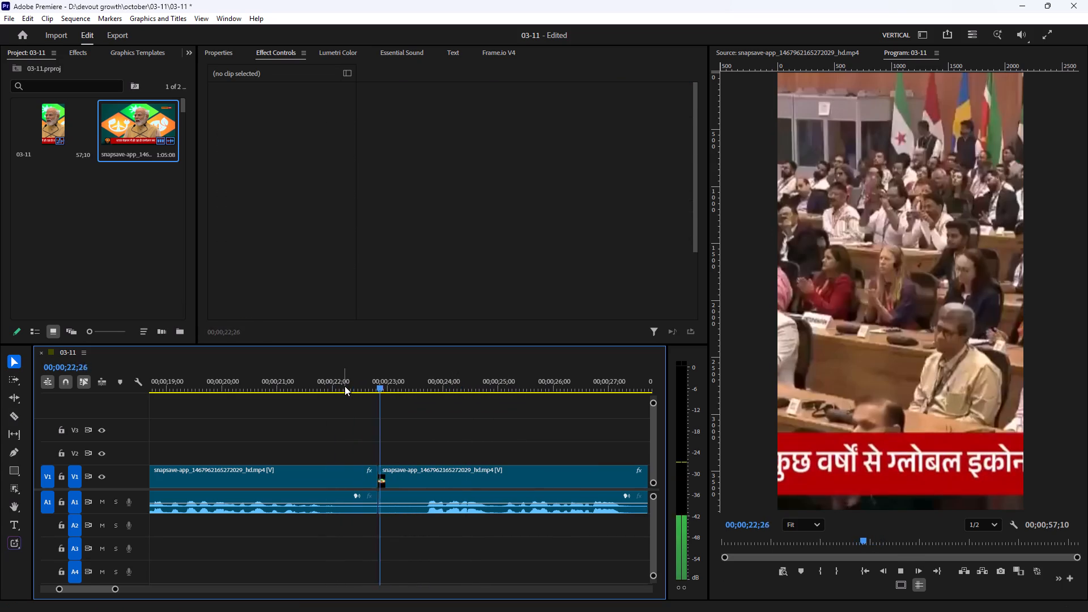
{"action": "scroll", "coordinate": [345, 386], "scroll_direction": "down", "scroll_amount": 4}
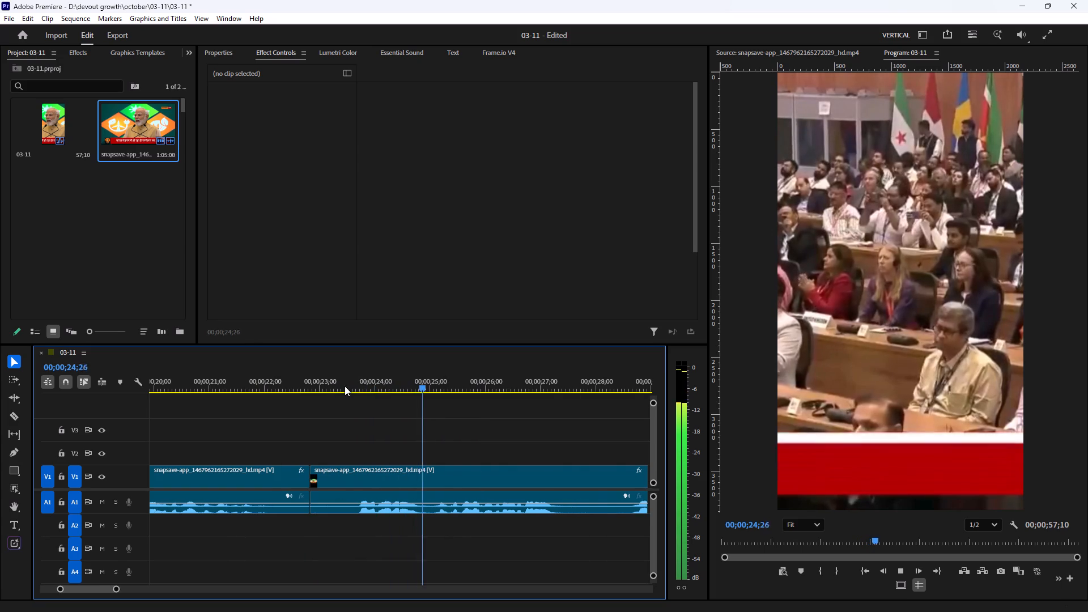
{"action": "scroll", "coordinate": [345, 386], "scroll_direction": "down", "scroll_amount": 9}
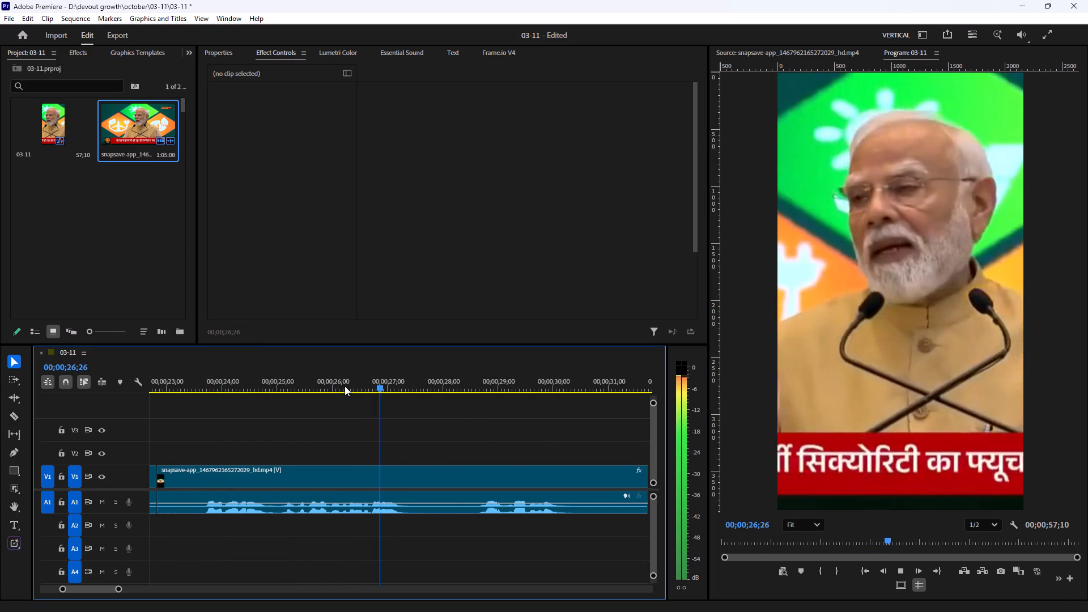
{"action": "key", "text": "space"}
{"action": "key", "text": "Left"}
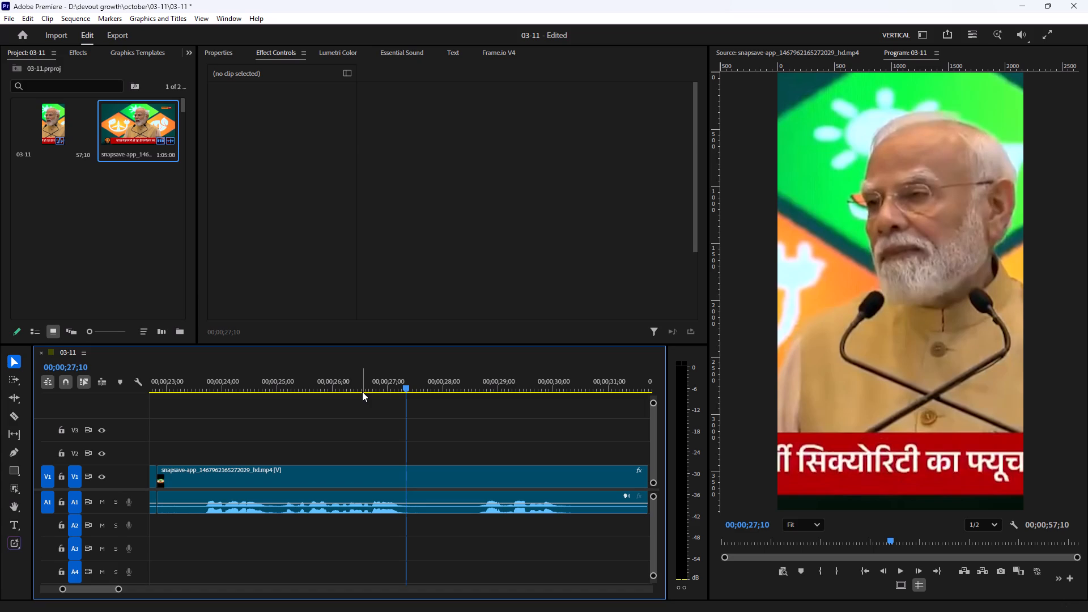
{"action": "left_click", "coordinate": [360, 376]}
{"action": "key", "text": "space"}
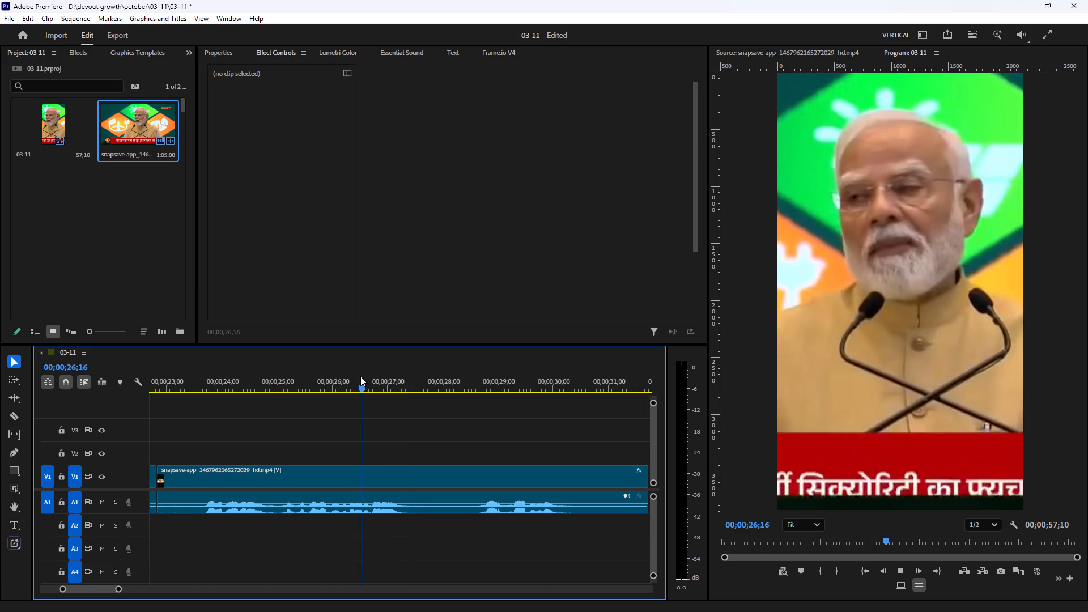
{"action": "key", "text": "space"}
{"action": "key", "text": "space"}
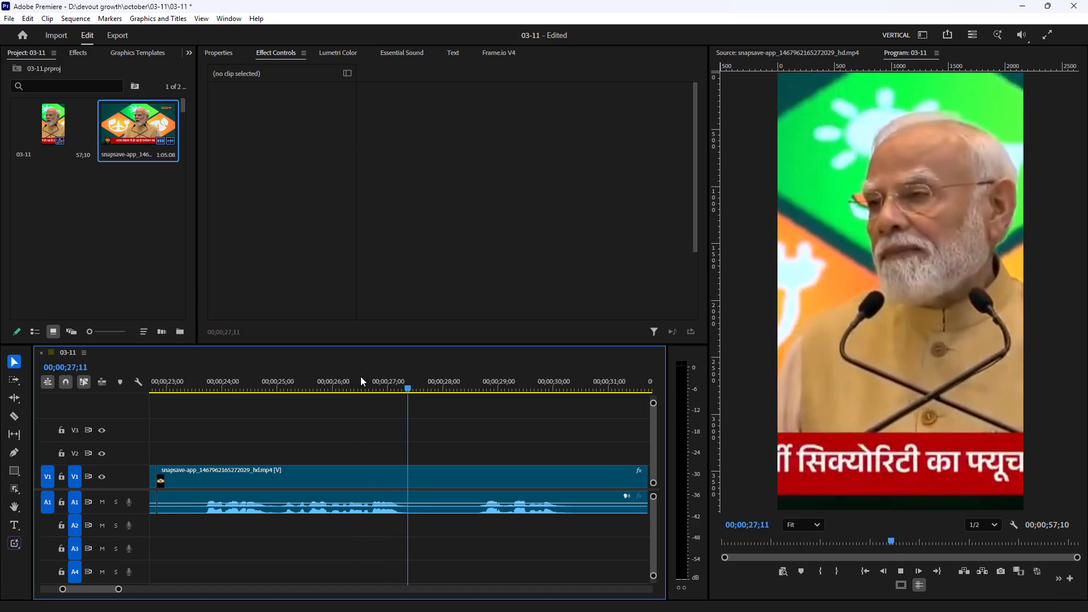
{"action": "key", "text": "space"}
{"action": "key", "text": "c"}
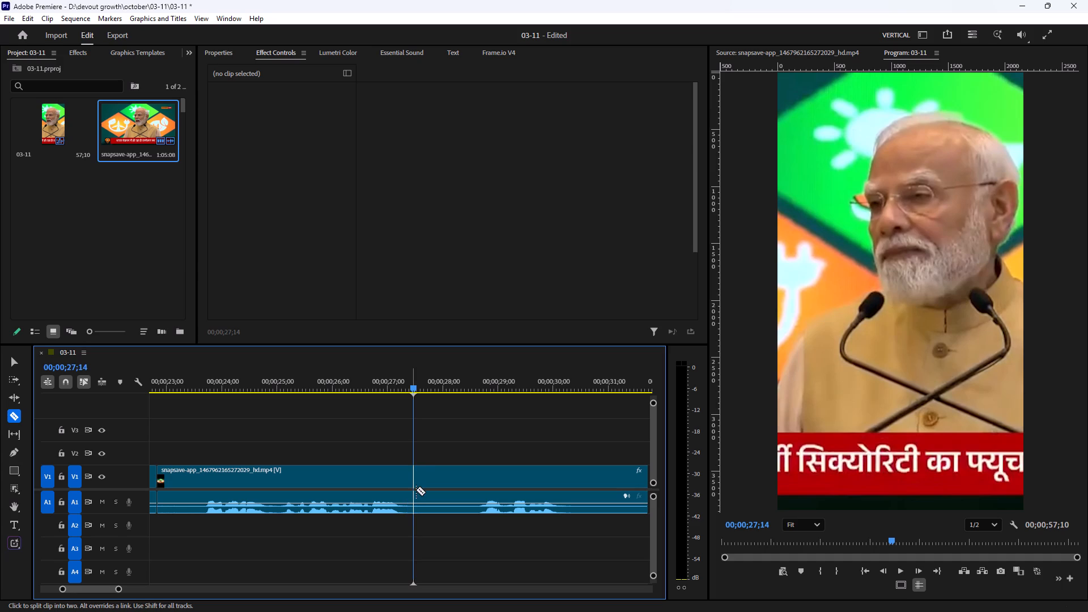
{"action": "left_click", "coordinate": [416, 490]}
{"action": "left_click", "coordinate": [414, 478]}
Split the clip again at 00;00;28;13, just before speech resumes, and remove the paused segment between the cuts, leaving no gap.
{"action": "key", "text": "space"}
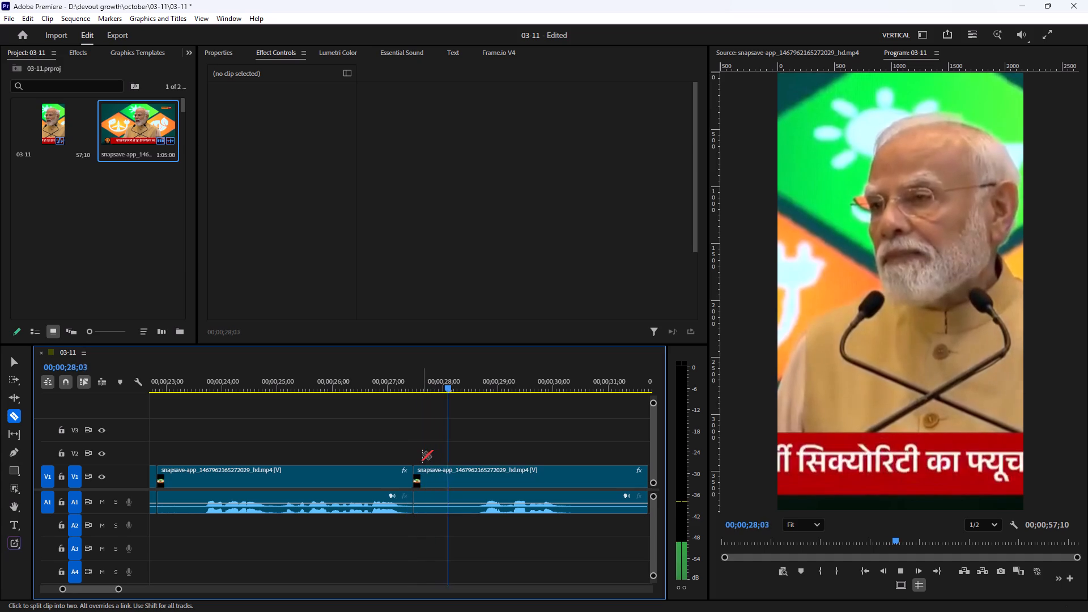
{"action": "key", "text": "space"}
{"action": "left_click", "coordinate": [472, 381]}
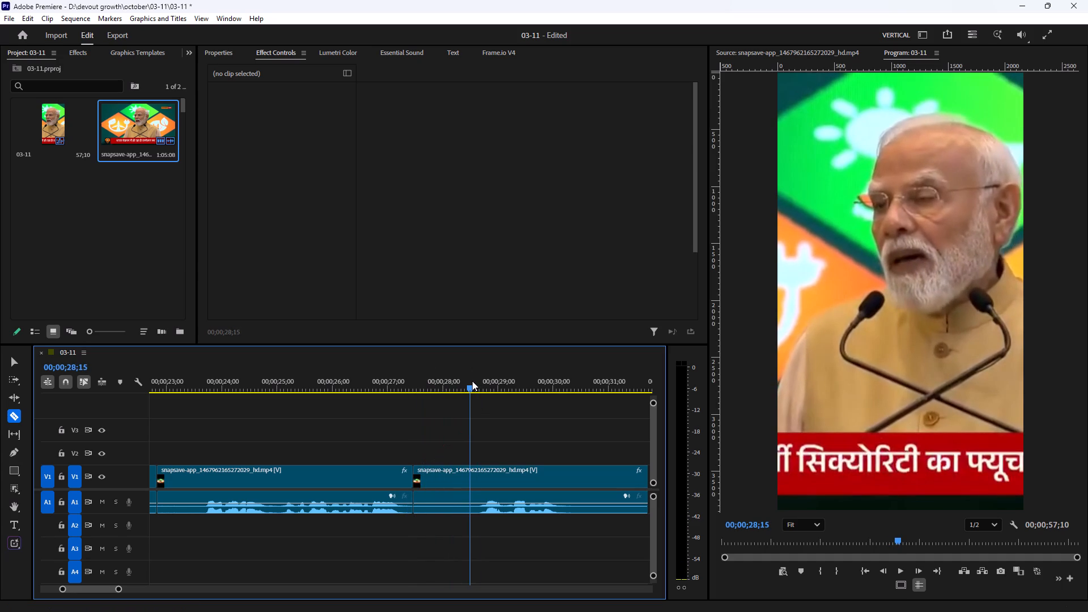
{"action": "left_click", "coordinate": [472, 381]}
{"action": "left_click", "coordinate": [467, 499]}
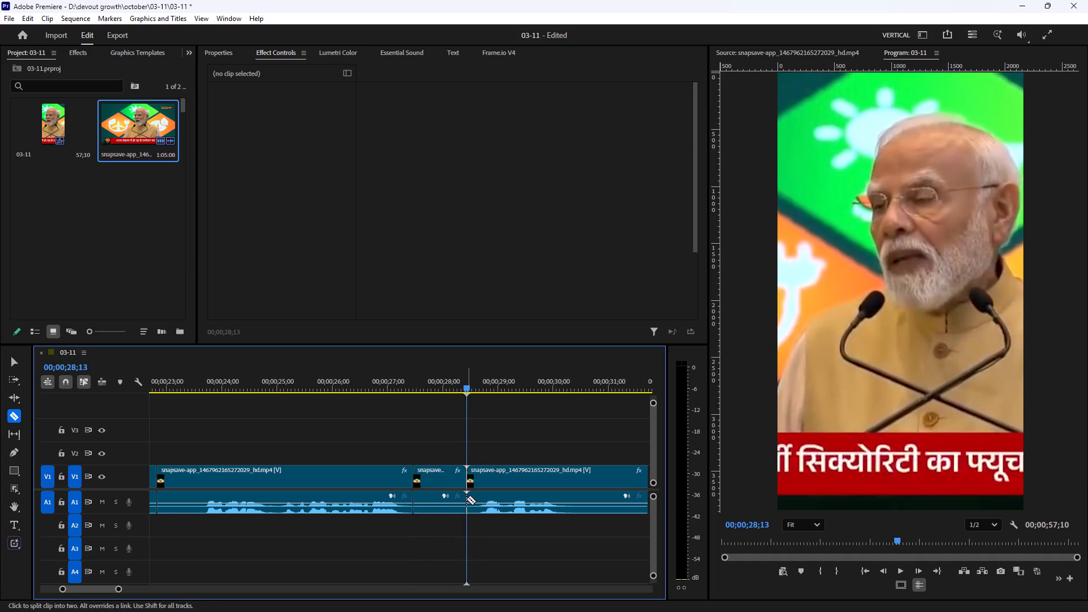
{"action": "key", "text": "v"}
{"action": "left_click", "coordinate": [446, 484]}
{"action": "key", "text": "Delete"}
{"action": "left_click", "coordinate": [446, 484]}
{"action": "key", "text": "Delete"}
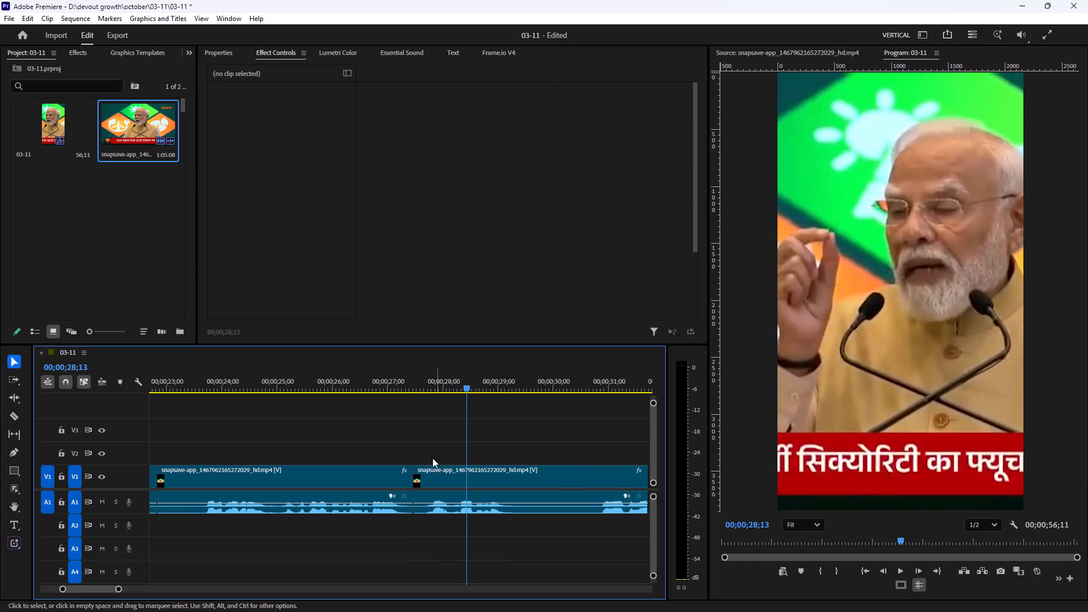
Play from about 00;00;27;00 across the join at 00;00;27;14 to 00;00;29;10 to review the cut.
{"action": "left_click_drag", "start_coordinate": [393, 382], "coordinate": [387, 382]}
{"action": "key", "text": "space"}
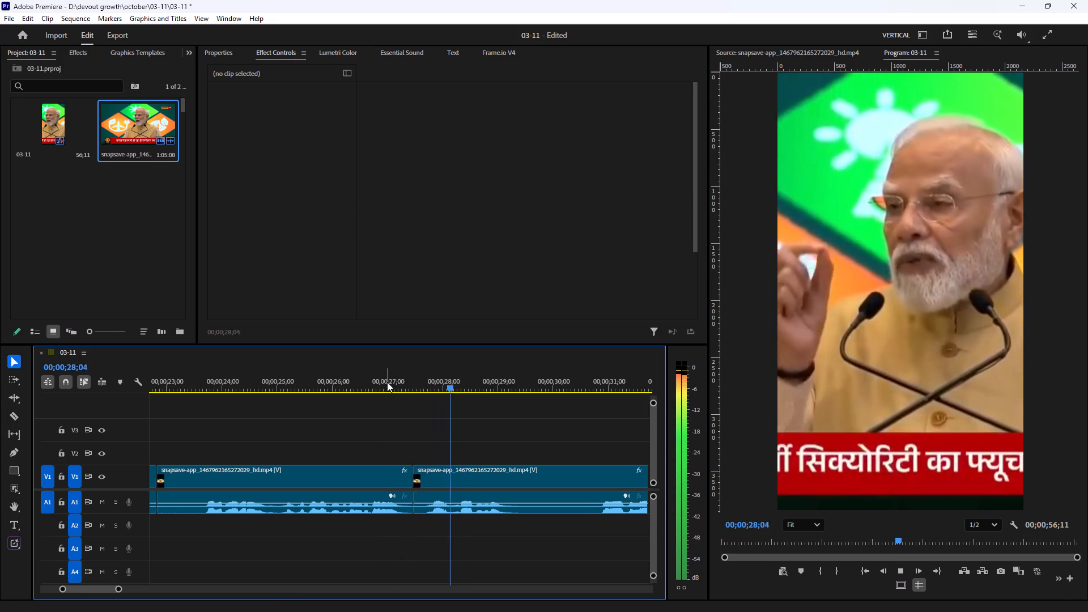
{"action": "scroll", "coordinate": [387, 382], "scroll_direction": "down", "scroll_amount": 4}
{"action": "key", "text": "space"}
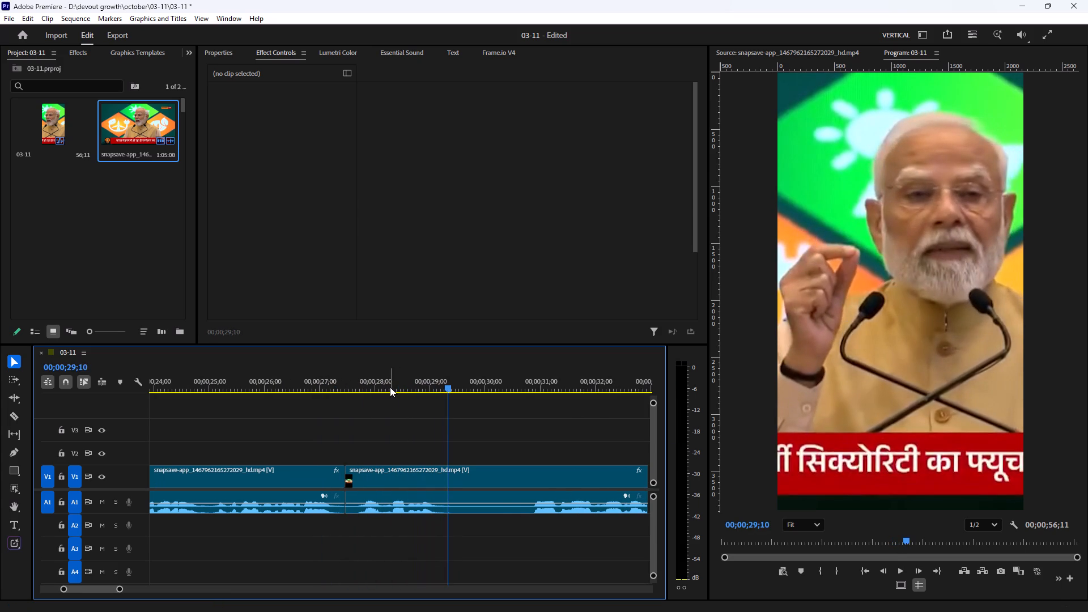
Play on from 00;00;29;10 and split the clip at 00;00;37;06, where the speaker pauses before the audience shot.
{"action": "key", "text": "space"}
{"action": "key", "text": "space"}
{"action": "key", "text": "space"}
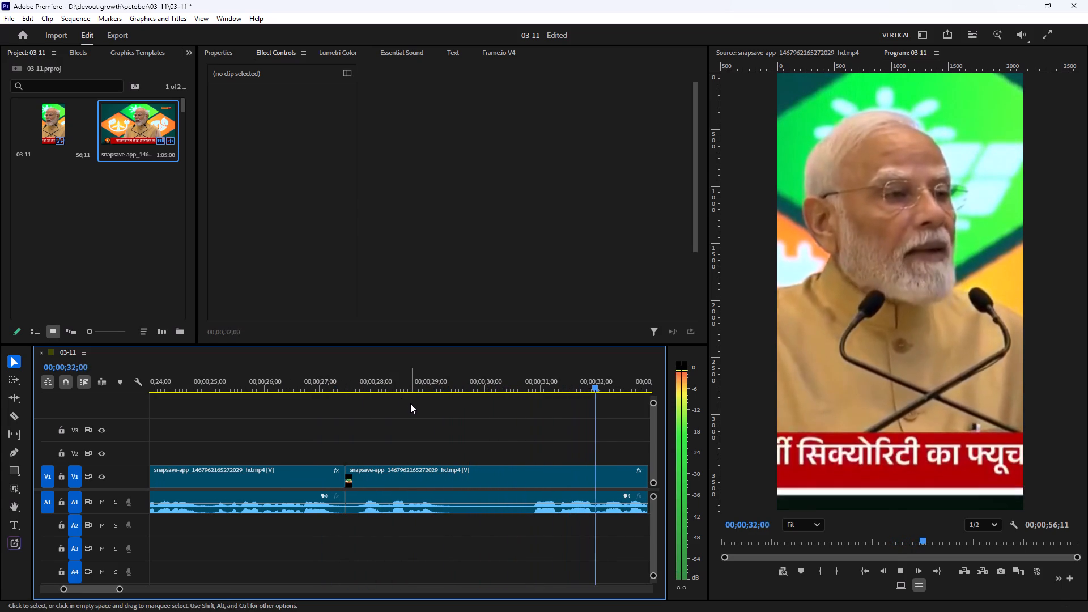
{"action": "type", "text": "--"}
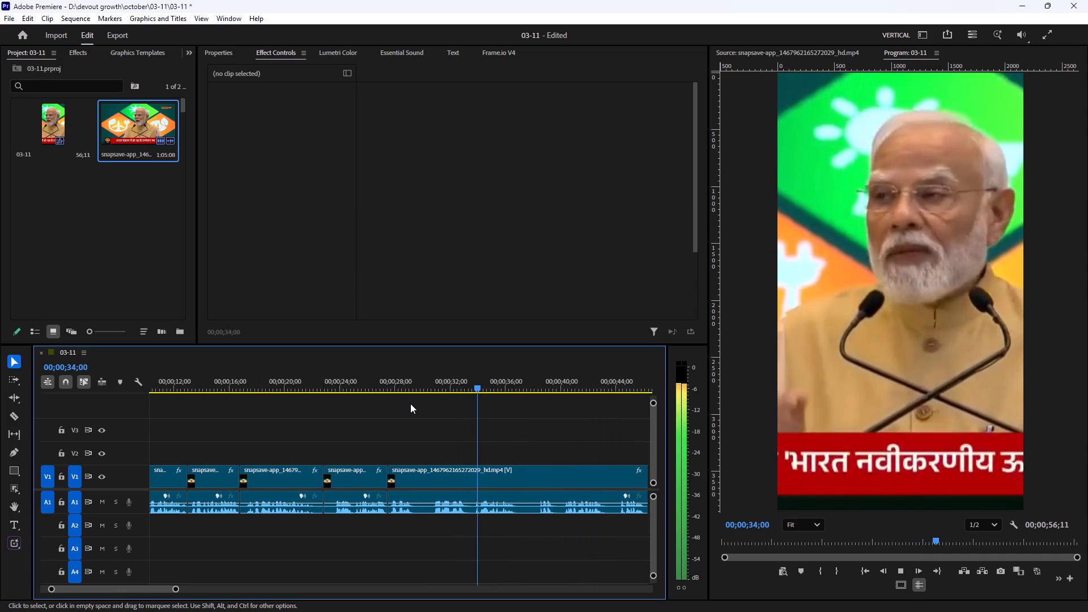
{"action": "type", "text": "=="}
{"action": "scroll", "coordinate": [411, 406], "scroll_direction": "down", "scroll_amount": 5}
{"action": "key", "text": "space"}
{"action": "key", "text": "space"}
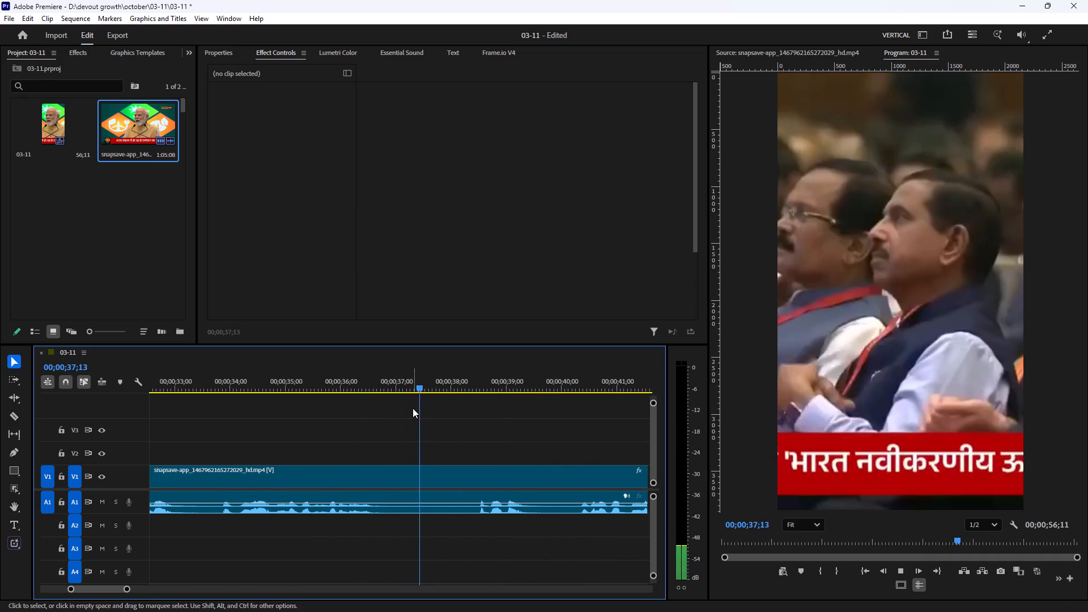
{"action": "key", "text": "space"}
{"action": "key", "text": "Left"}
{"action": "key", "text": "Left"}
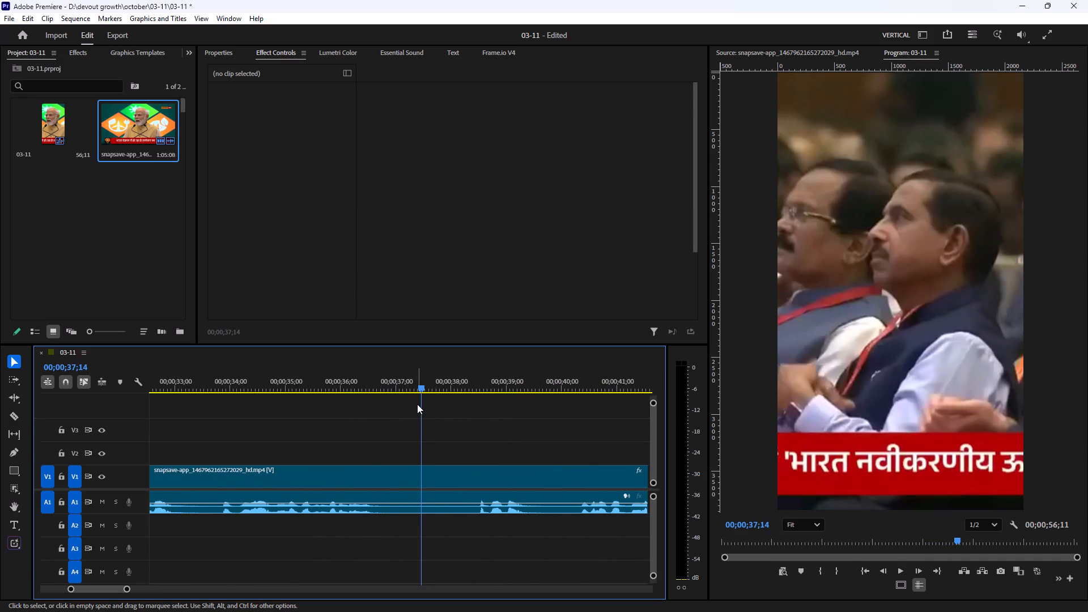
{"action": "key", "text": "Left"}
{"action": "key", "text": "Left"}
{"action": "key", "text": "Left"}
{"action": "key", "text": "c"}
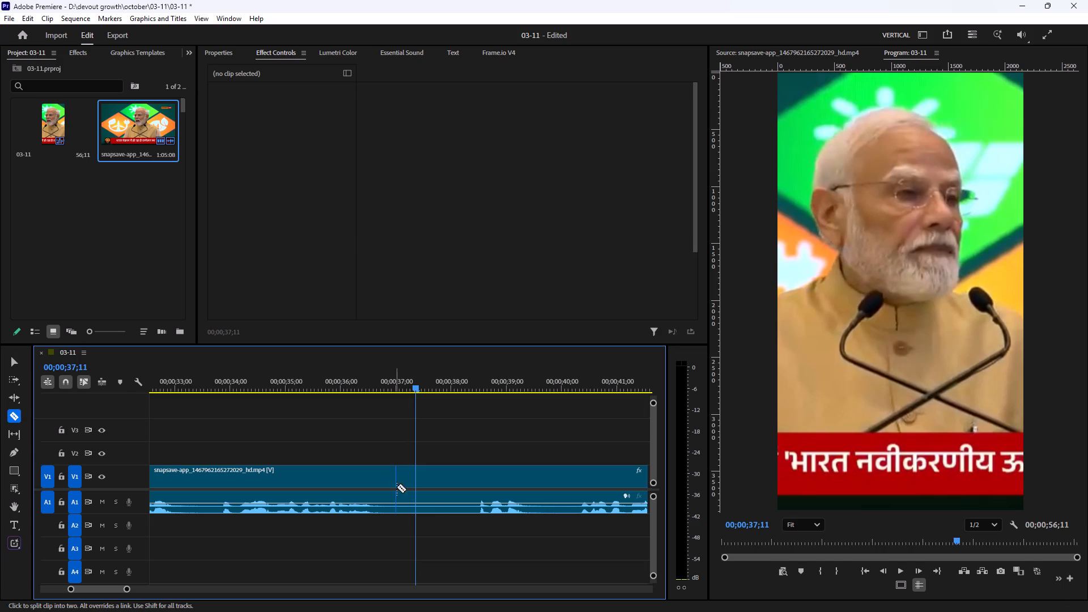
{"action": "left_click", "coordinate": [407, 494]}
Split the clip again at 00;00;38;07, just before speech resumes, and remove the paused segment between the cuts, leaving no gap.
{"action": "left_click_drag", "start_coordinate": [399, 381], "coordinate": [392, 381]}
{"action": "key", "text": "space"}
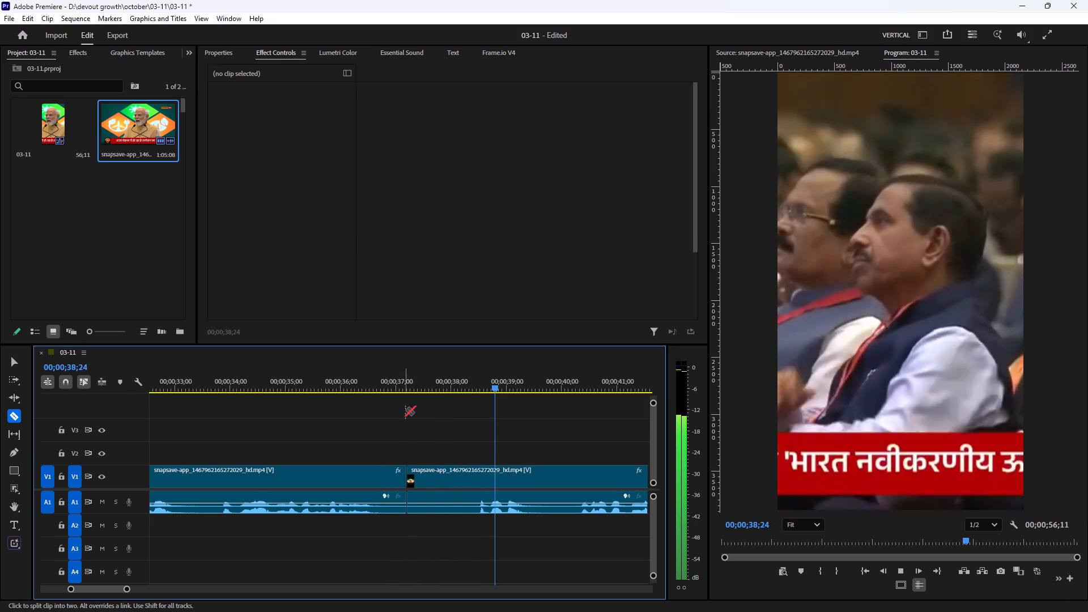
{"action": "key", "text": "space"}
{"action": "left_click_drag", "start_coordinate": [471, 382], "coordinate": [465, 395]}
{"action": "left_click", "coordinate": [464, 490]}
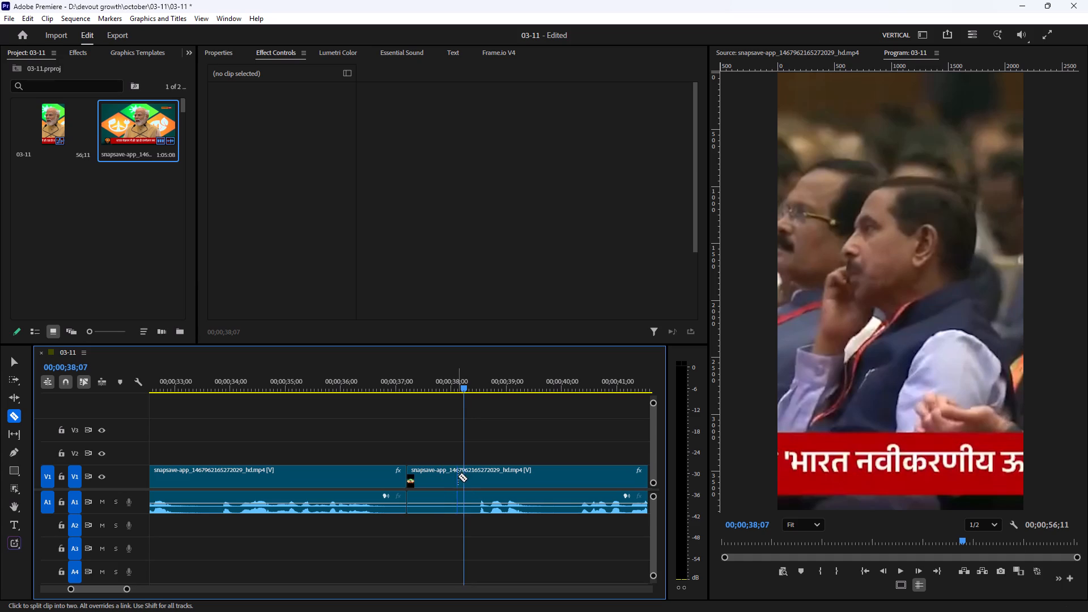
{"action": "left_click", "coordinate": [465, 473]}
{"action": "key", "text": "v"}
{"action": "left_click", "coordinate": [434, 480]}
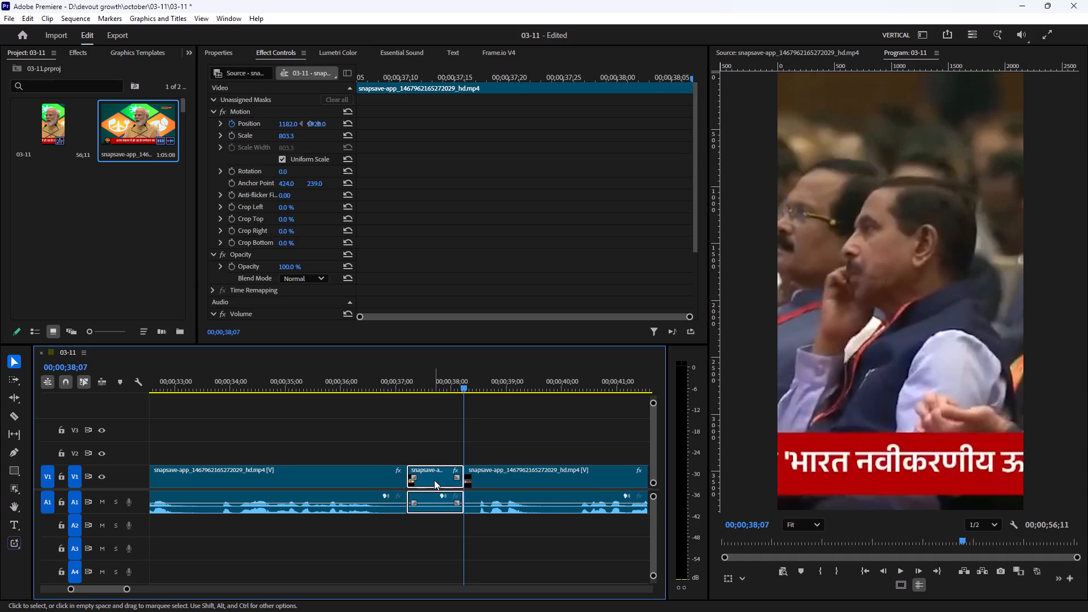
{"action": "key", "text": "Delete"}
{"action": "left_click", "coordinate": [434, 480]}
{"action": "key", "text": "Delete"}
Play from about 00;00;36;16 across the join at 00;00;37;06 to 00;00;42;10 to review the cut and the following speech.
{"action": "left_click", "coordinate": [371, 381]}
{"action": "key", "text": "space"}
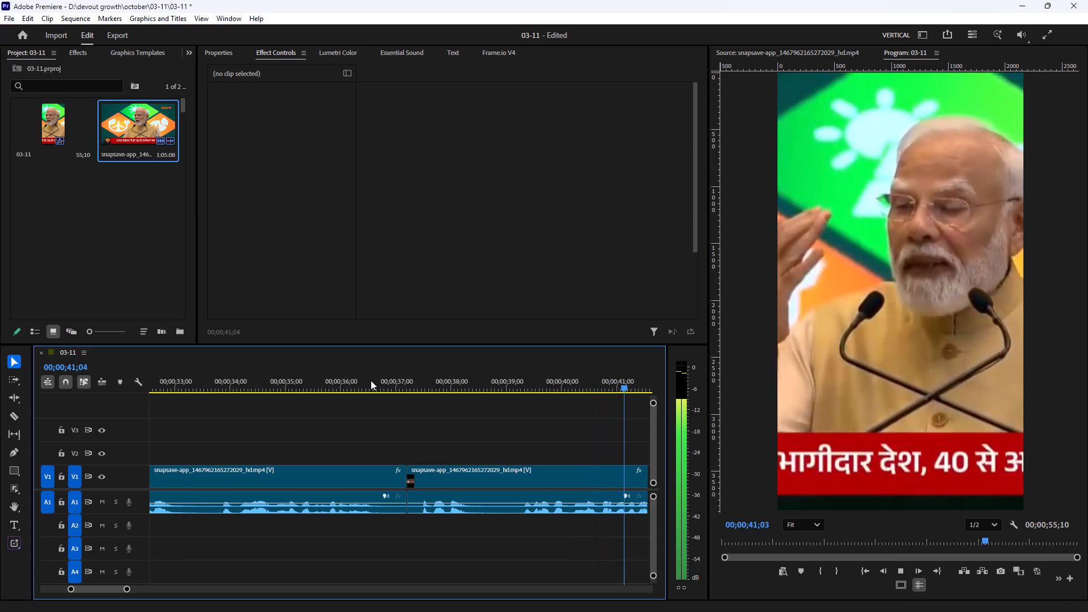
{"action": "key", "text": "space"}
{"action": "scroll", "coordinate": [371, 380], "scroll_direction": "up", "scroll_amount": 15}
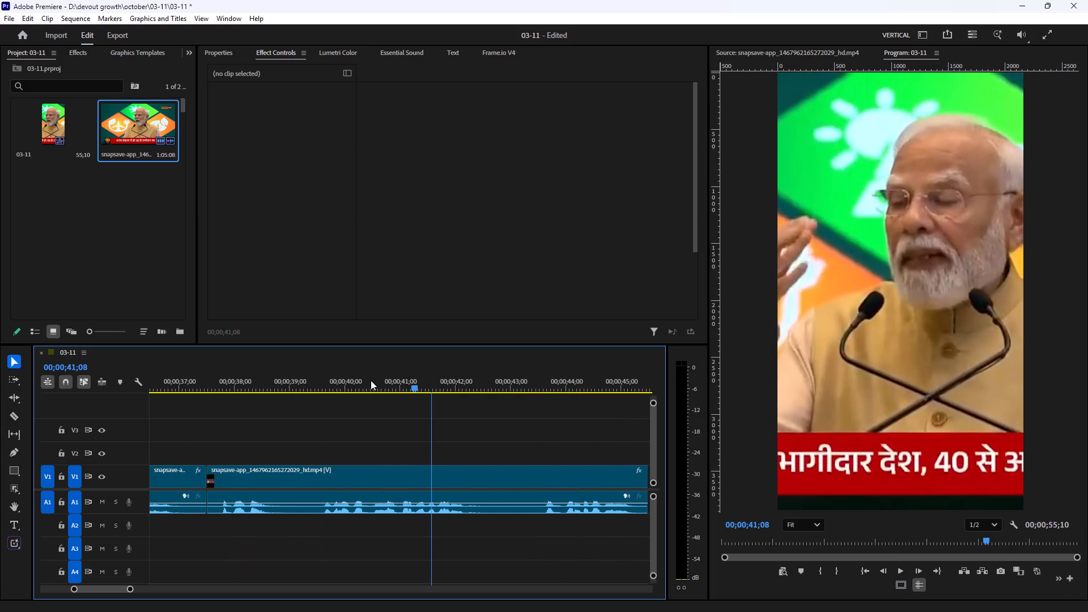
{"action": "left_click", "coordinate": [252, 370]}
{"action": "key", "text": "space"}
{"action": "scroll", "coordinate": [267, 381], "scroll_direction": "up", "scroll_amount": 5}
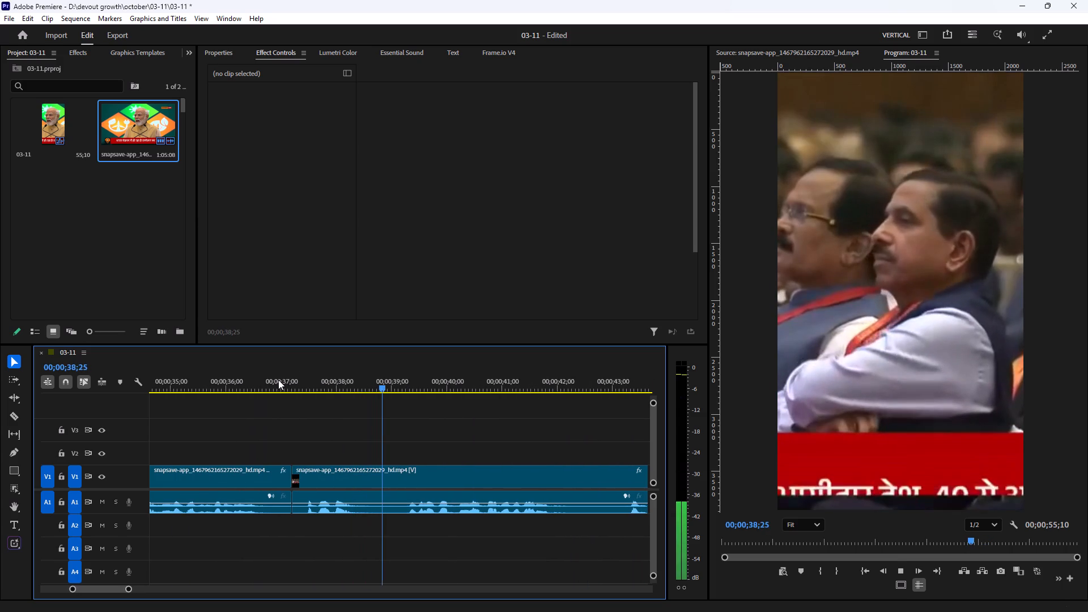
{"action": "key", "text": "space"}
{"action": "scroll", "coordinate": [350, 391], "scroll_direction": "up", "scroll_amount": 4}
{"action": "key", "text": "space"}
{"action": "scroll", "coordinate": [352, 392], "scroll_direction": "down", "scroll_amount": 10}
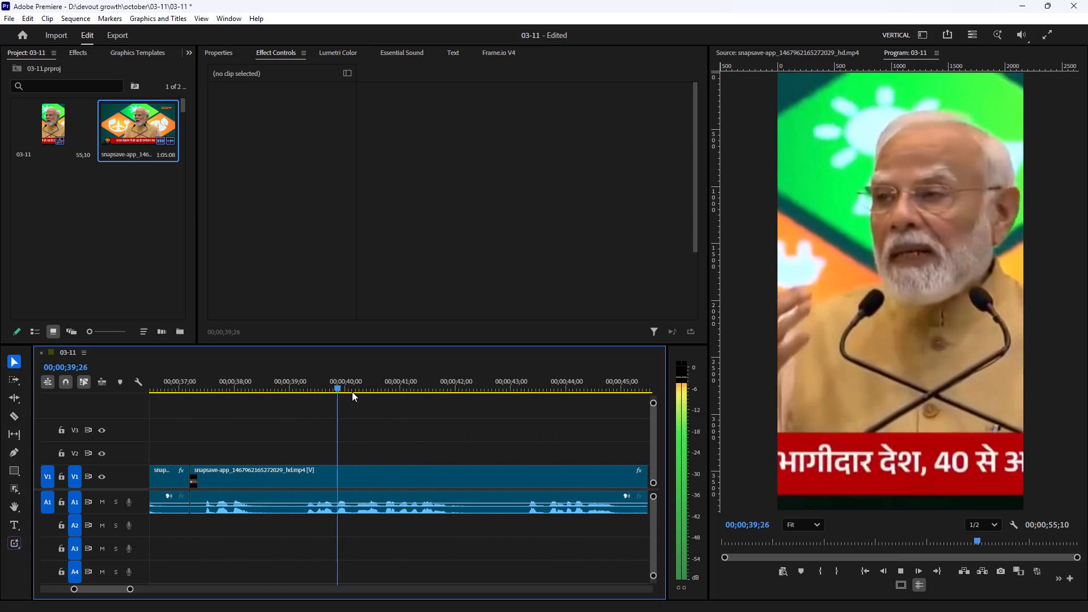
{"action": "scroll", "coordinate": [352, 392], "scroll_direction": "down", "scroll_amount": 3}
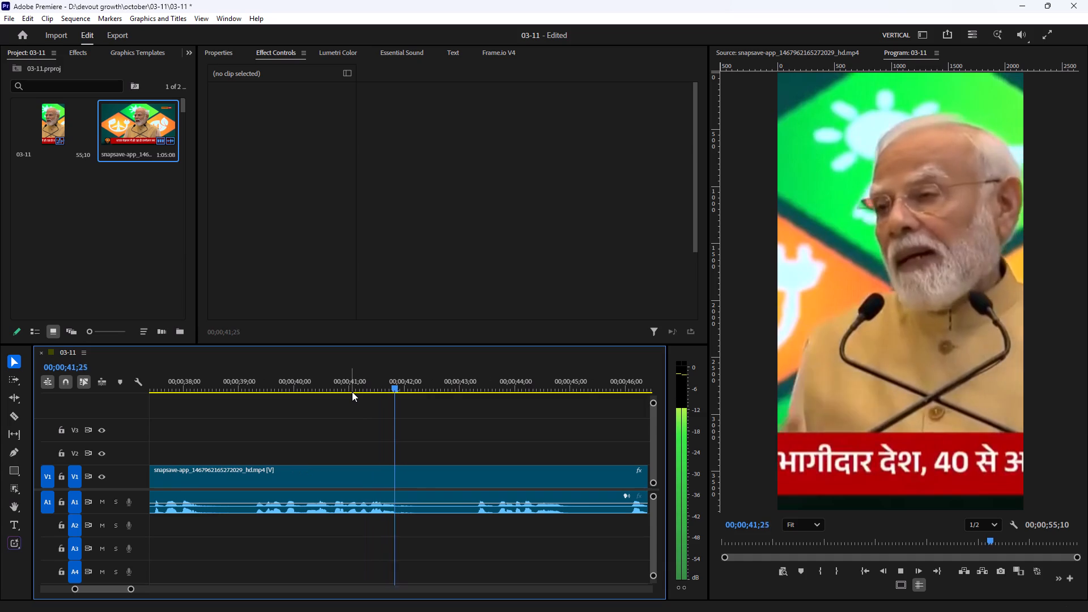
{"action": "key", "text": "space"}
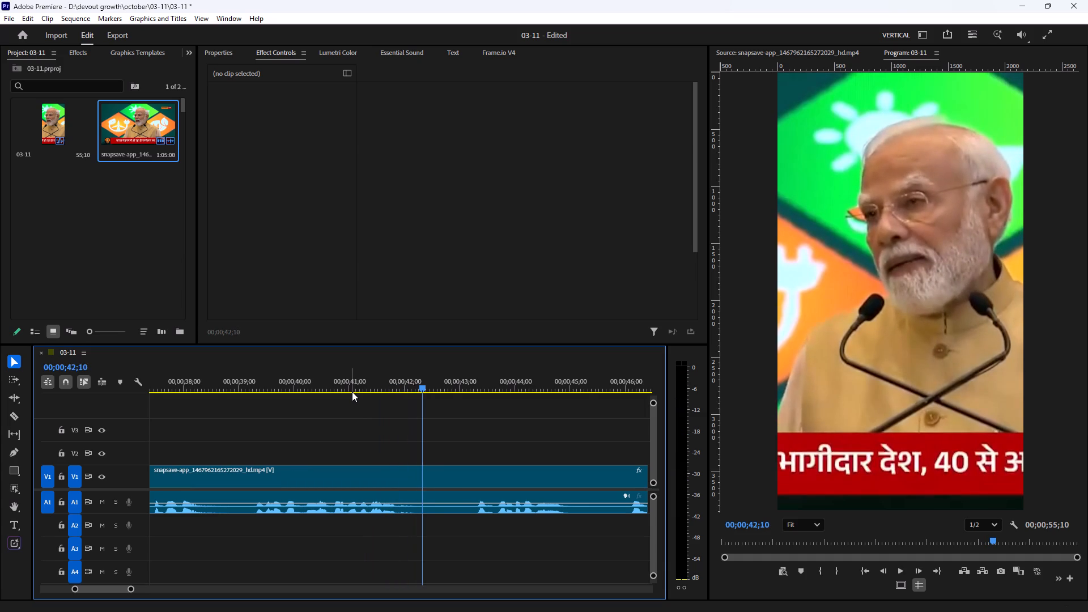
Play through the pause after 00;00;41;24 and split the clip at 00;00;42;15.
{"action": "key", "text": "space"}
{"action": "key", "text": "space"}
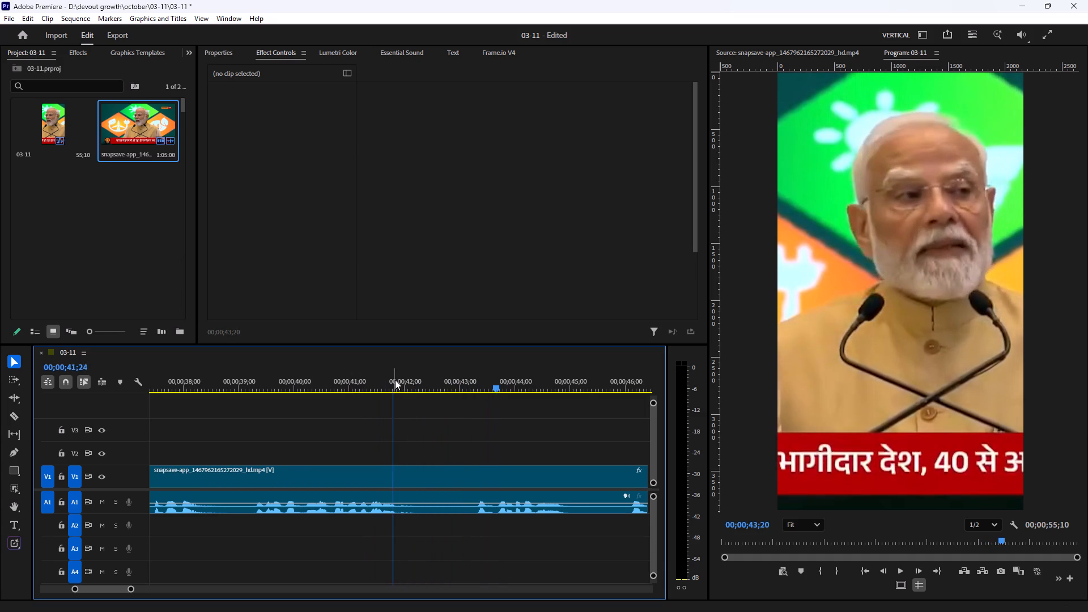
{"action": "left_click", "coordinate": [395, 380]}
{"action": "key", "text": "space"}
{"action": "key", "text": "space"}
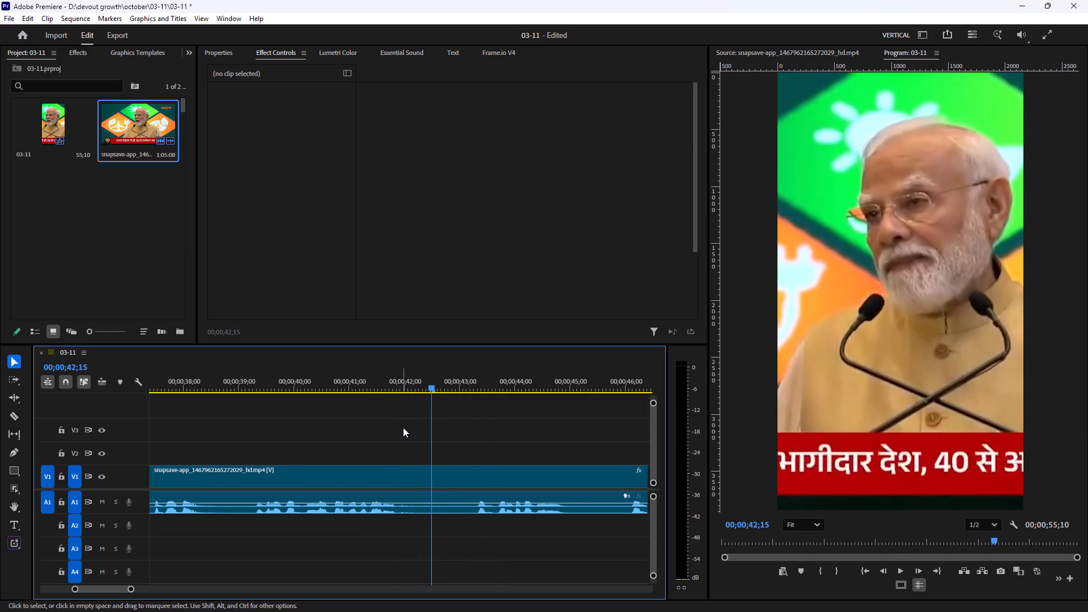
{"action": "key", "text": "c"}
{"action": "left_click", "coordinate": [431, 484]}
Split the clip again at 00;00;43;02 and remove the paused segment between the cuts, leaving no gap.
{"action": "key", "text": "space"}
{"action": "key", "text": "space"}
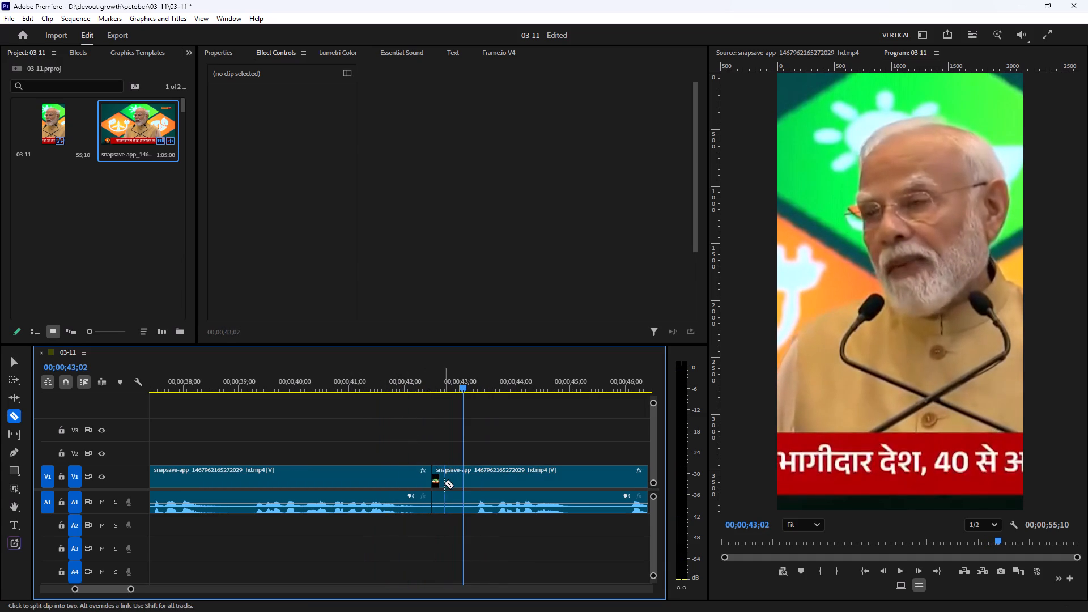
{"action": "left_click", "coordinate": [461, 486]}
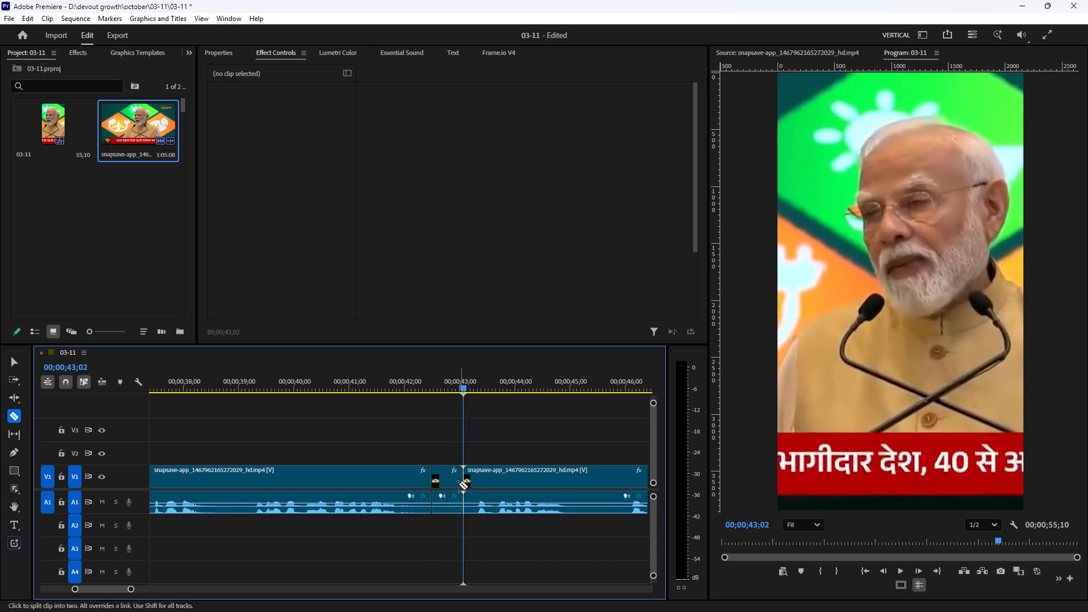
{"action": "key", "text": "v"}
{"action": "left_click", "coordinate": [453, 482]}
{"action": "left_click", "coordinate": [447, 482]}
{"action": "key", "text": "Delete"}
{"action": "left_click", "coordinate": [447, 482]}
{"action": "key", "text": "Delete"}
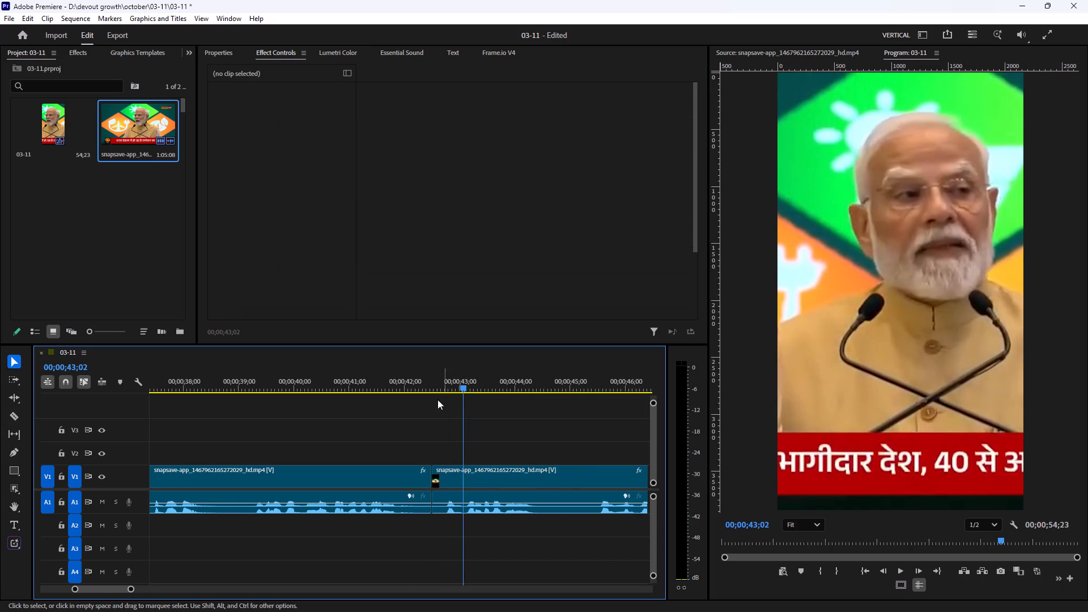
Play across the join at 00;00;42;15 and split the clip at 00;00;44;16, where the speaker pauses again.
{"action": "left_click_drag", "start_coordinate": [422, 371], "coordinate": [405, 373]}
{"action": "key", "text": "space"}
{"action": "scroll", "coordinate": [411, 375], "scroll_direction": "down", "scroll_amount": 2}
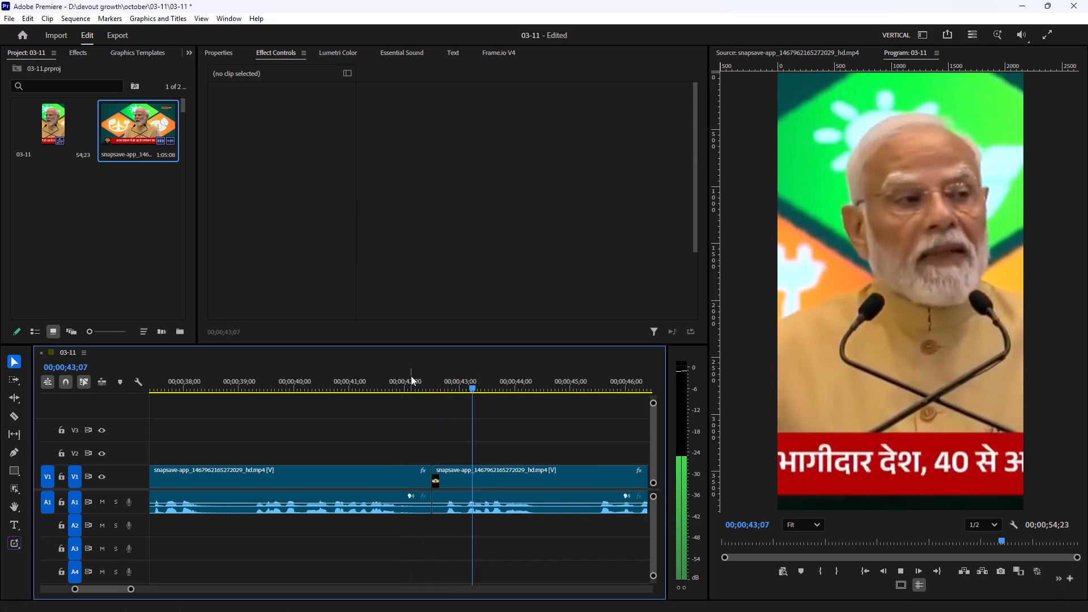
{"action": "scroll", "coordinate": [411, 376], "scroll_direction": "down", "scroll_amount": 3}
{"action": "key", "text": "space"}
{"action": "key", "text": "space"}
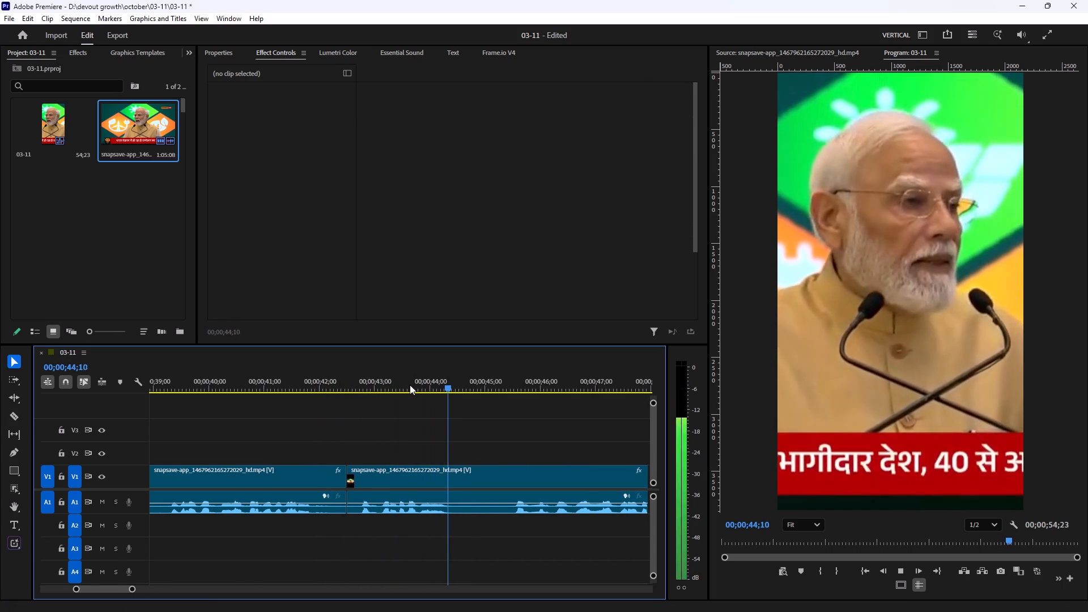
{"action": "key", "text": "space"}
{"action": "key", "text": "c"}
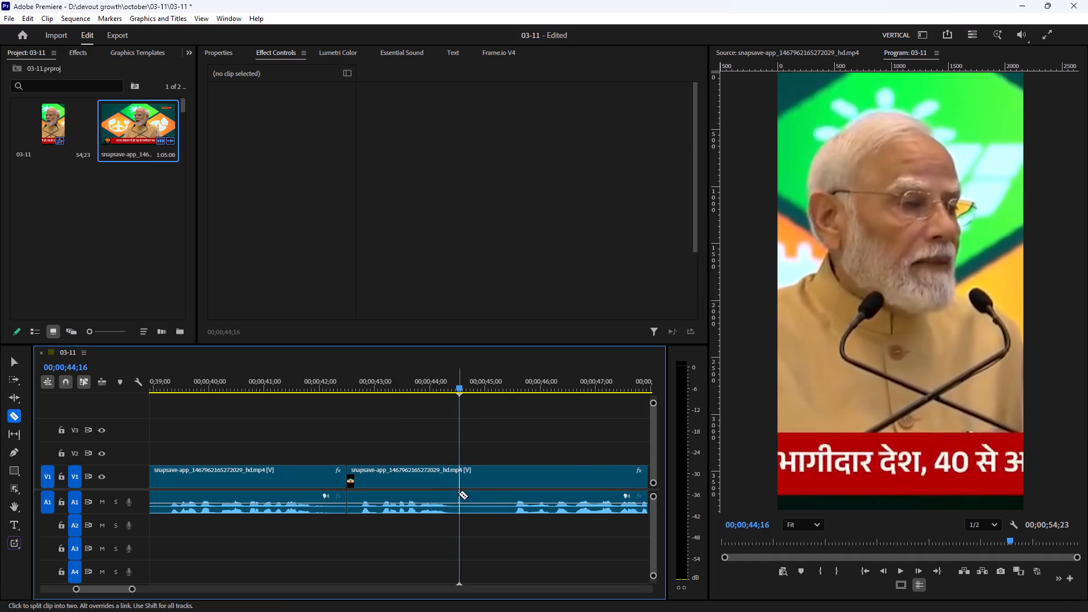
{"action": "left_click", "coordinate": [459, 494]}
Split the clip again at 00;00;45;11, just before speech resumes, and remove the paused segment between the cuts, leaving no gap.
{"action": "key", "text": "space"}
{"action": "key", "text": "space"}
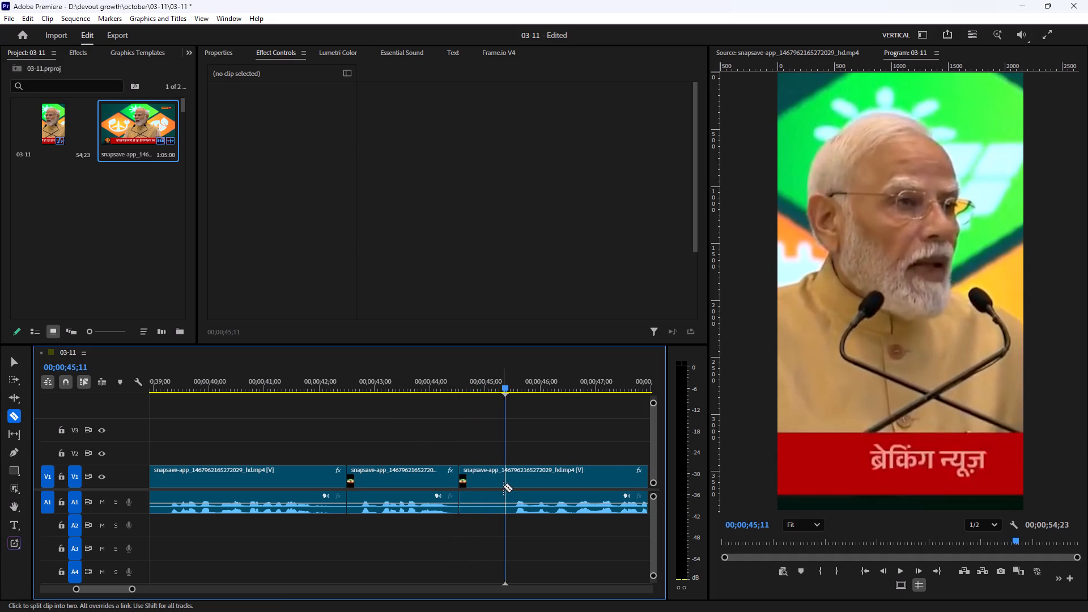
{"action": "left_click", "coordinate": [504, 486]}
{"action": "key", "text": "v"}
{"action": "left_click", "coordinate": [481, 484]}
{"action": "key", "text": "Delete"}
{"action": "left_click", "coordinate": [481, 484]}
{"action": "key", "text": "Delete"}
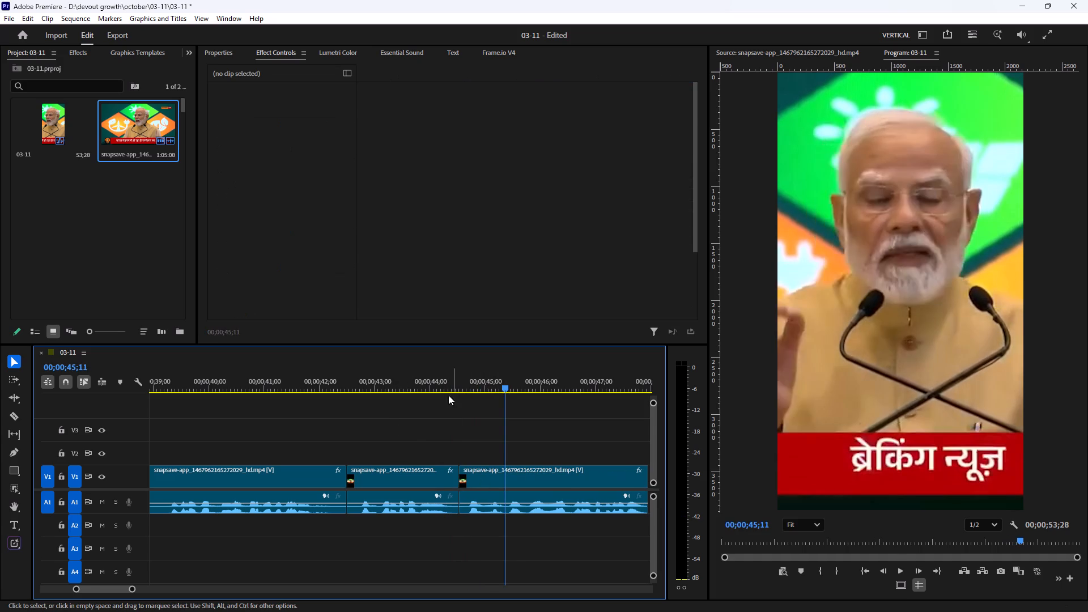
Play from about 00;00;44;00 across the join at 00;00;44;16 to 00;00;45;09 to review the cut.
{"action": "left_click_drag", "start_coordinate": [438, 369], "coordinate": [427, 371]}
{"action": "key", "text": "space"}
{"action": "key", "text": "space"}
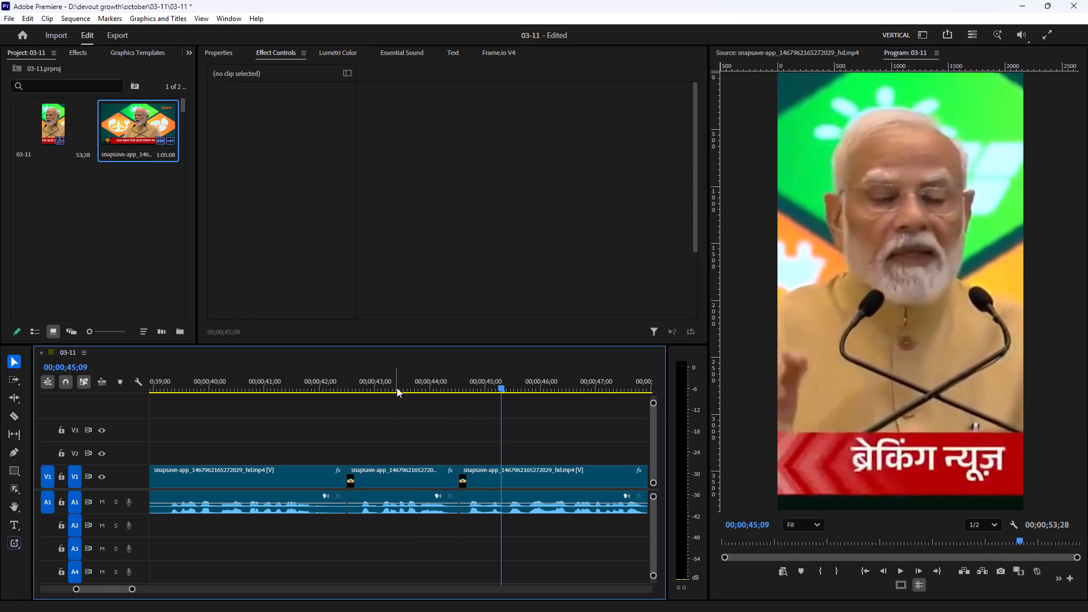
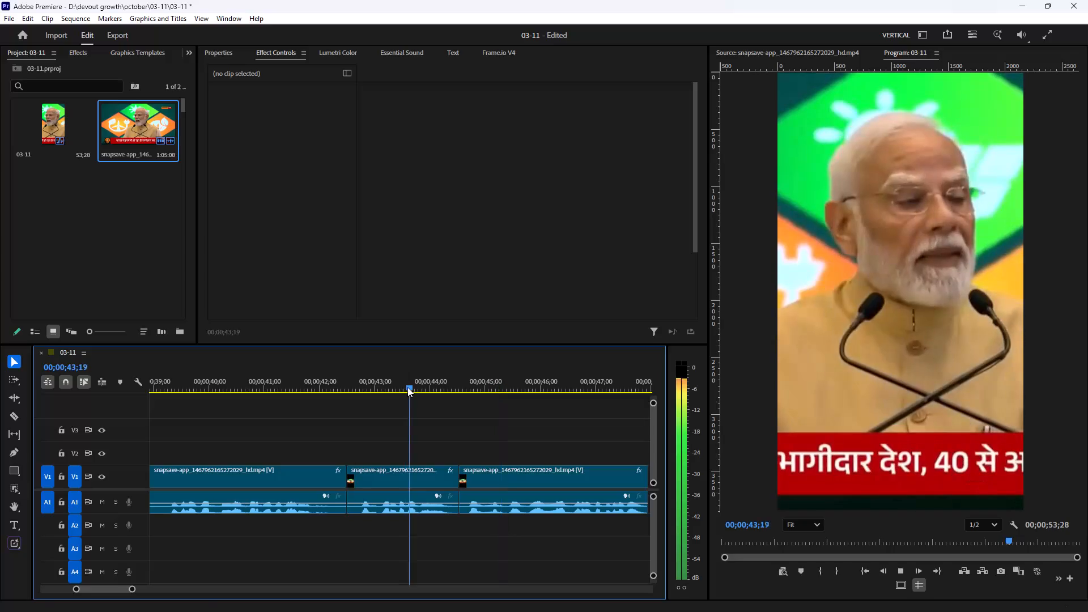
Play the remaining footage from 00;00;43;19 to the end of the sequence, replaying from about 00;00;48;00, to check for further speech pauses.
{"action": "scroll", "coordinate": [392, 432], "scroll_direction": "down", "scroll_amount": 5}
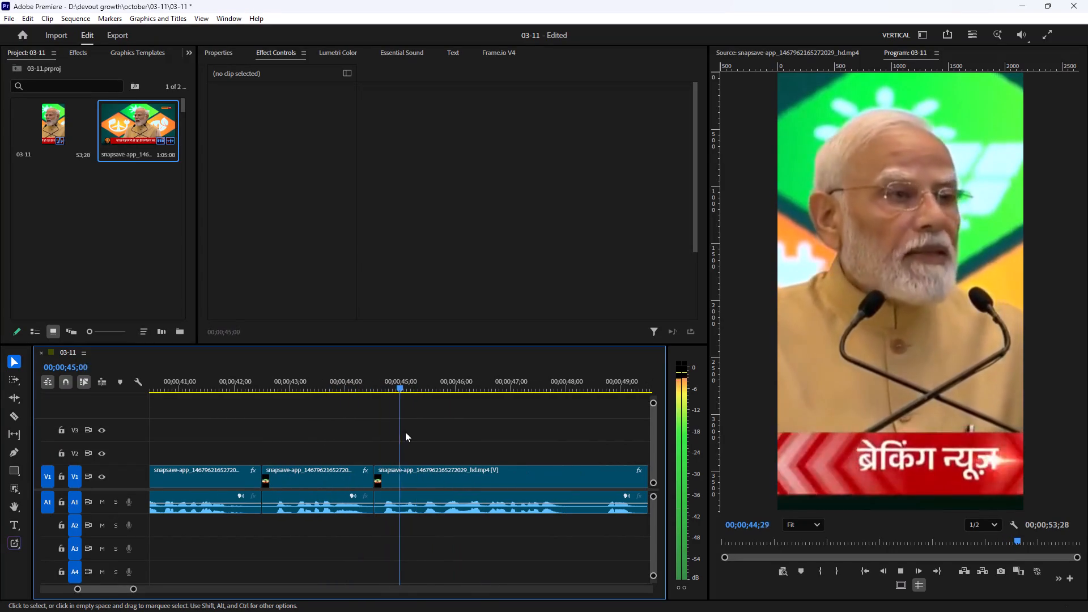
{"action": "scroll", "coordinate": [384, 499], "scroll_direction": "down", "scroll_amount": 5}
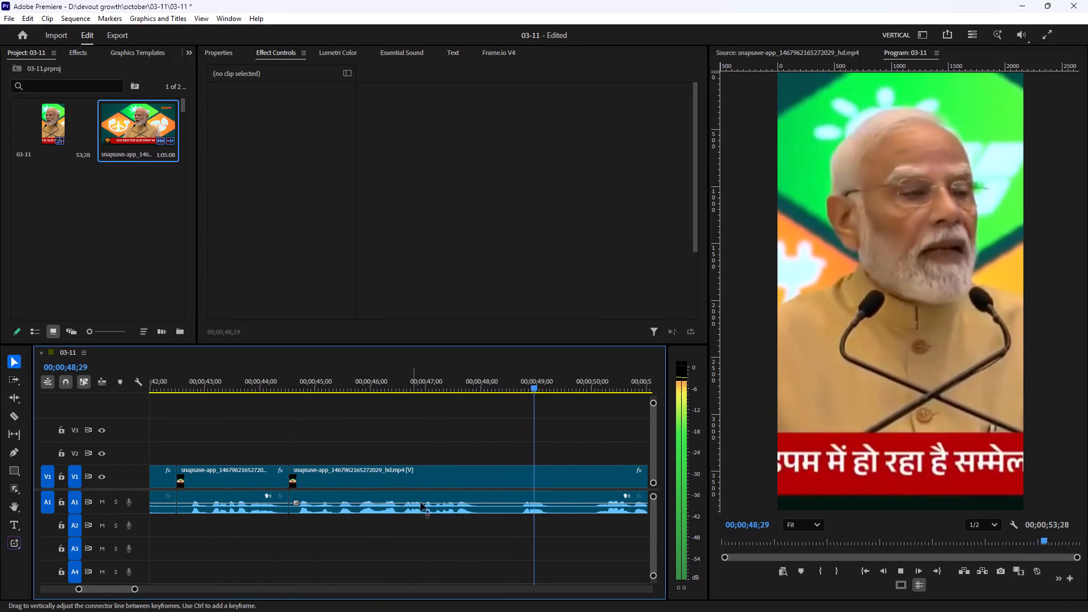
{"action": "scroll", "coordinate": [428, 505], "scroll_direction": "down", "scroll_amount": 5}
{"action": "key", "text": "space"}
{"action": "left_click", "coordinate": [392, 372]}
{"action": "key", "text": "space"}
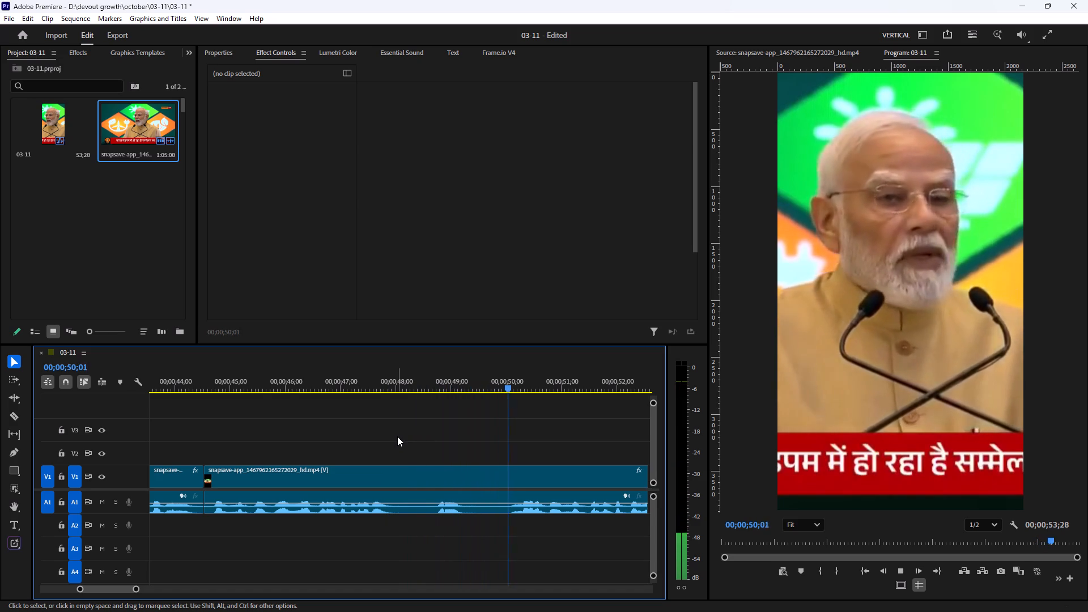
{"action": "key", "text": "space"}
{"action": "key", "text": "space"}
{"action": "scroll", "coordinate": [400, 452], "scroll_direction": "down", "scroll_amount": 6}
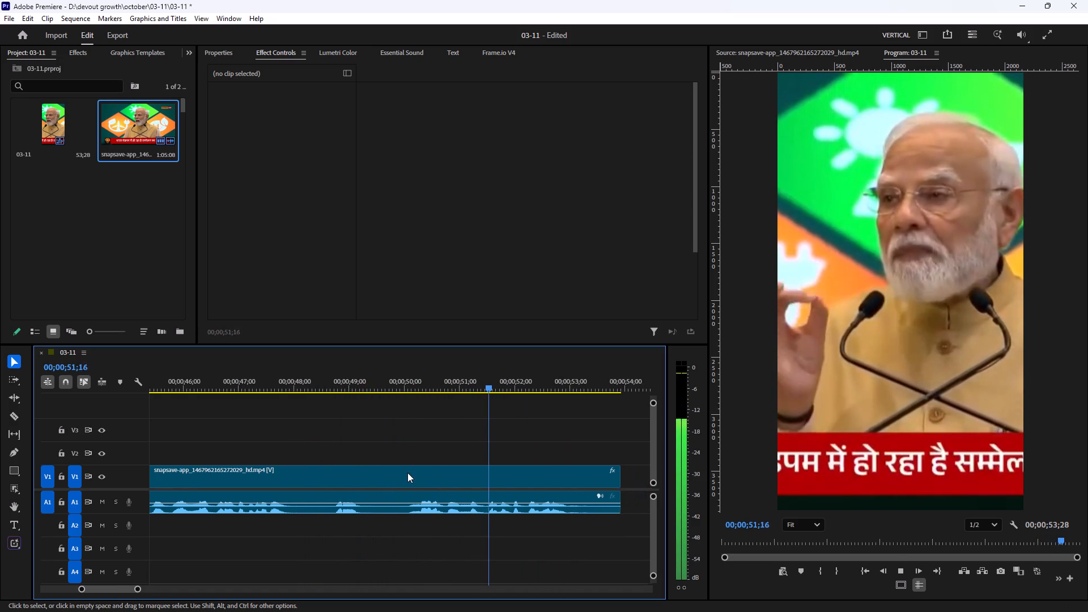
{"action": "scroll", "coordinate": [407, 473], "scroll_direction": "down", "scroll_amount": 6}
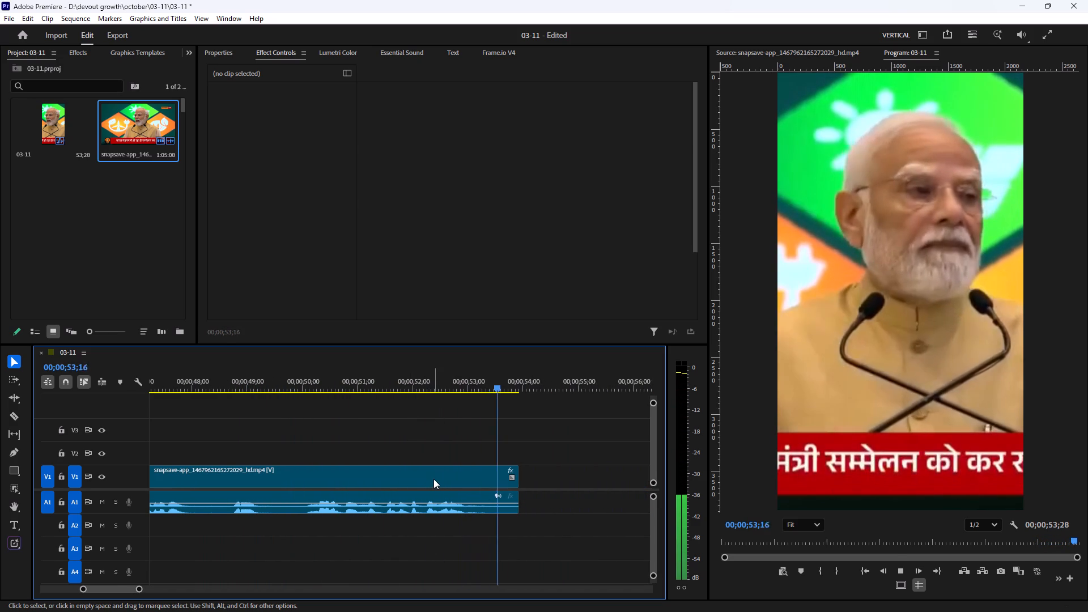
{"action": "key", "text": "space"}
{"action": "key", "text": "space"}
{"action": "key", "text": "space"}
Trim the end of the last clip back to 00;00;53;23, removing the final frames after the speech.
{"action": "left_click_drag", "start_coordinate": [523, 473], "coordinate": [514, 480]}
{"action": "left_click", "coordinate": [526, 473]}
Return the playhead to the start of the sequence at 00;00;00;00 to examine the opening clips.
{"action": "type", "text": "--"}
{"action": "key", "text": "minus"}
{"action": "key", "text": "minus"}
{"action": "key", "text": "minus"}
{"action": "key", "text": "minus"}
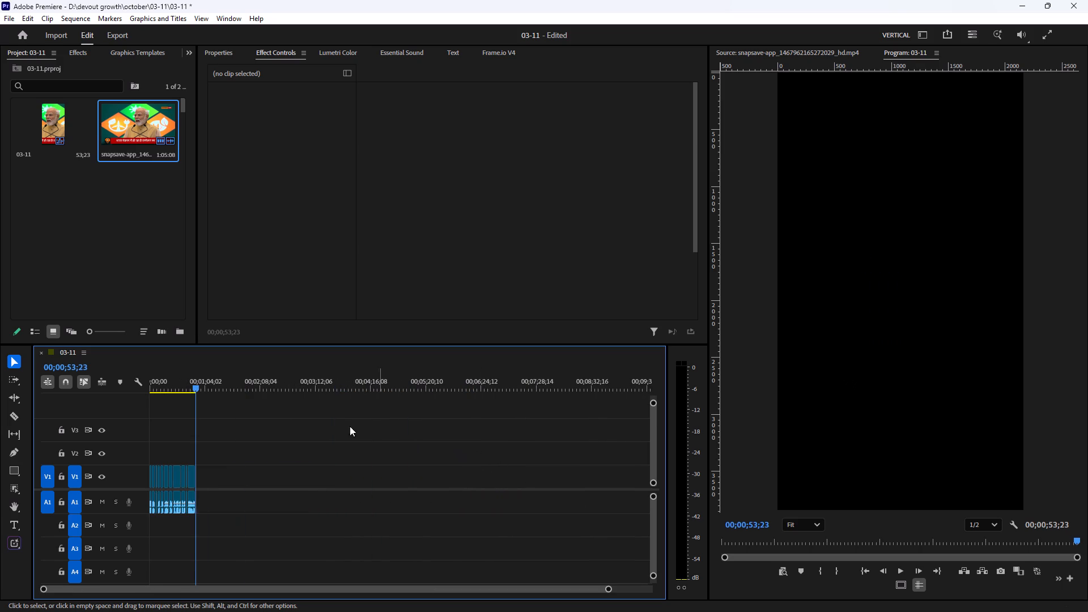
{"action": "left_click_drag", "start_coordinate": [197, 375], "coordinate": [80, 397]}
{"action": "key", "text": "equal"}
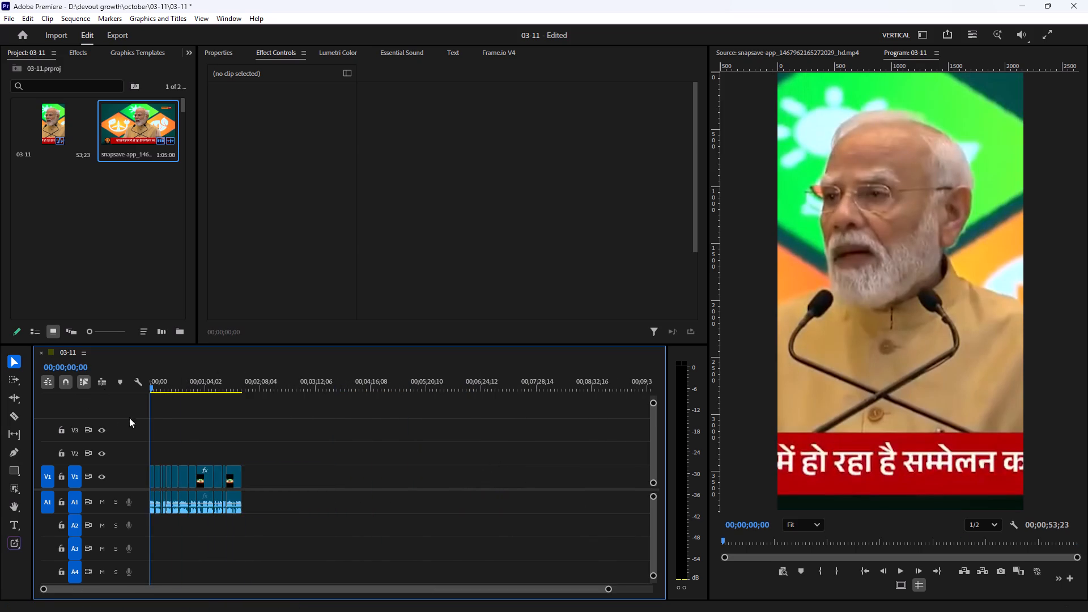
{"action": "key", "text": "equal"}
{"action": "key", "text": "equal"}
{"action": "key", "text": "equal"}
{"action": "key", "text": "equal"}
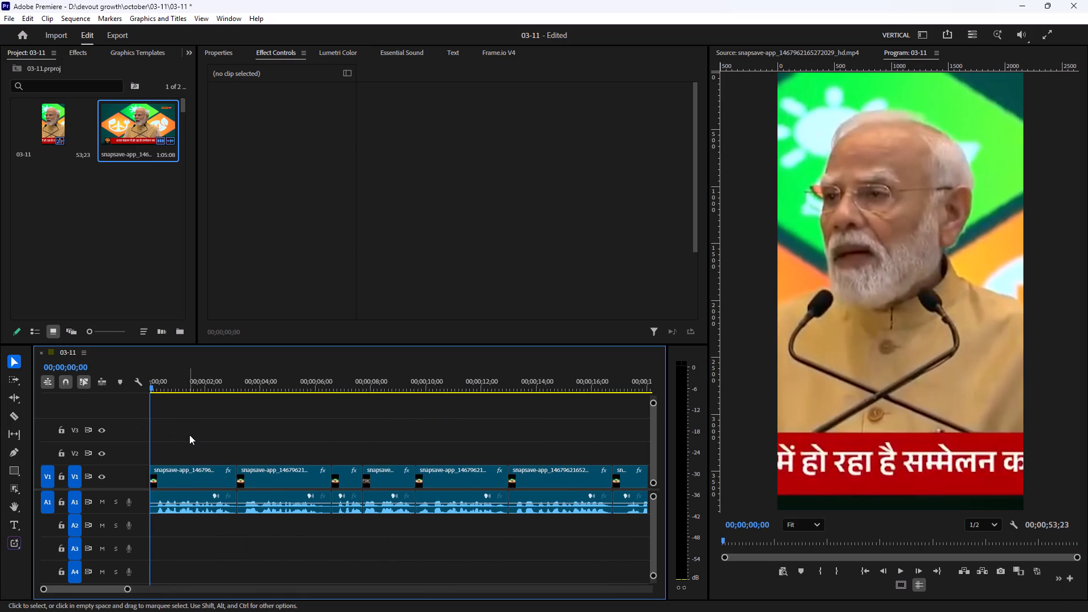
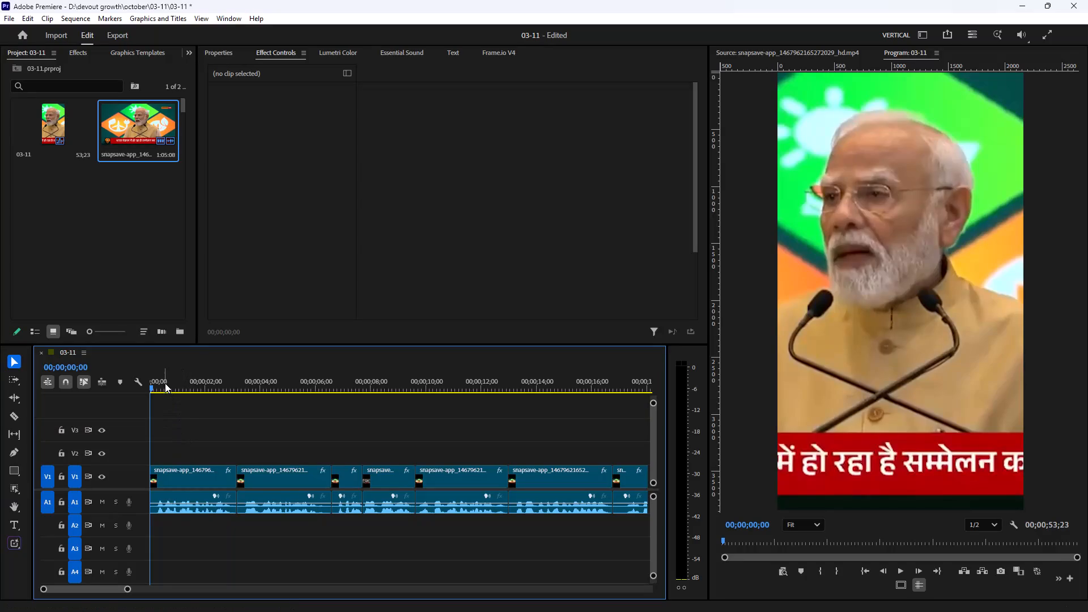
Play the sequence from 00;00;00;00 through the first three clips to check the cuts for leftover speech pauses.
{"action": "left_click_drag", "start_coordinate": [164, 383], "coordinate": [135, 385]}
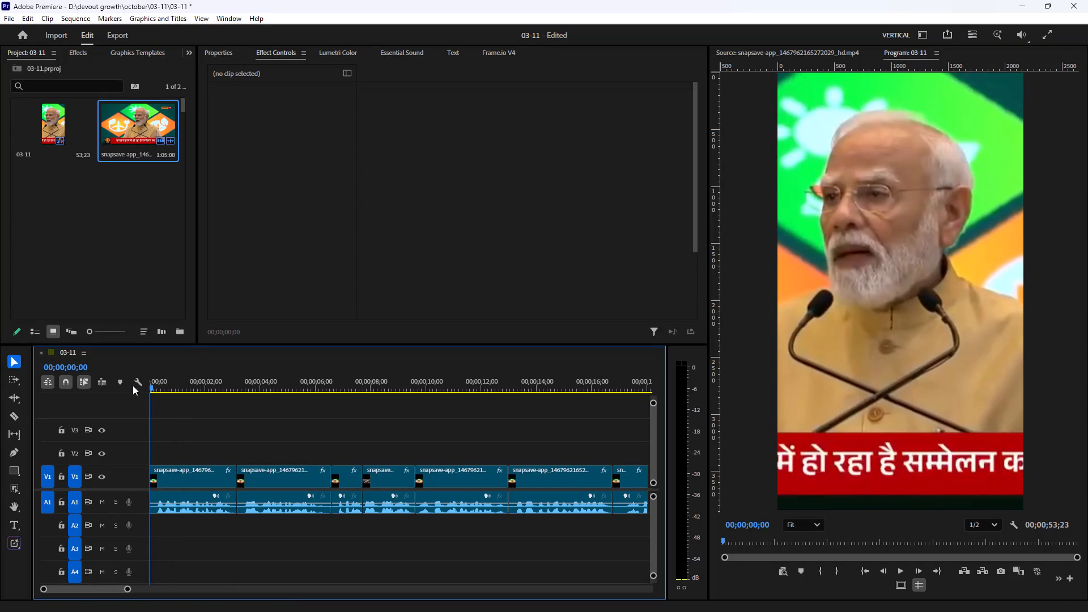
{"action": "type", "text": "=="}
{"action": "key", "text": "space"}
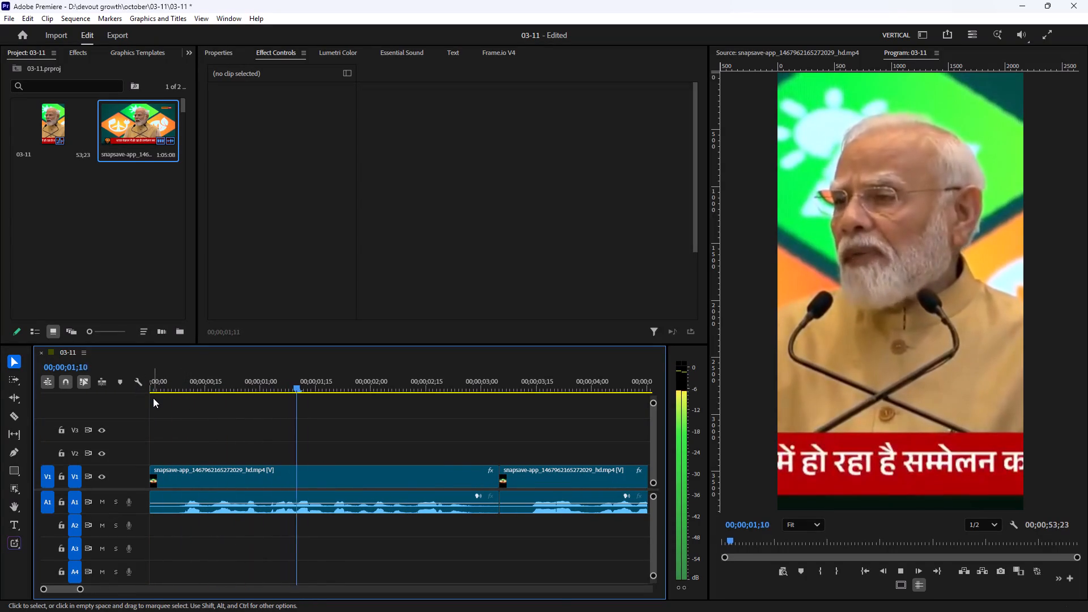
{"action": "scroll", "coordinate": [154, 402], "scroll_direction": "down", "scroll_amount": 9}
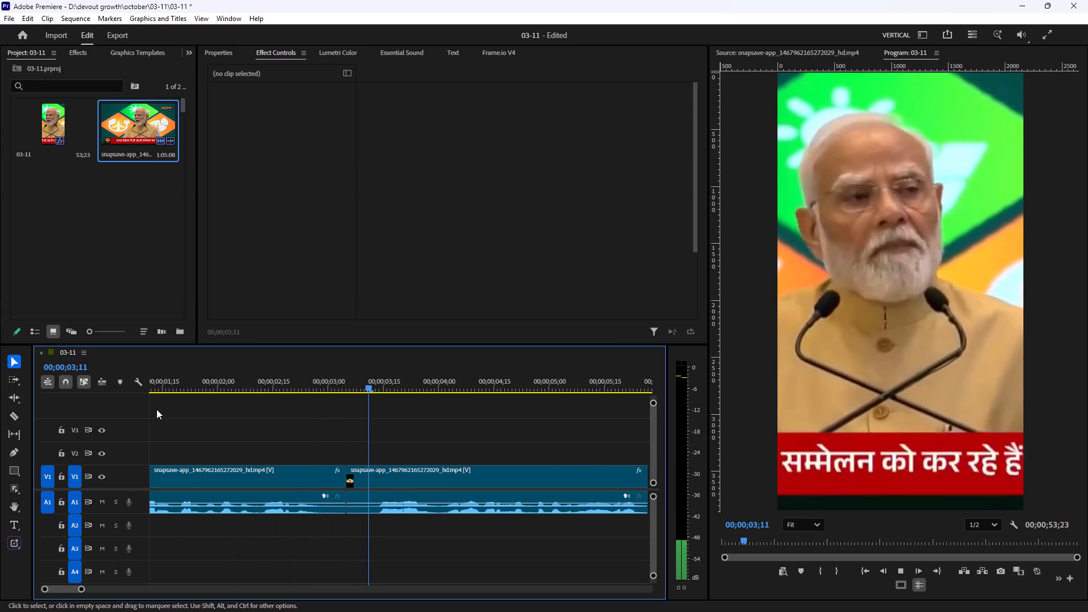
{"action": "scroll", "coordinate": [156, 409], "scroll_direction": "down", "scroll_amount": 1}
{"action": "type", "text": "--"}
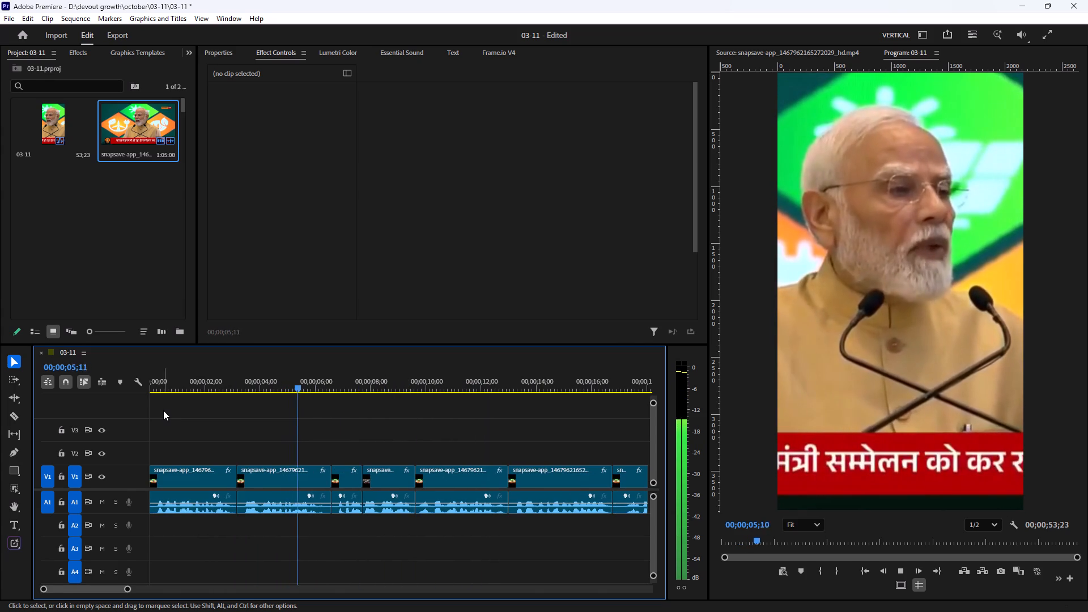
{"action": "type", "text": "=="}
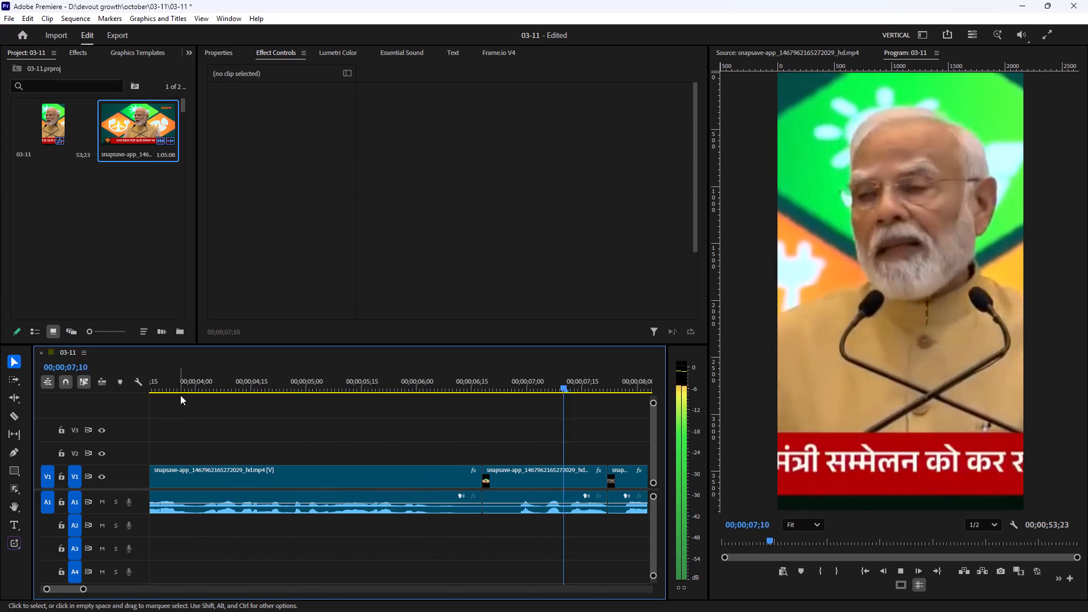
{"action": "key", "text": "space"}
Replay the cut between the second and third clips and trim the second clip's end back to 00;00;06;14.
{"action": "scroll", "coordinate": [252, 424], "scroll_direction": "up", "scroll_amount": 17}
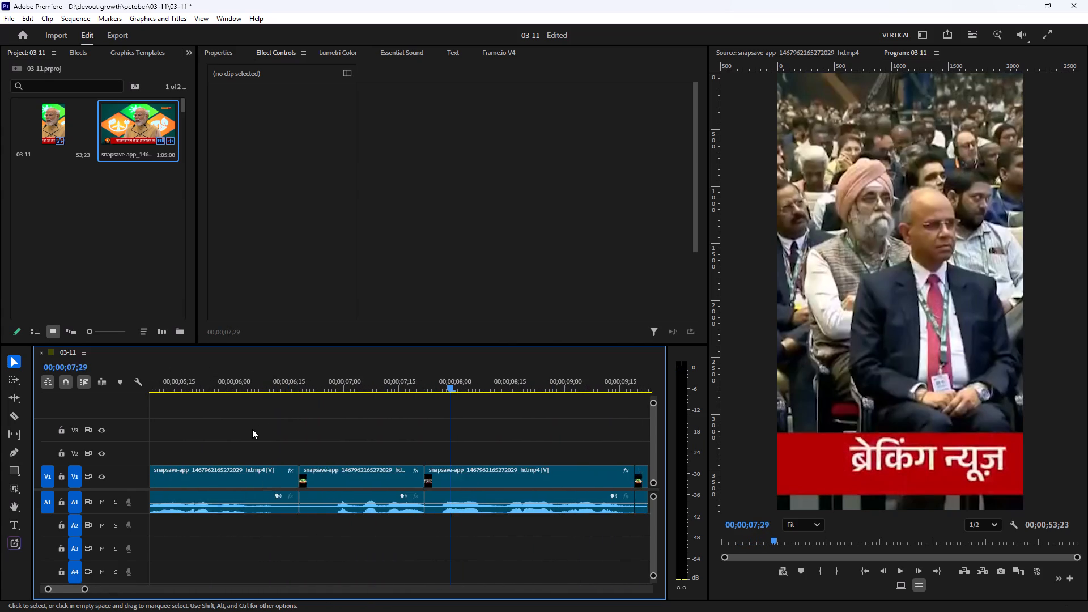
{"action": "scroll", "coordinate": [252, 429], "scroll_direction": "up", "scroll_amount": 2}
{"action": "left_click_drag", "start_coordinate": [269, 386], "coordinate": [251, 386]}
{"action": "key", "text": "space"}
{"action": "key", "text": "space"}
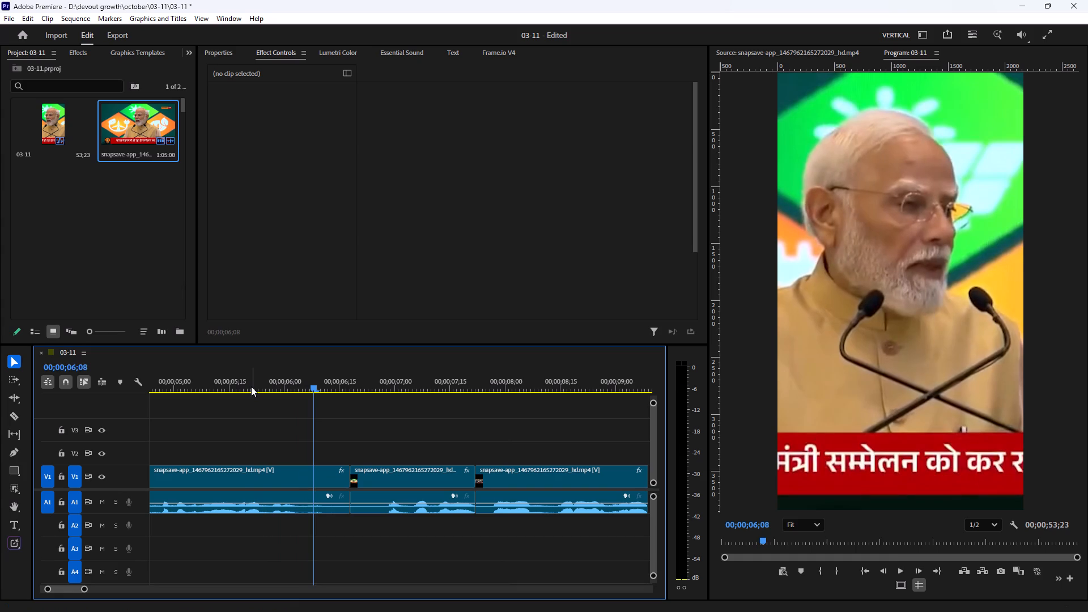
{"action": "key", "text": "space"}
{"action": "key", "text": "space"}
{"action": "left_click", "coordinate": [274, 377]}
{"action": "key", "text": "space"}
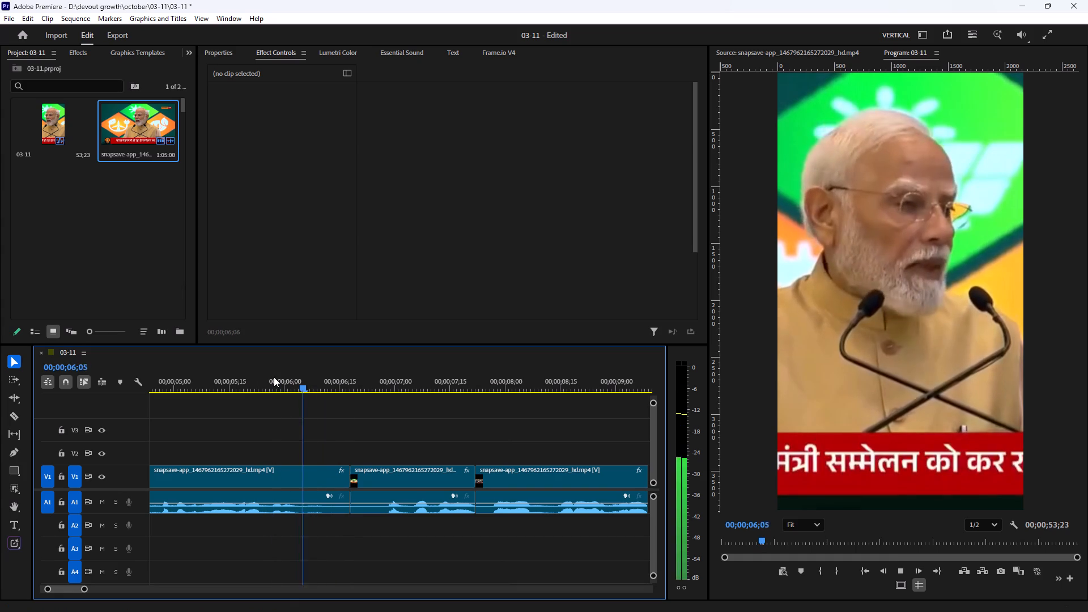
{"action": "key", "text": "space"}
{"action": "key", "text": "space"}
{"action": "key", "text": "space"}
{"action": "key", "text": "Left"}
{"action": "key", "text": "Left"}
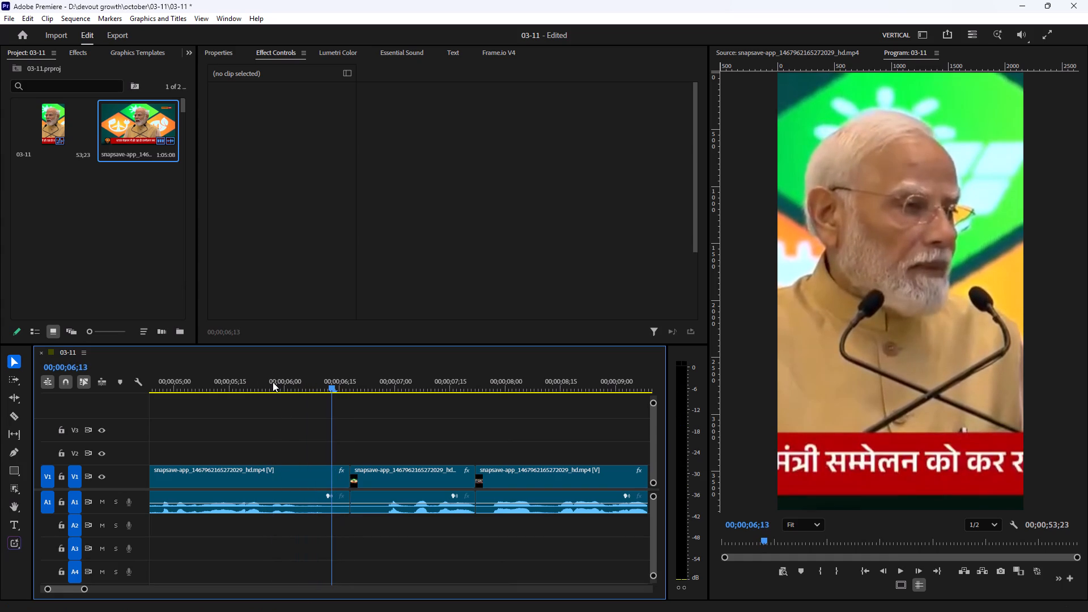
{"action": "key", "text": "Right"}
{"action": "left_click_drag", "start_coordinate": [347, 475], "coordinate": [338, 475]}
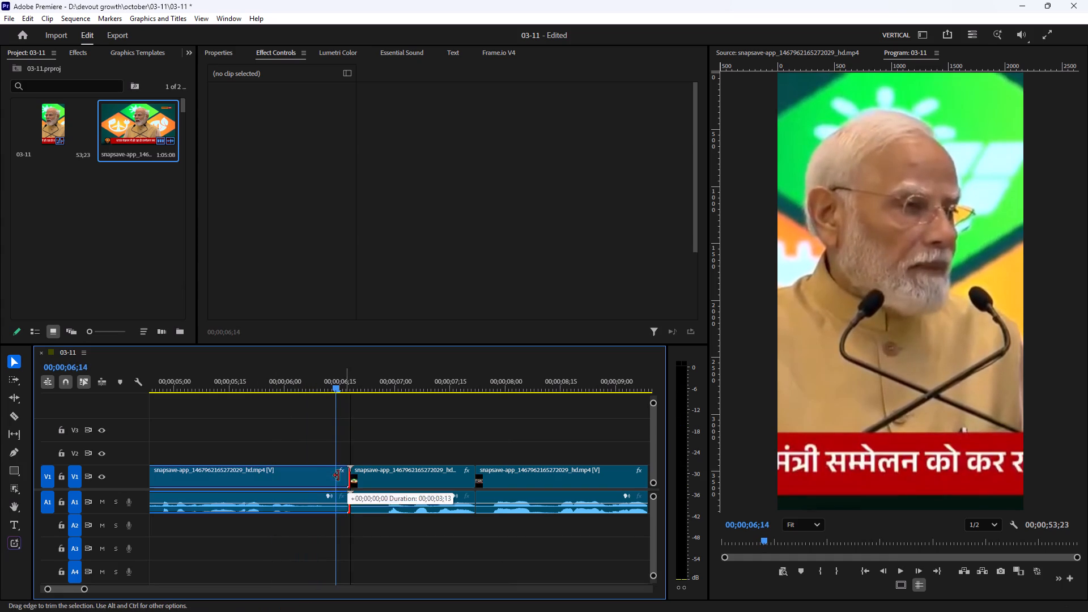
{"action": "left_click_drag", "start_coordinate": [338, 475], "coordinate": [335, 477]}
Trim the third clip's start to 00;00;06;23 and delete the gap before it so the clips join.
{"action": "key", "text": "space"}
{"action": "key", "text": "space"}
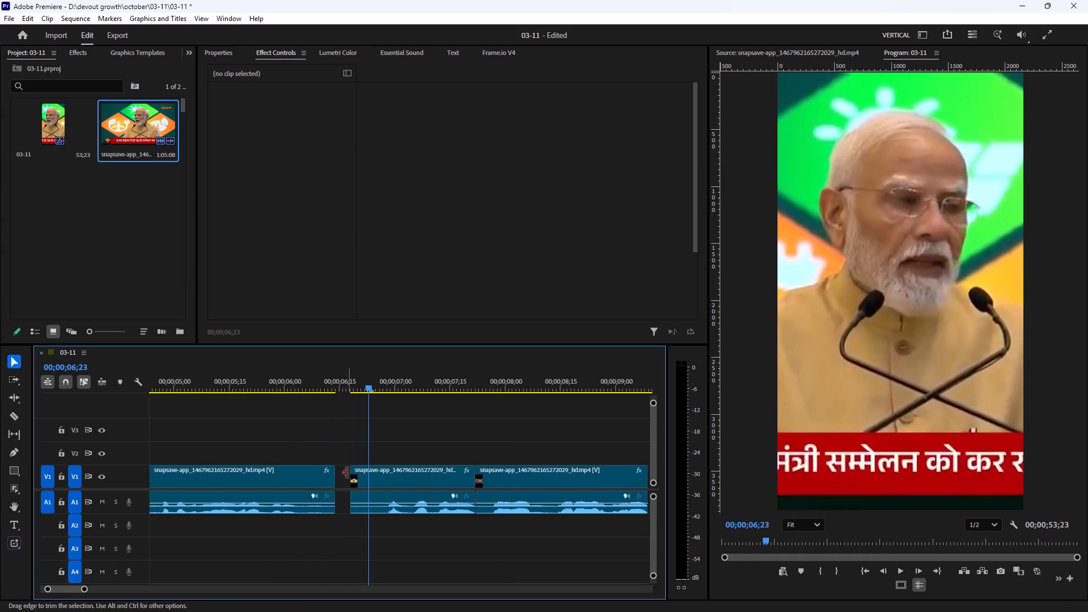
{"action": "left_click_drag", "start_coordinate": [352, 471], "coordinate": [372, 471]}
{"action": "left_click", "coordinate": [348, 471]}
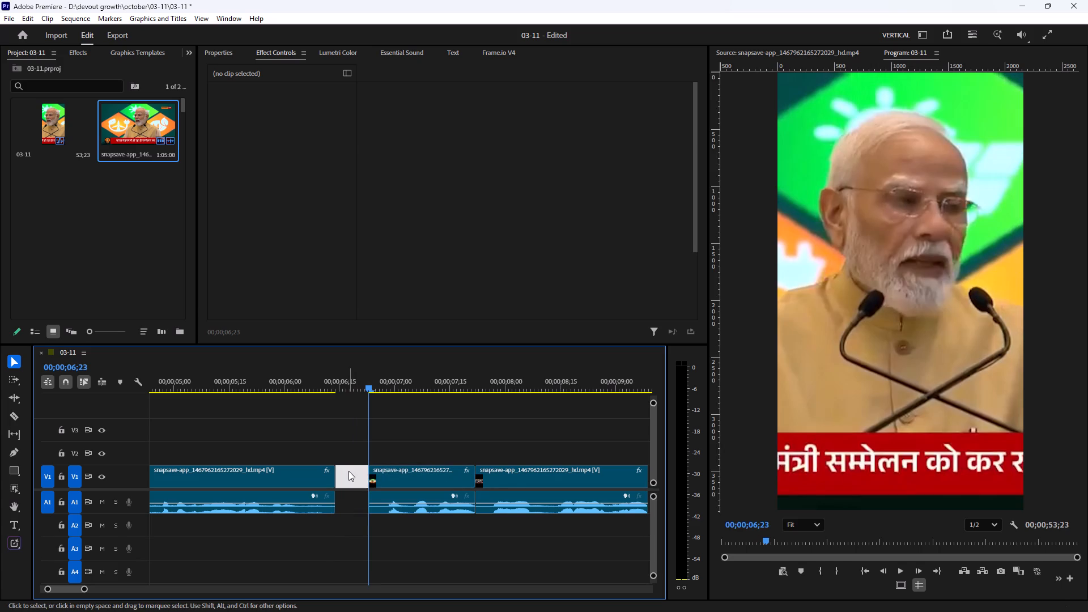
{"action": "key", "text": "Delete"}
Play from about 00;00;06;00 across the new join and onward past 00;00;16;00, replaying from 00;00;08;29, to check for further pauses.
{"action": "left_click_drag", "start_coordinate": [308, 385], "coordinate": [295, 382]}
{"action": "key", "text": "space"}
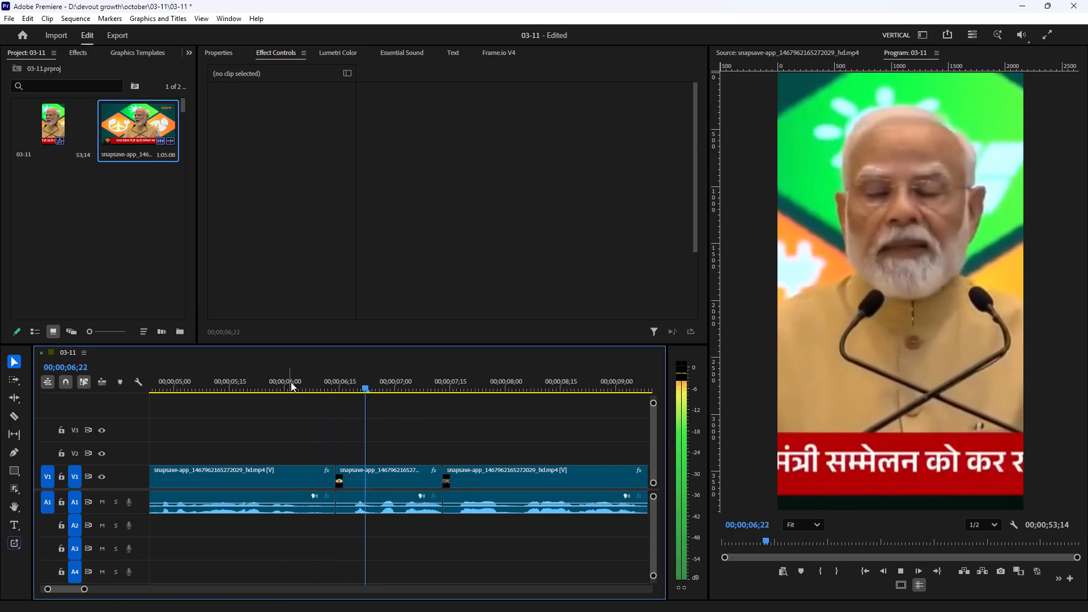
{"action": "scroll", "coordinate": [291, 382], "scroll_direction": "down", "scroll_amount": 5}
{"action": "key", "text": "space"}
{"action": "key", "text": "space"}
{"action": "scroll", "coordinate": [315, 427], "scroll_direction": "down", "scroll_amount": 3}
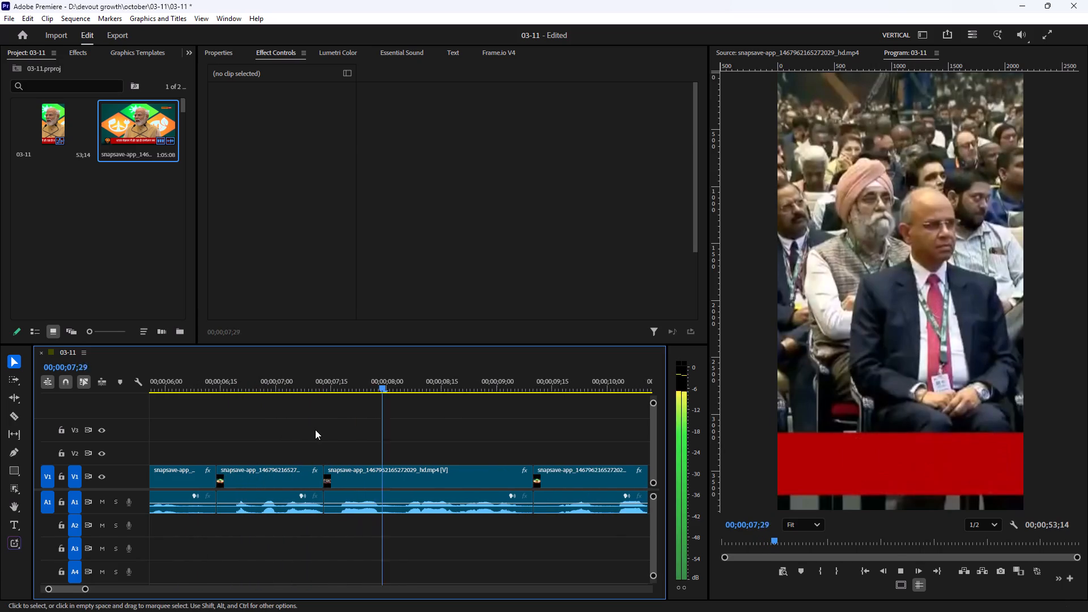
{"action": "scroll", "coordinate": [315, 430], "scroll_direction": "down", "scroll_amount": 2}
{"action": "type", "text": "--"}
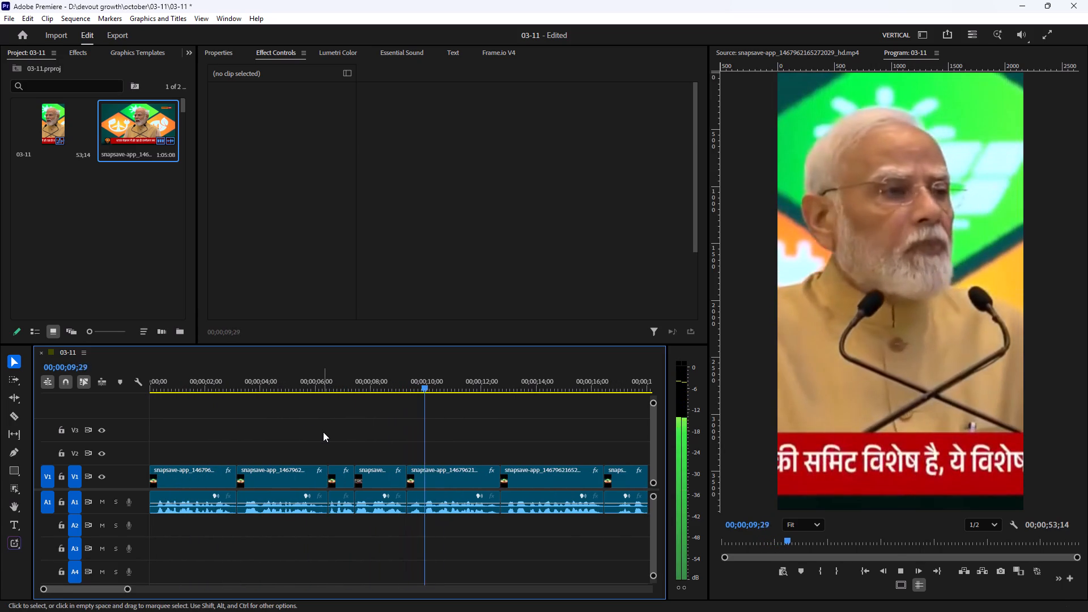
{"action": "scroll", "coordinate": [323, 432], "scroll_direction": "down", "scroll_amount": 4}
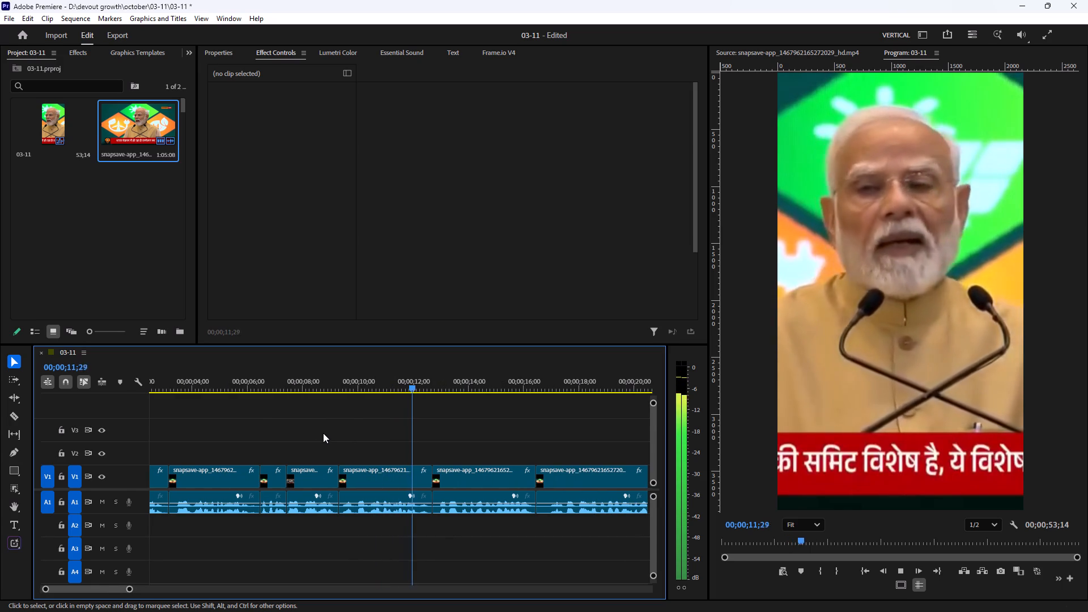
{"action": "key", "text": "space"}
{"action": "left_click", "coordinate": [330, 381]}
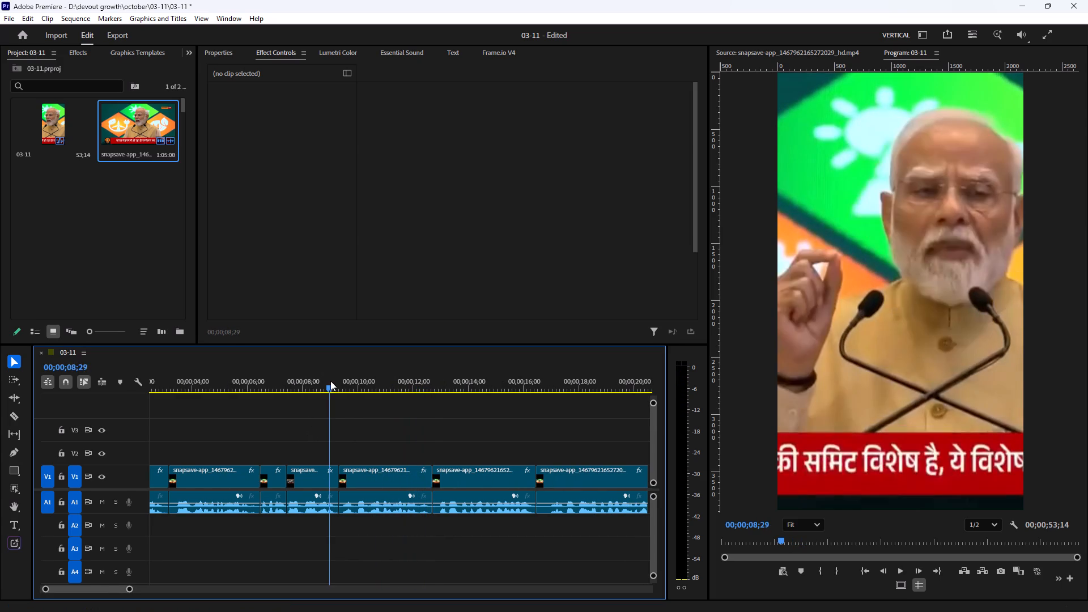
{"action": "key", "text": "space"}
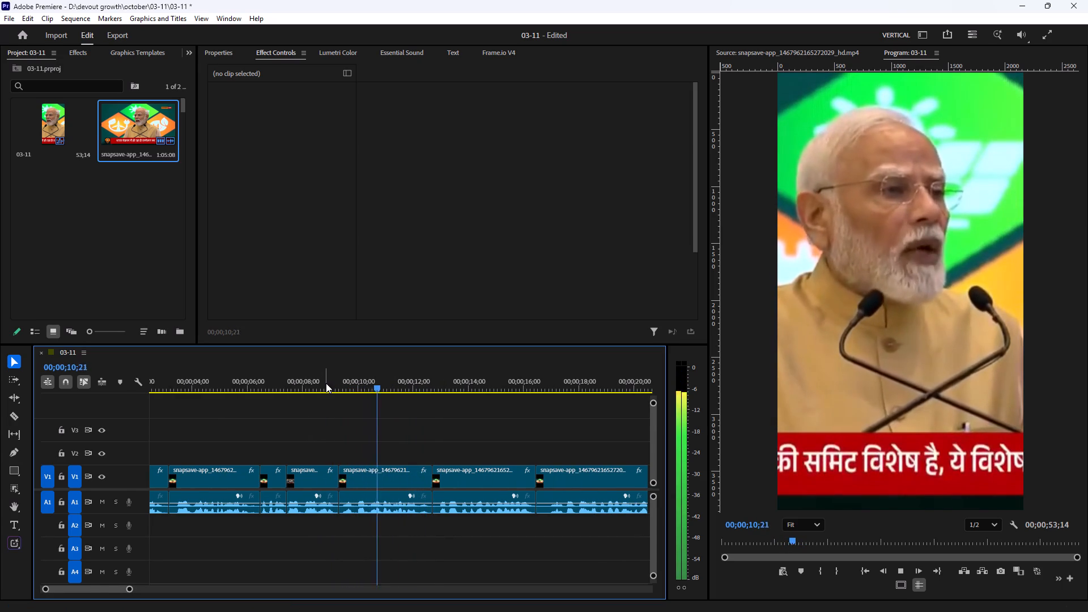
{"action": "key", "text": "equal"}
{"action": "scroll", "coordinate": [325, 383], "scroll_direction": "down", "scroll_amount": 3}
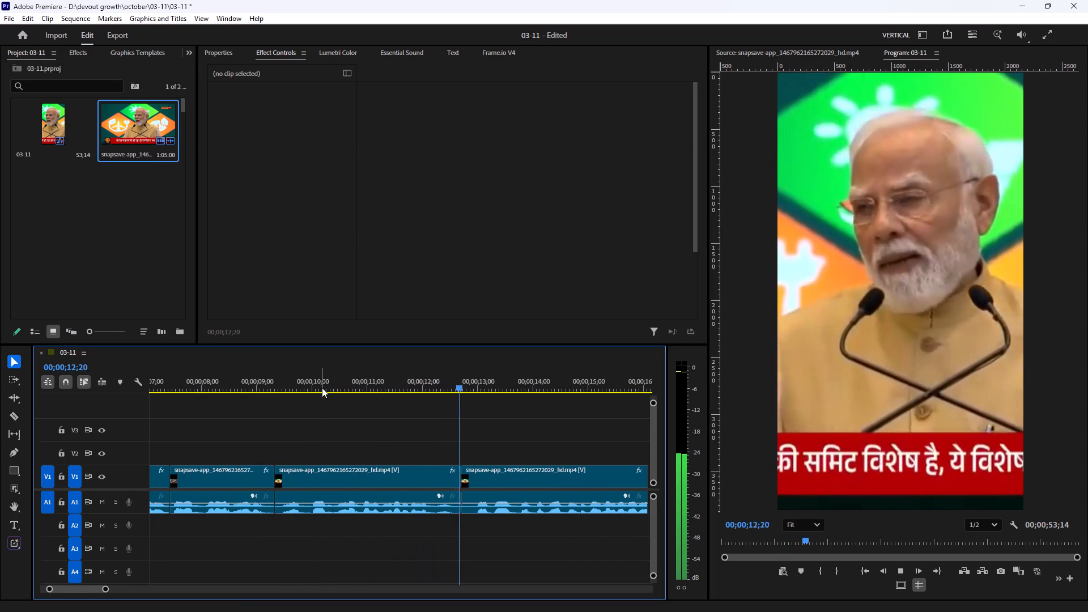
{"action": "scroll", "coordinate": [322, 388], "scroll_direction": "down", "scroll_amount": 4}
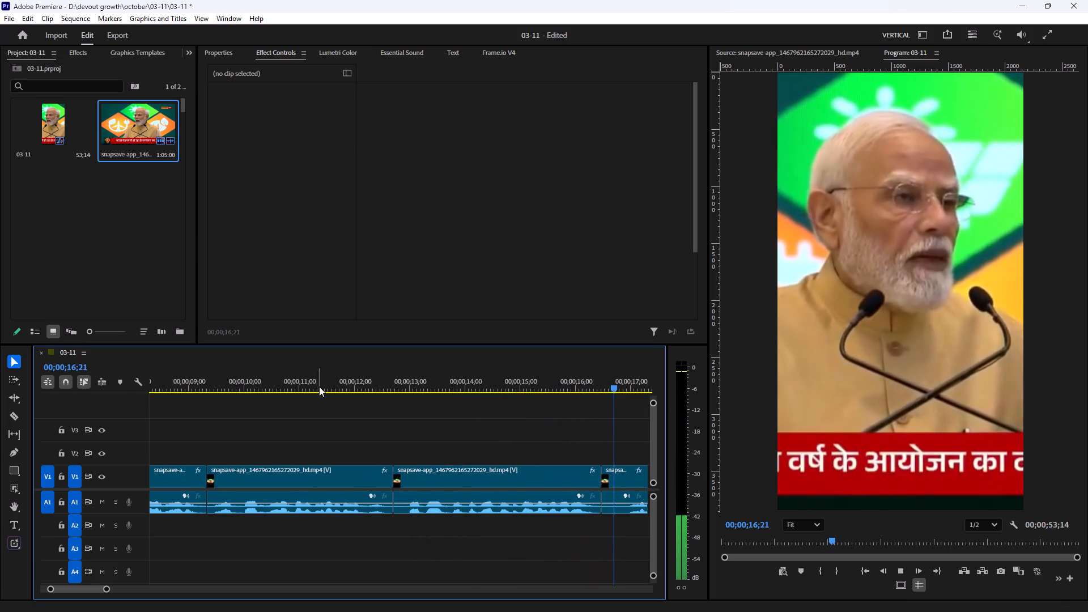
Replay the cut after the fifth clip, trim the sixth clip's start to 00;00;12;29, and close the gap before it.
{"action": "key", "text": "space"}
{"action": "left_click", "coordinate": [320, 384]}
{"action": "key", "text": "space"}
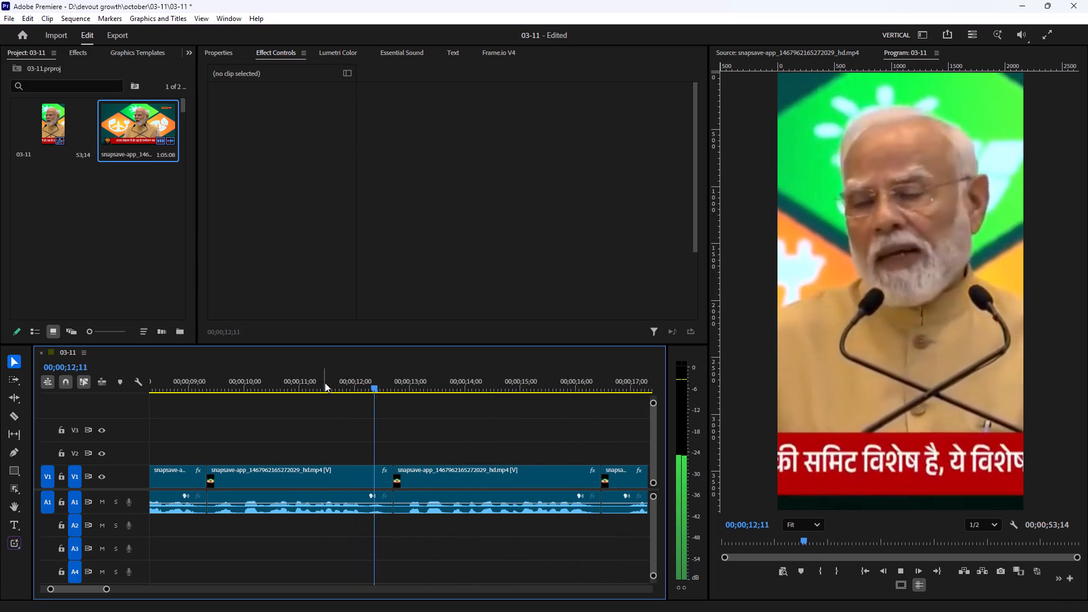
{"action": "type", "text": "="}
{"action": "key", "text": "space"}
{"action": "left_click", "coordinate": [334, 373]}
{"action": "key", "text": "space"}
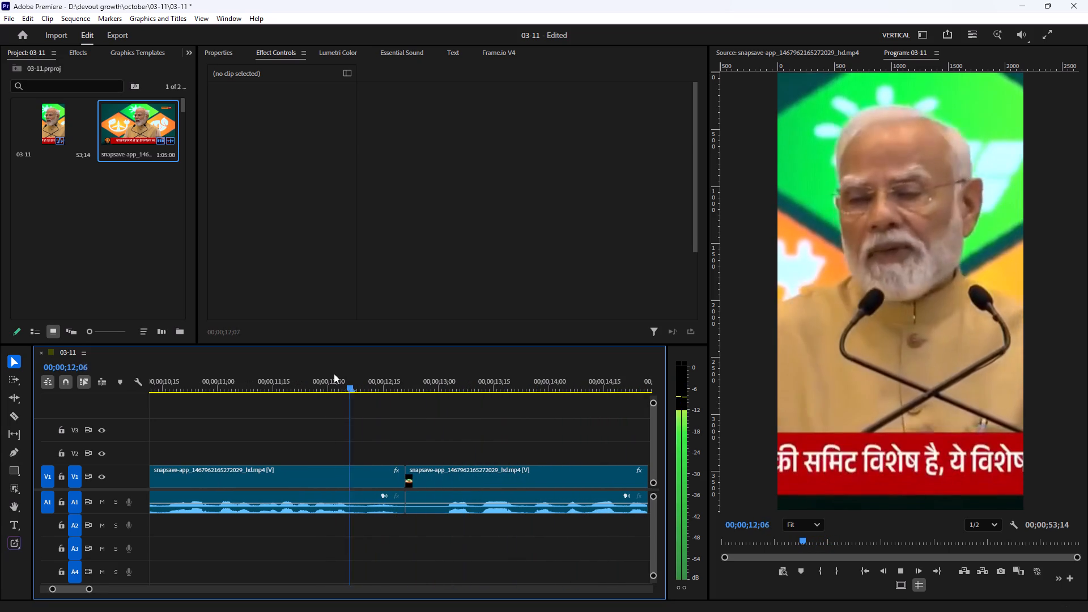
{"action": "key", "text": "space"}
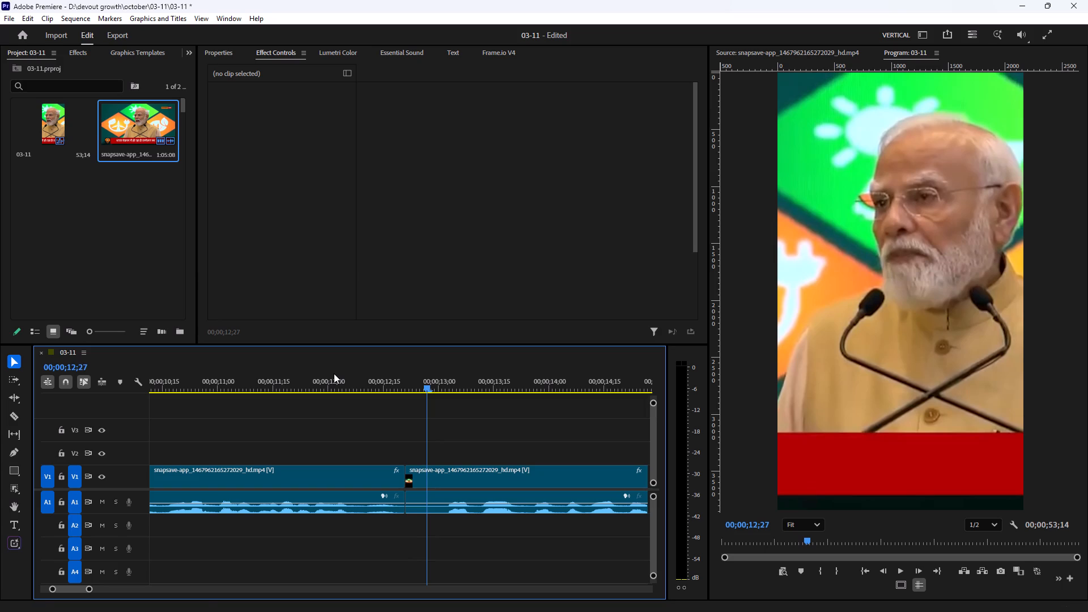
{"action": "key", "text": "Right"}
{"action": "key", "text": "Right"}
{"action": "key", "text": "Right"}
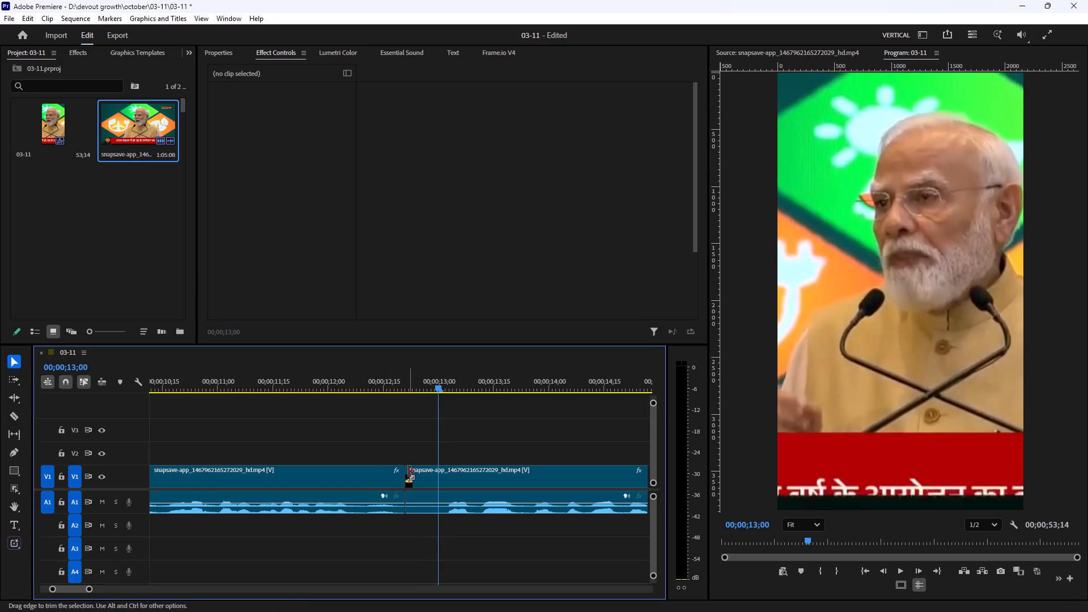
{"action": "key", "text": "Left"}
{"action": "left_click_drag", "start_coordinate": [410, 469], "coordinate": [441, 473]}
{"action": "left_click", "coordinate": [427, 473]}
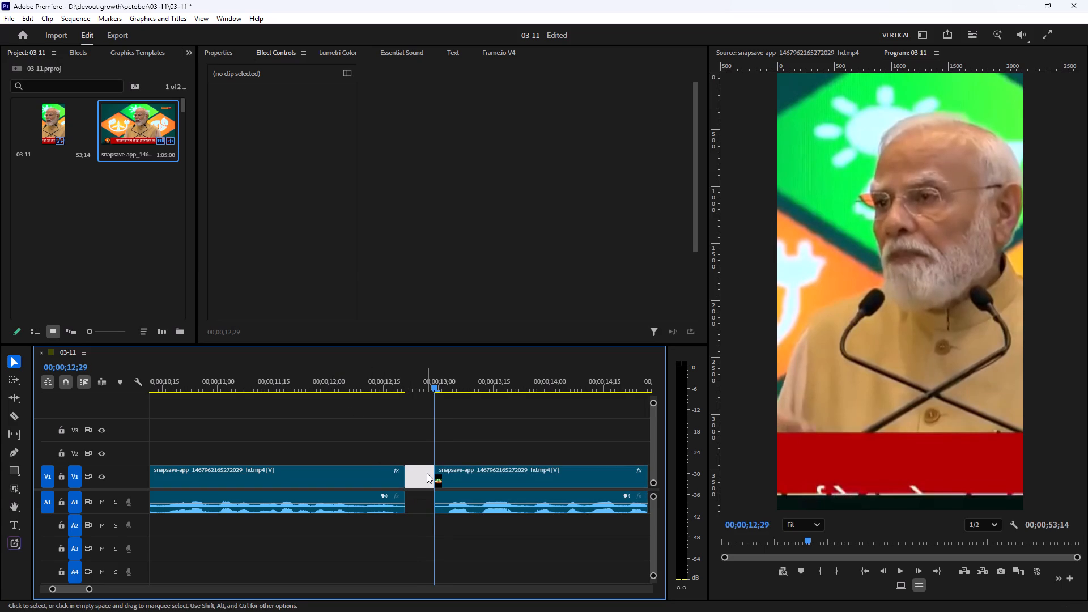
{"action": "key", "text": "Delete"}
Play from about 00;00;12;00 across the new join to the start of the seventh clip to check the speech flow.
{"action": "left_click_drag", "start_coordinate": [358, 374], "coordinate": [338, 373]}
{"action": "key", "text": "space"}
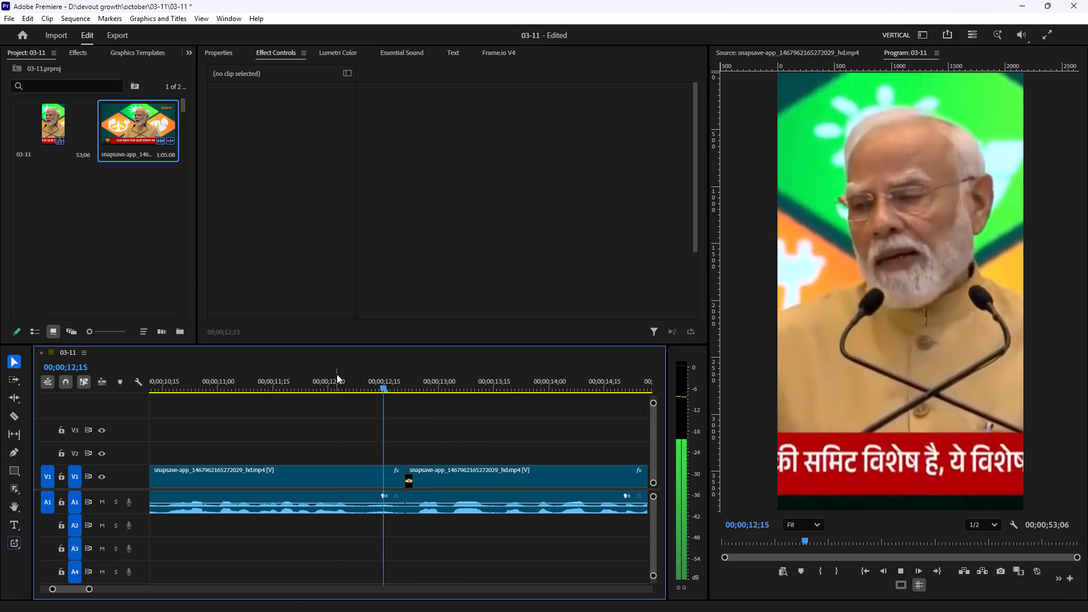
{"action": "scroll", "coordinate": [337, 374], "scroll_direction": "down", "scroll_amount": 11}
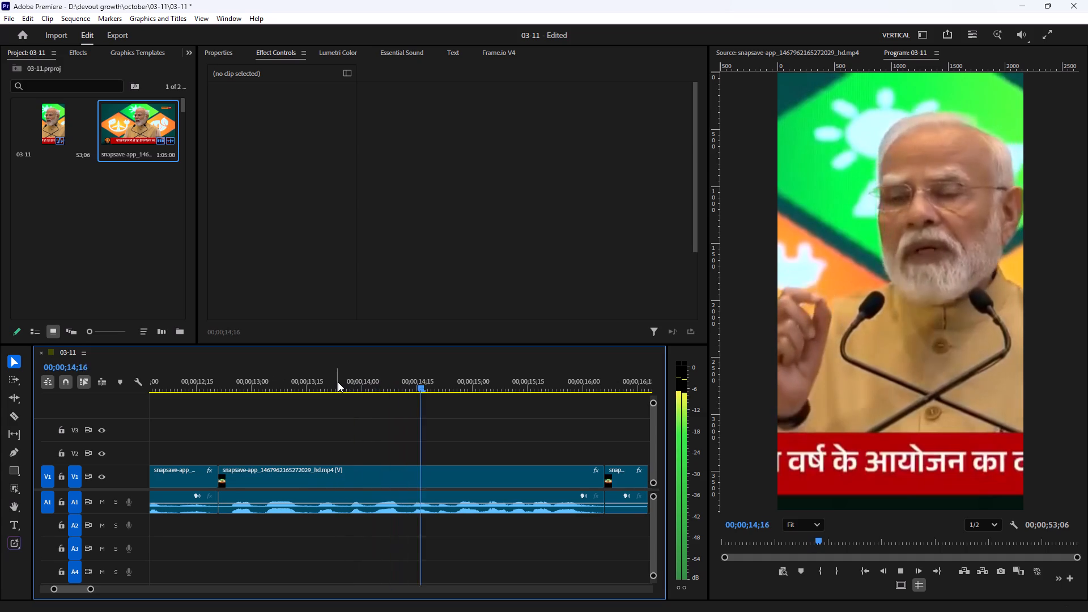
{"action": "key", "text": "minus"}
{"action": "key", "text": "minus"}
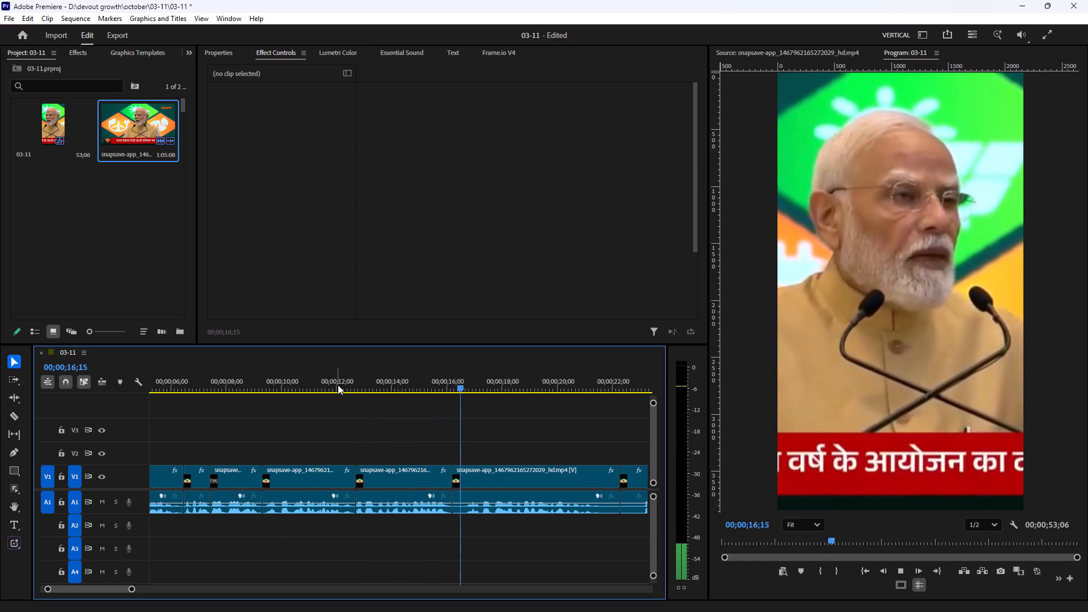
{"action": "type", "text": "=="}
Replay the cut after the sixth clip, trim the seventh clip's start to 00;00;16;22, and close the gap before it.
{"action": "key", "text": "space"}
{"action": "left_click_drag", "start_coordinate": [301, 375], "coordinate": [287, 375]}
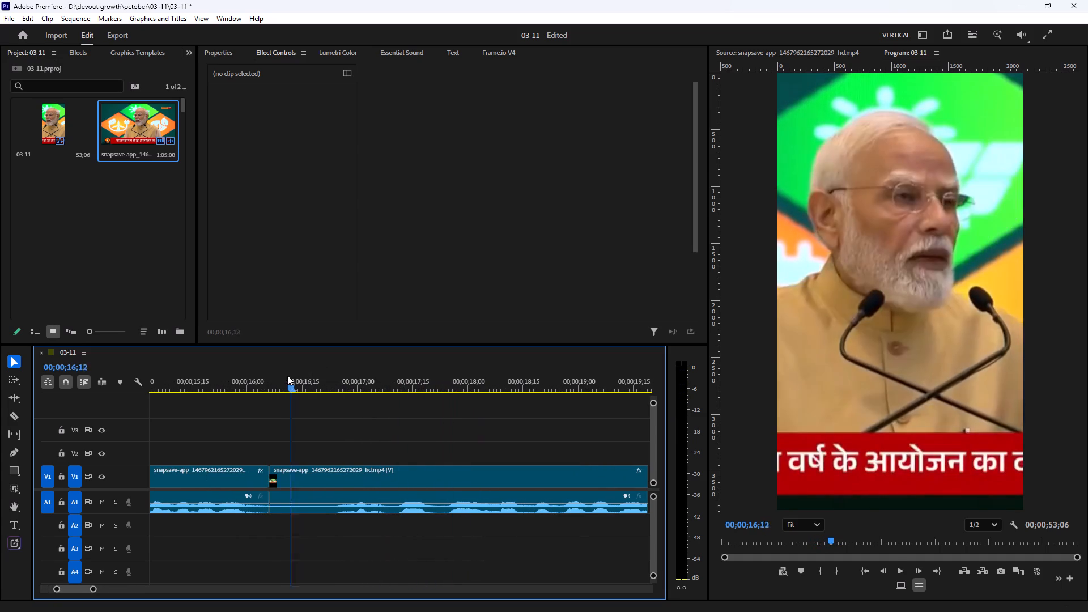
{"action": "left_click_drag", "start_coordinate": [287, 375], "coordinate": [253, 382]}
{"action": "key", "text": "space"}
{"action": "key", "text": "space"}
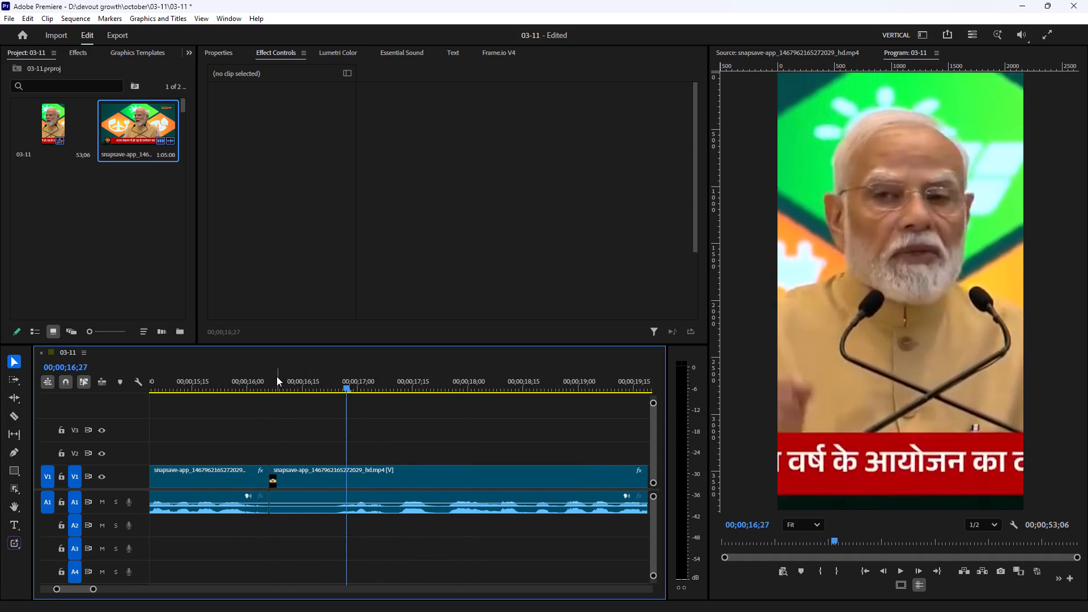
{"action": "left_click", "coordinate": [278, 376]}
{"action": "key", "text": "space"}
{"action": "key", "text": "space"}
{"action": "key", "text": "Right"}
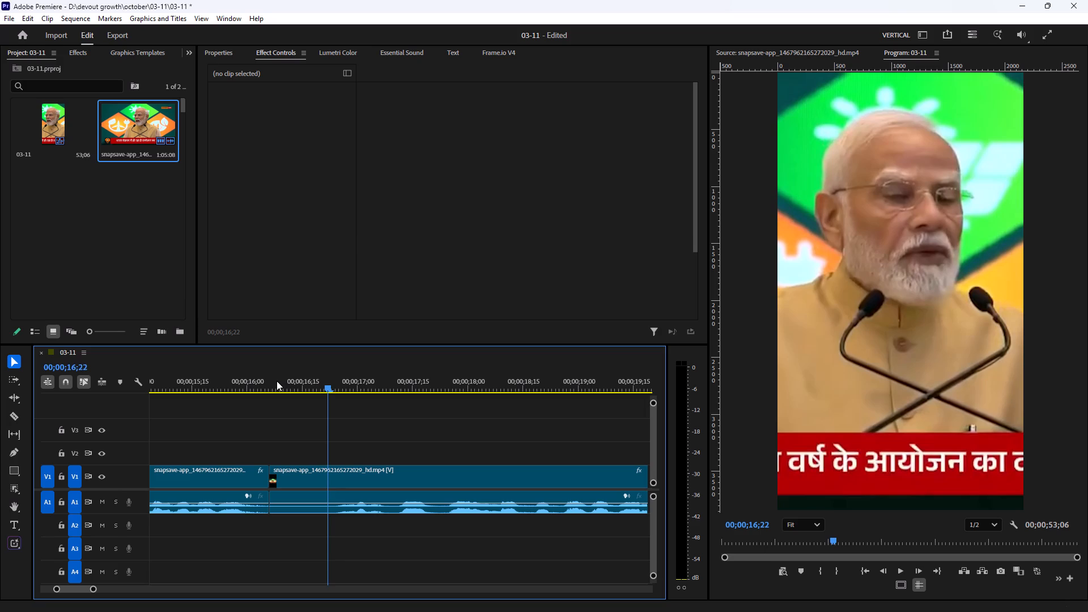
{"action": "key", "text": "Left"}
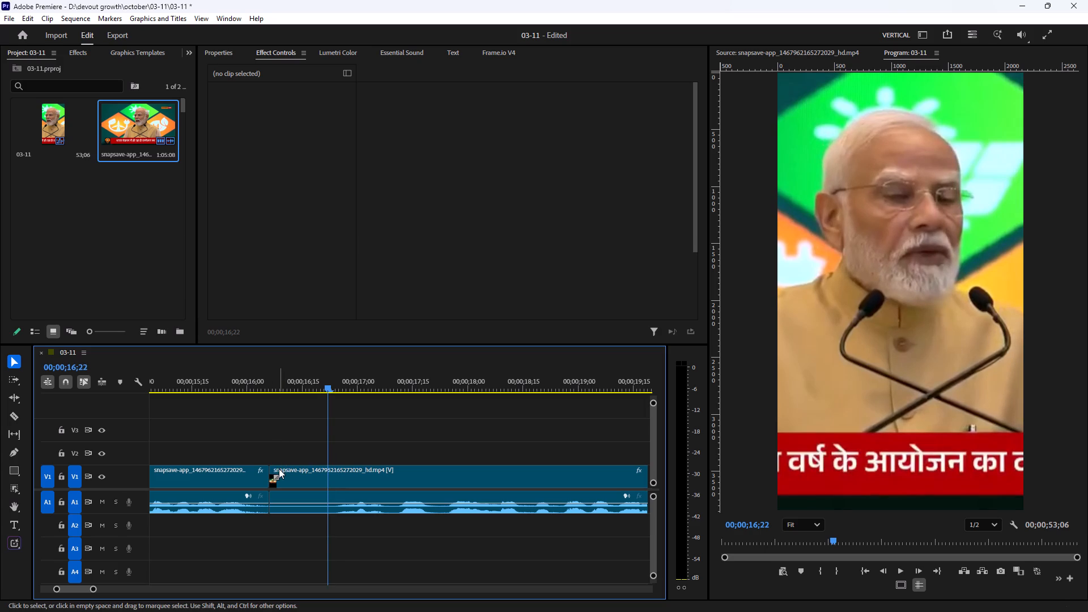
{"action": "left_click_drag", "start_coordinate": [273, 471], "coordinate": [332, 471]}
{"action": "left_click", "coordinate": [316, 471]}
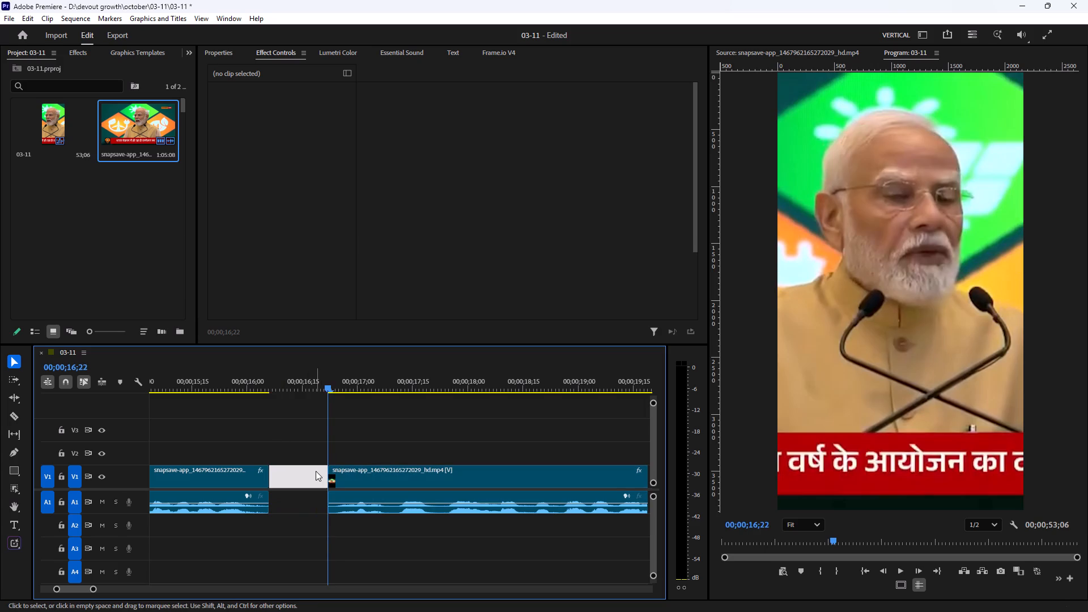
{"action": "key", "text": "Delete"}
{"action": "left_click", "coordinate": [316, 471]}
{"action": "left_click", "coordinate": [302, 448]}
Play across the join before the seventh clip, trim the seventh clip's end to 00;00;21;05, and close the gap after it.
{"action": "left_click_drag", "start_coordinate": [246, 384], "coordinate": [224, 383]}
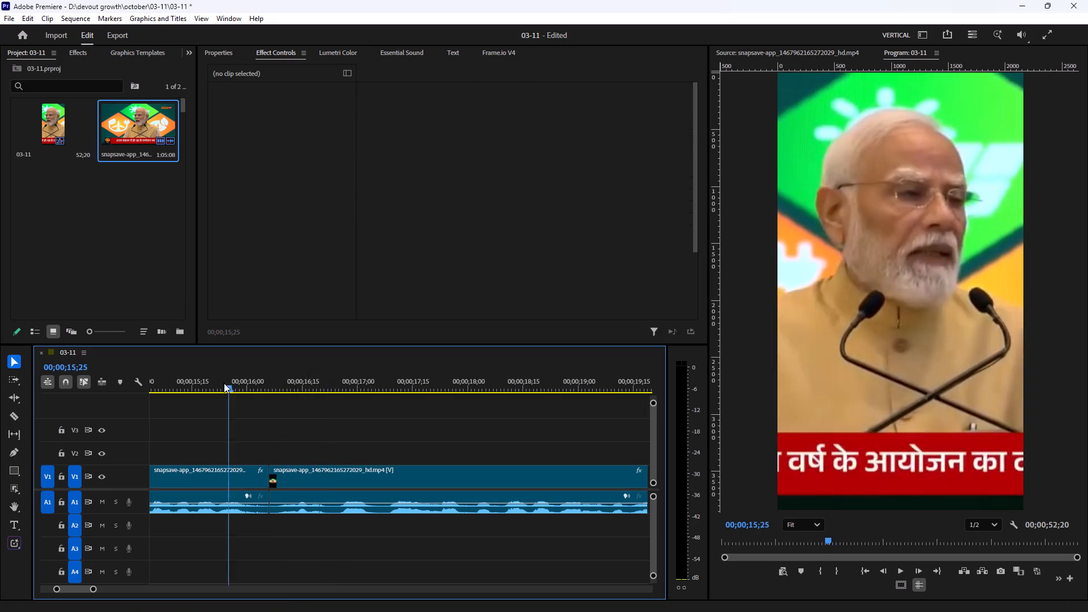
{"action": "left_click_drag", "start_coordinate": [224, 383], "coordinate": [214, 382]}
{"action": "key", "text": "space"}
{"action": "scroll", "coordinate": [213, 382], "scroll_direction": "down", "scroll_amount": 4}
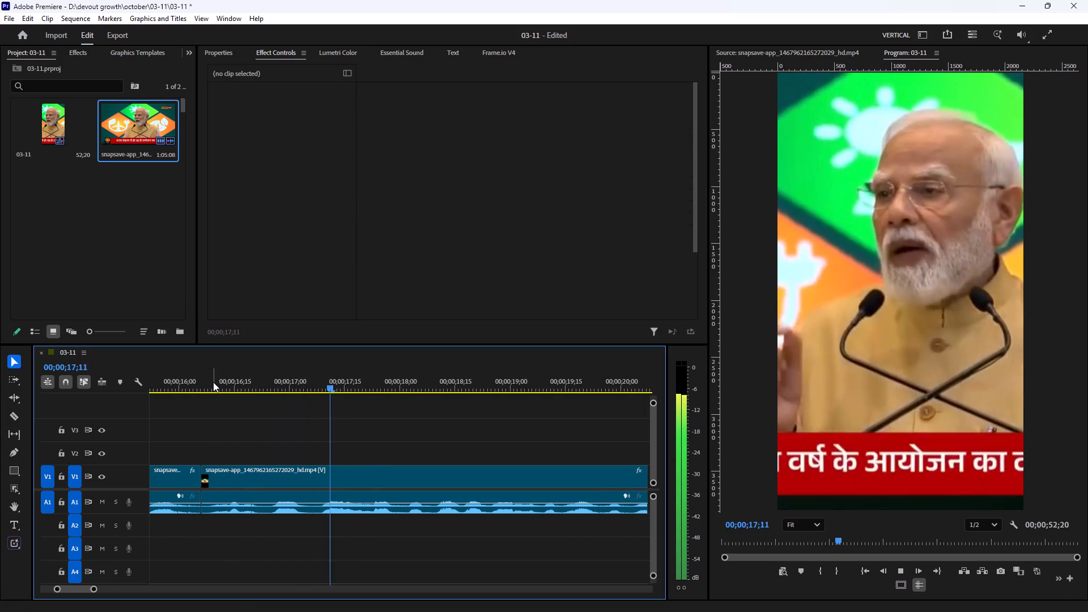
{"action": "type", "text": "--"}
{"action": "key", "text": "equal"}
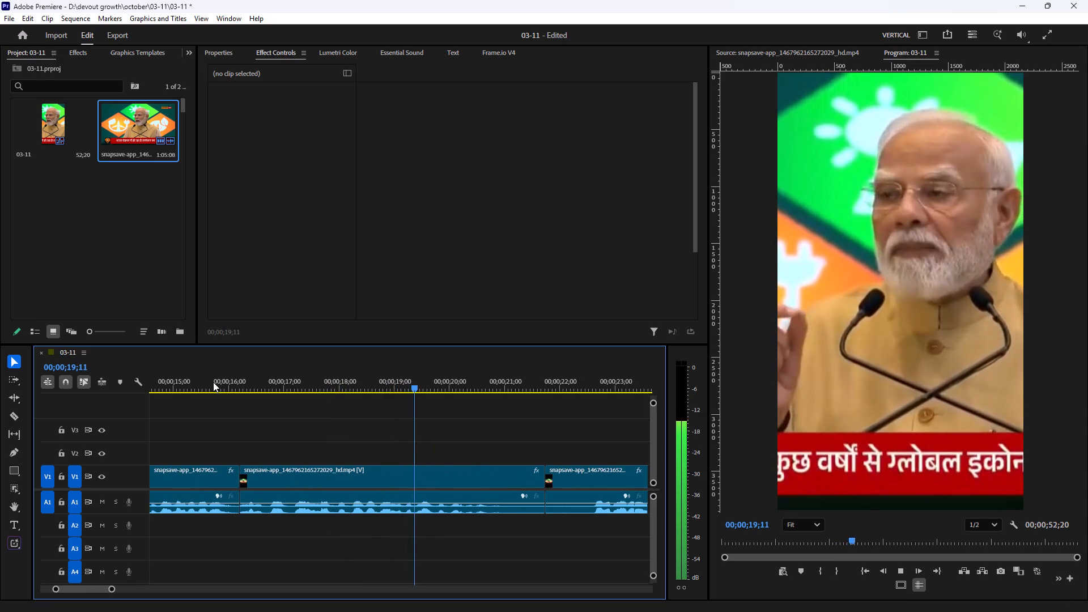
{"action": "key", "text": "space"}
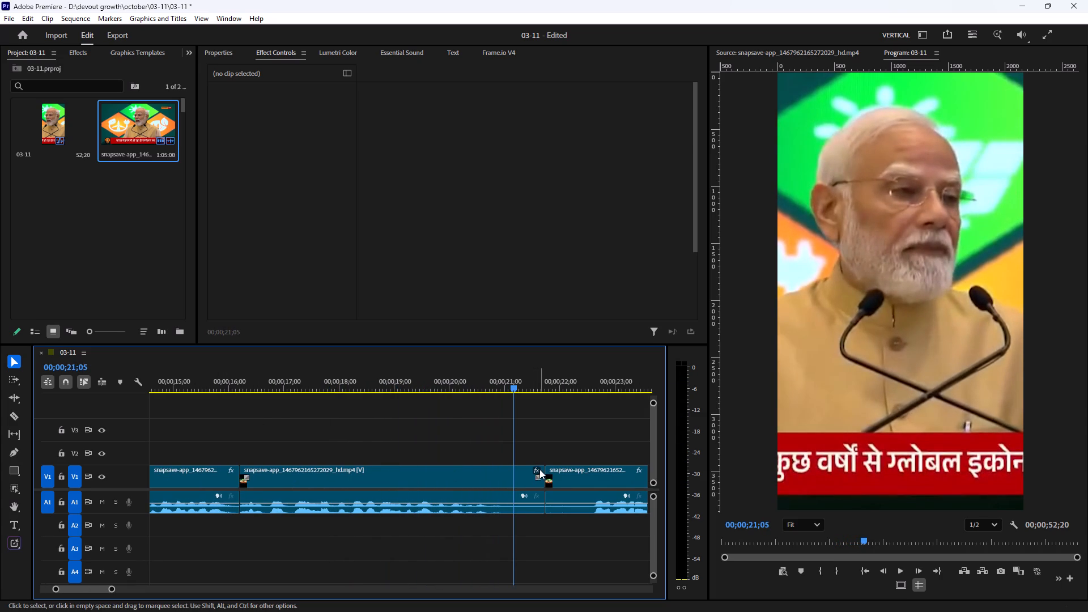
{"action": "left_click_drag", "start_coordinate": [544, 466], "coordinate": [508, 484]}
{"action": "left_click", "coordinate": [525, 477]}
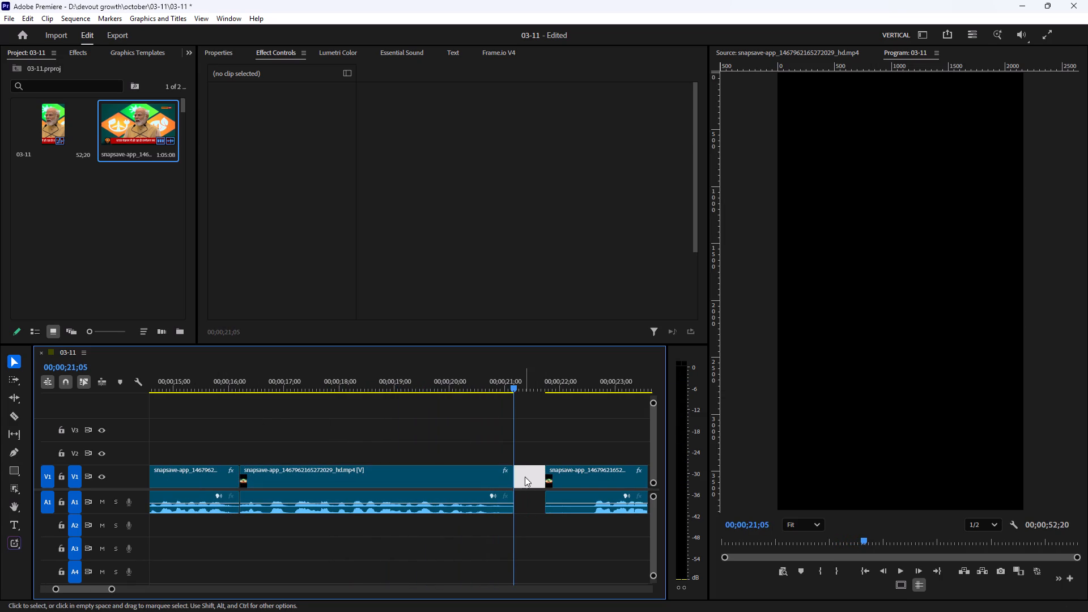
{"action": "key", "text": "space"}
{"action": "left_click", "coordinate": [525, 477]}
{"action": "key", "text": "space"}
{"action": "key", "text": "Delete"}
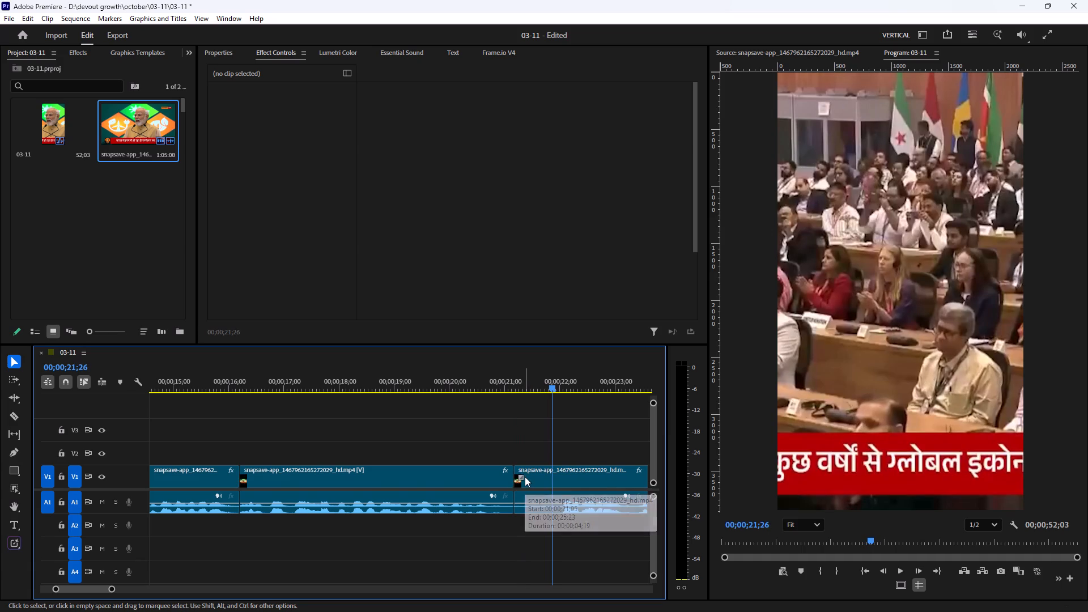
Replay the join after the seventh clip several times from about 00;00;20;10 to locate the remaining pause before the cut.
{"action": "left_click", "coordinate": [466, 377]}
{"action": "key", "text": "space"}
{"action": "scroll", "coordinate": [461, 378], "scroll_direction": "down", "scroll_amount": 4}
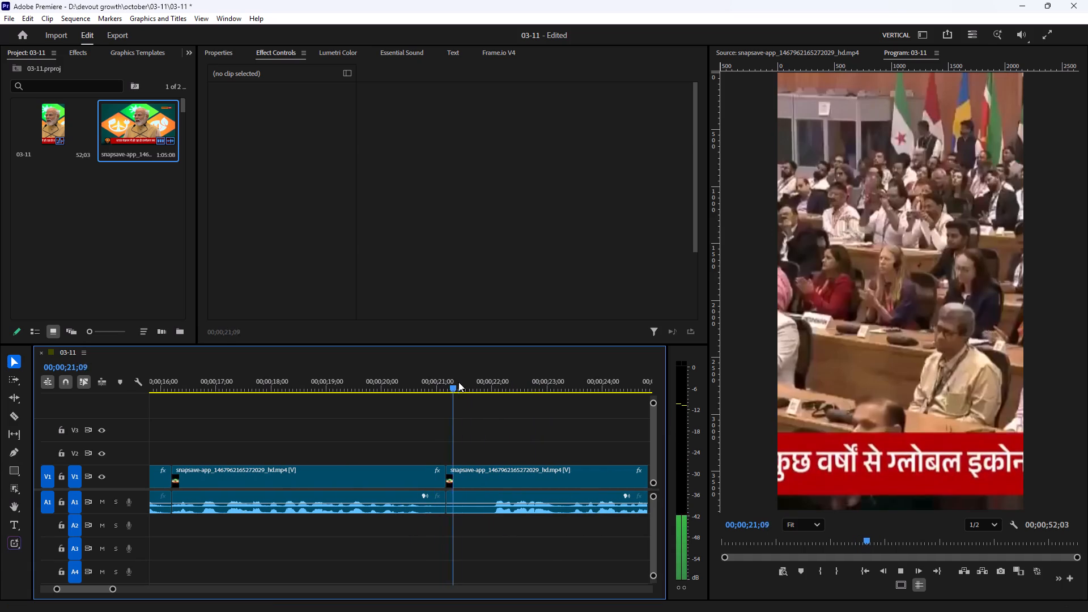
{"action": "key", "text": "space"}
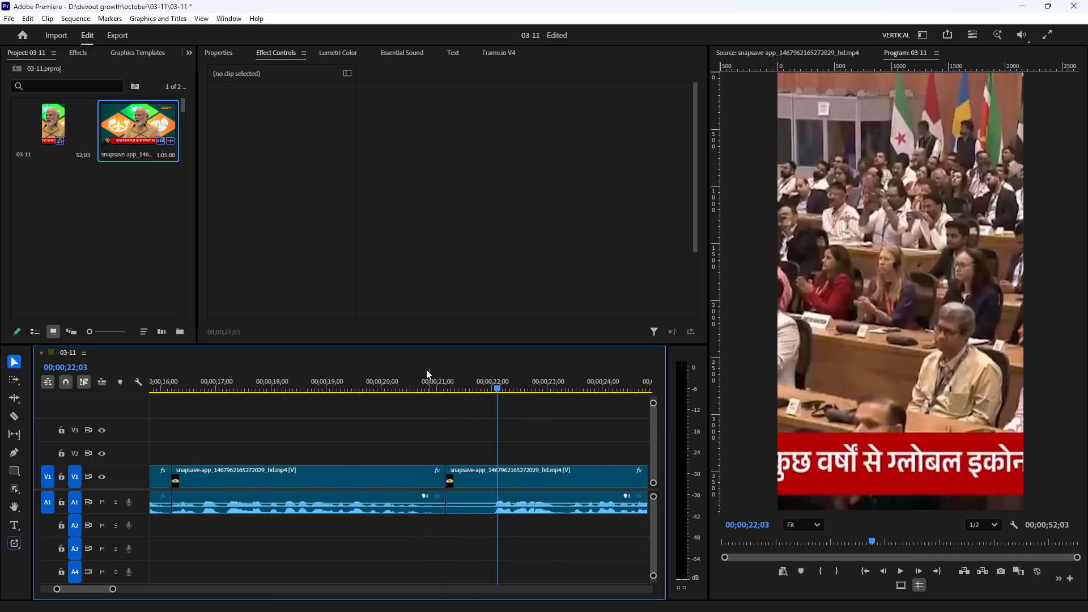
{"action": "left_click_drag", "start_coordinate": [424, 376], "coordinate": [396, 381]}
{"action": "key", "text": "space"}
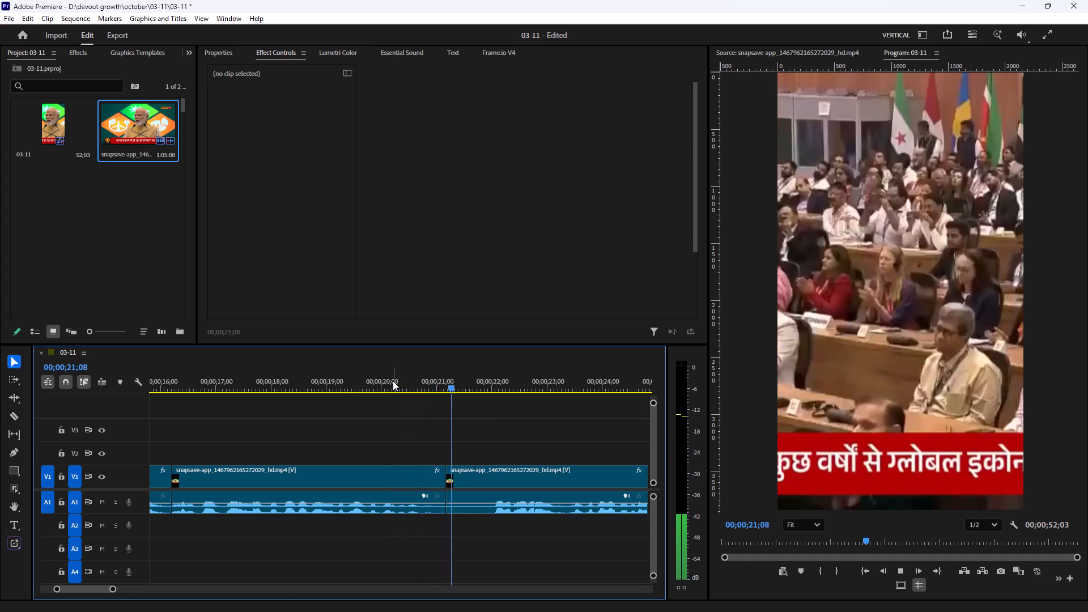
{"action": "key", "text": "space"}
{"action": "left_click_drag", "start_coordinate": [406, 376], "coordinate": [390, 380]}
{"action": "key", "text": "space"}
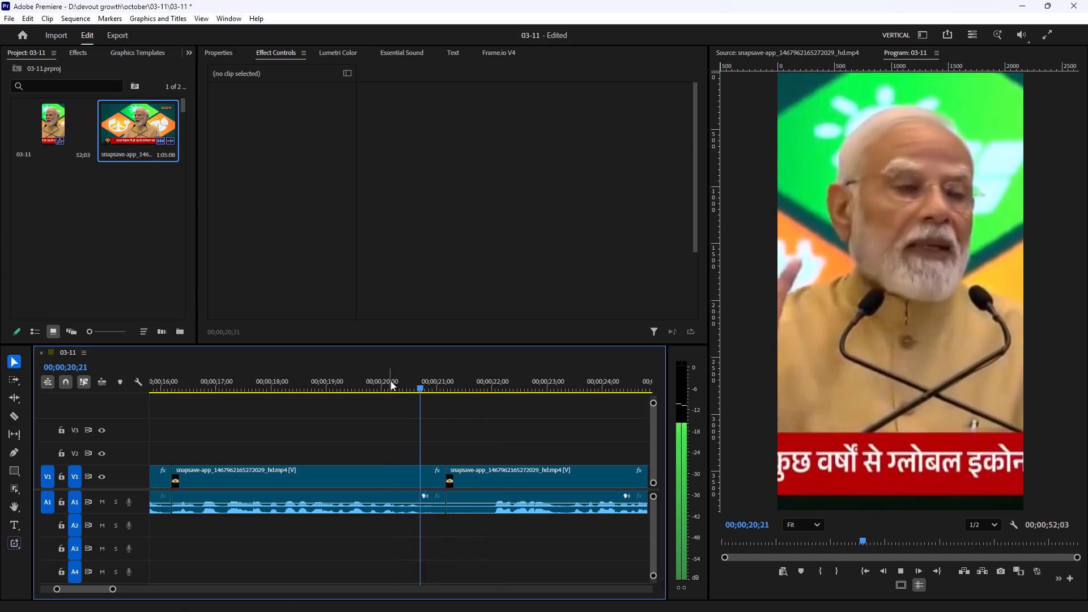
{"action": "key", "text": "space"}
{"action": "key", "text": "space"}
{"action": "key", "text": "space"}
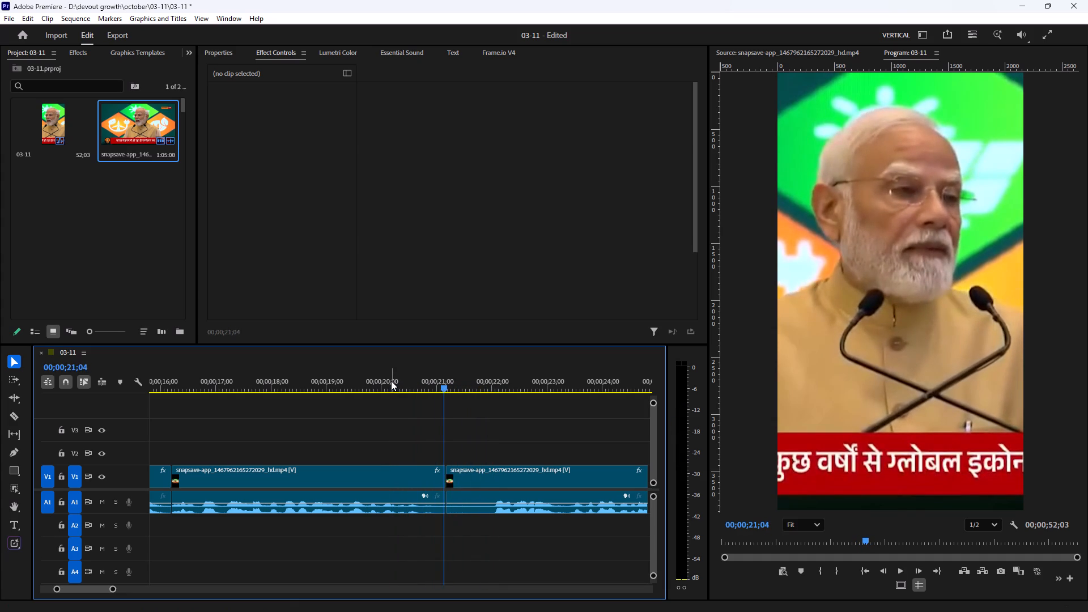
Trim the seventh clip's end further back to 00;00;21;00 and close the gap after it.
{"action": "key", "text": "Left"}
{"action": "key", "text": "Left"}
{"action": "key", "text": "Left"}
{"action": "key", "text": "Left"}
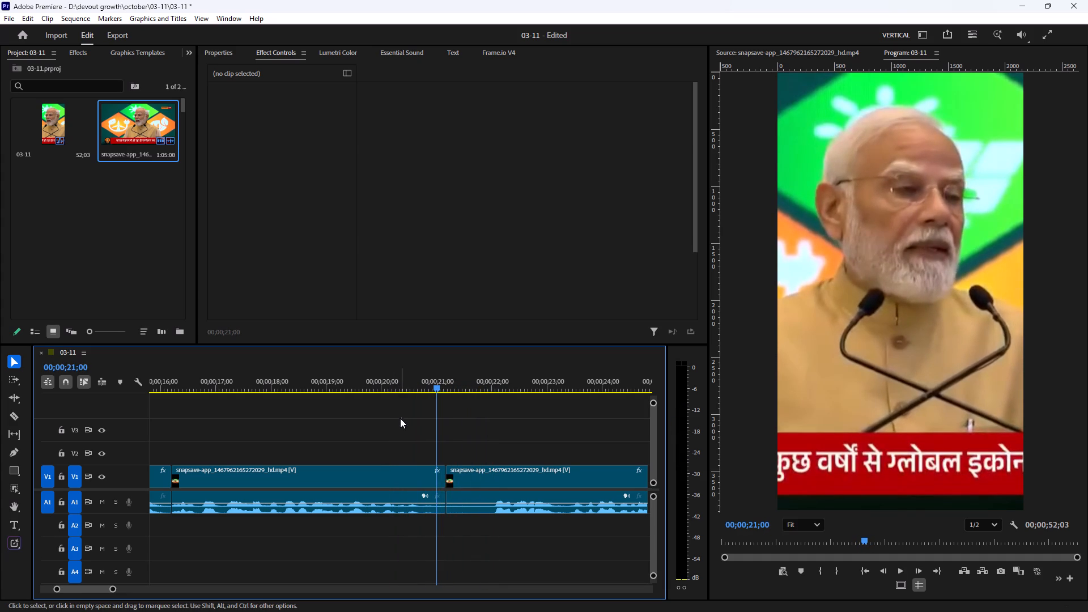
{"action": "key", "text": "equal"}
{"action": "key", "text": "equal"}
{"action": "left_click_drag", "start_coordinate": [435, 470], "coordinate": [407, 479]}
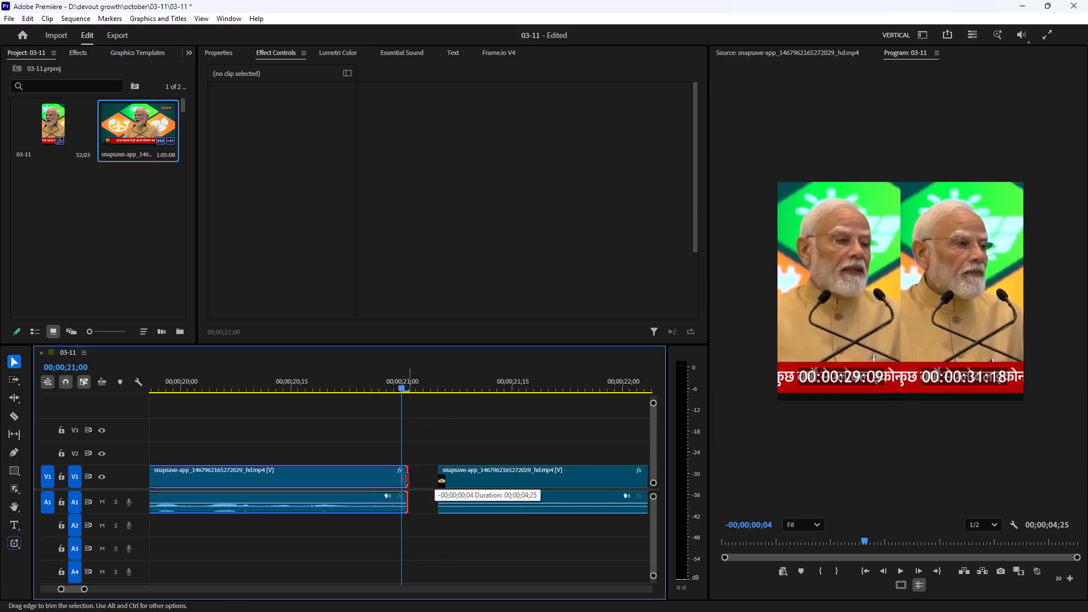
{"action": "left_click_drag", "start_coordinate": [407, 479], "coordinate": [401, 484]}
{"action": "left_click", "coordinate": [430, 465]}
{"action": "left_click", "coordinate": [419, 473]}
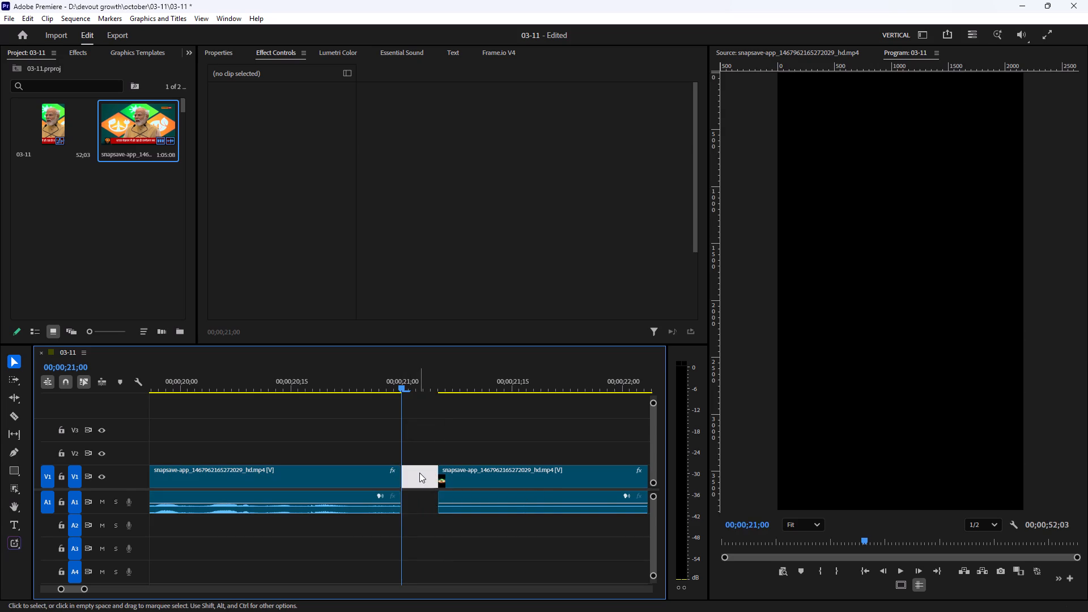
{"action": "key", "text": "Delete"}
Play across the join at 00;00;21;00 and on through the eighth clip to about 00;00;26;28 to check the speech flow.
{"action": "key", "text": "minus"}
{"action": "left_click_drag", "start_coordinate": [380, 384], "coordinate": [371, 385]}
{"action": "key", "text": "space"}
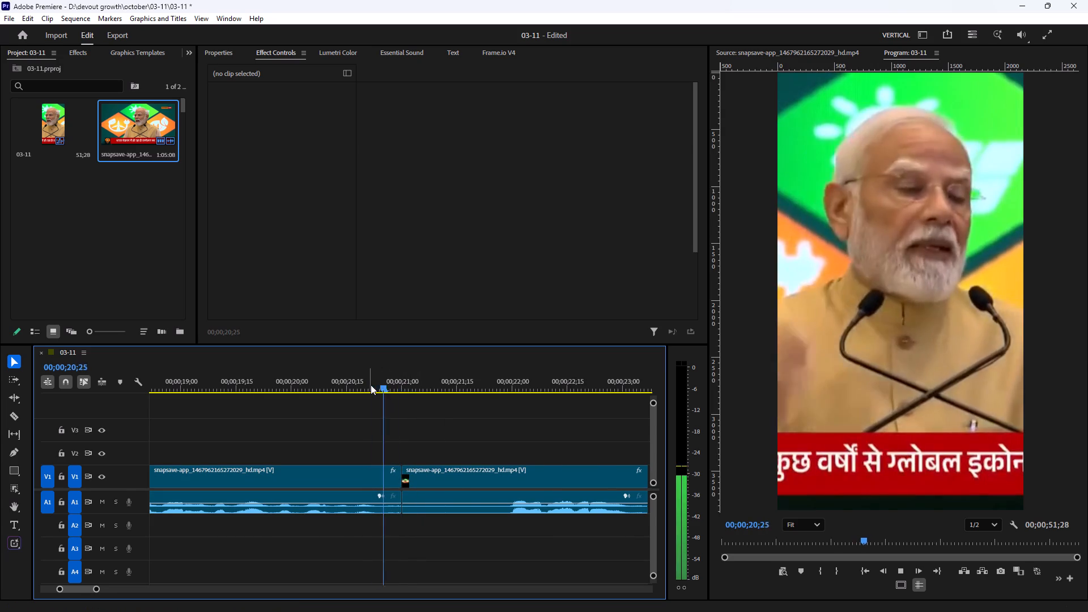
{"action": "key", "text": "space"}
{"action": "left_click", "coordinate": [480, 381]}
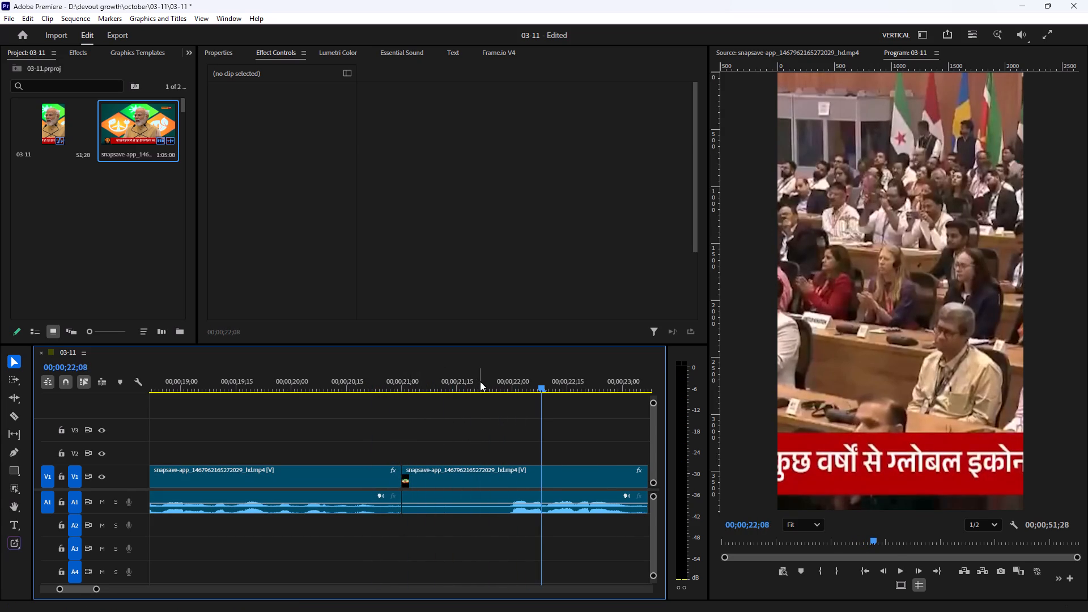
{"action": "key", "text": "space"}
{"action": "key", "text": "minus"}
{"action": "key", "text": "minus"}
{"action": "scroll", "coordinate": [456, 406], "scroll_direction": "down", "scroll_amount": 2}
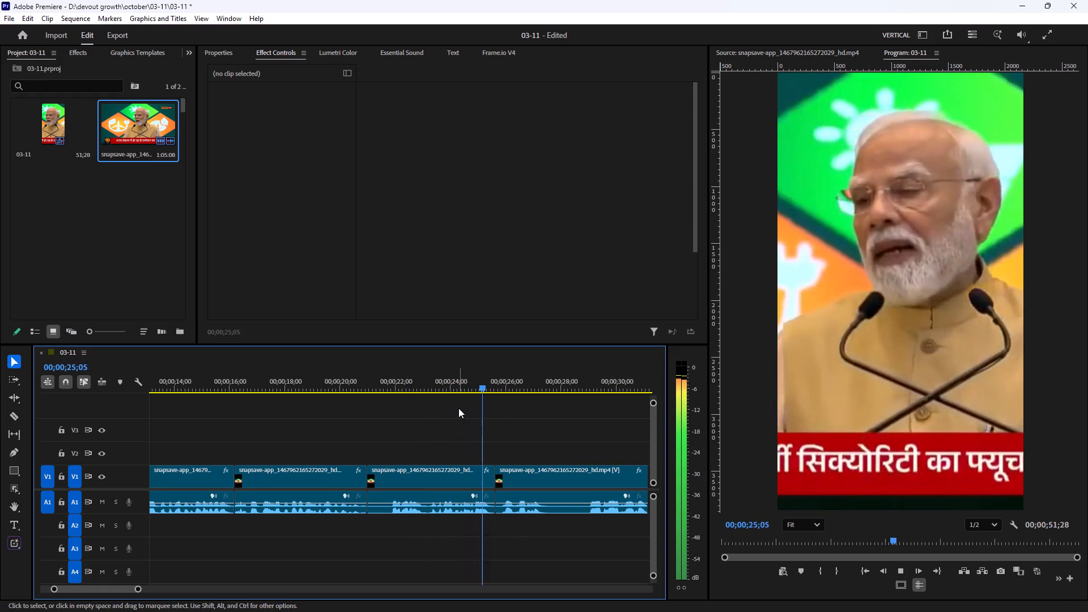
{"action": "key", "text": "space"}
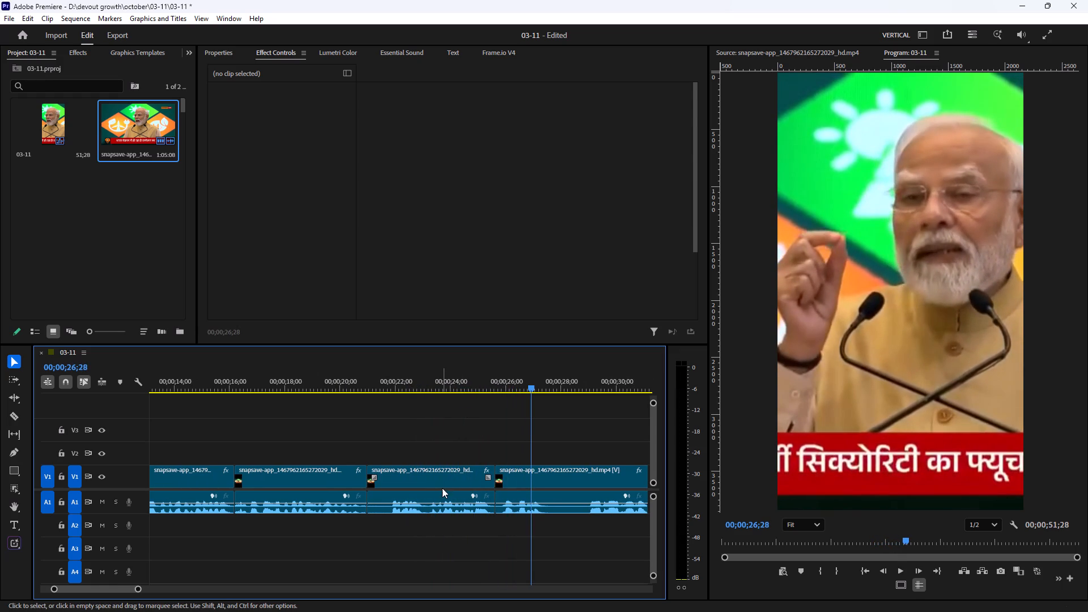
Delete the whole eighth clip starting at 00;00;21;00 and close the gap it leaves.
{"action": "left_click", "coordinate": [442, 486]}
{"action": "key", "text": "Delete"}
{"action": "left_click", "coordinate": [442, 486]}
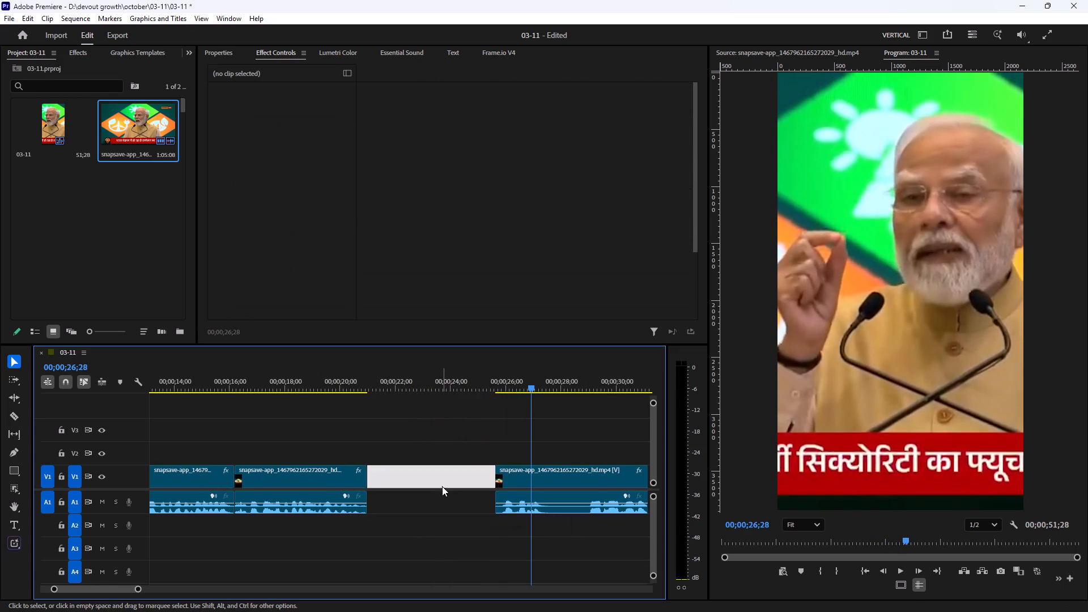
{"action": "key", "text": "Delete"}
Play from about 00;00;20;00 across the new join, replaying from about 00;00;22;04, to find where the next pause starts.
{"action": "left_click_drag", "start_coordinate": [345, 379], "coordinate": [339, 379]}
{"action": "key", "text": "space"}
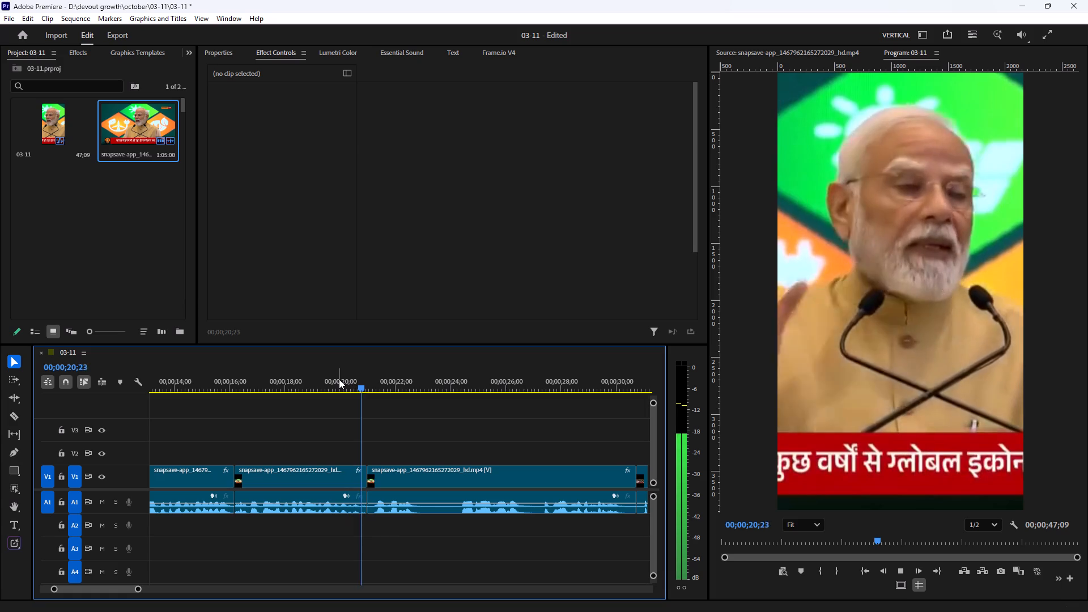
{"action": "key", "text": "equal"}
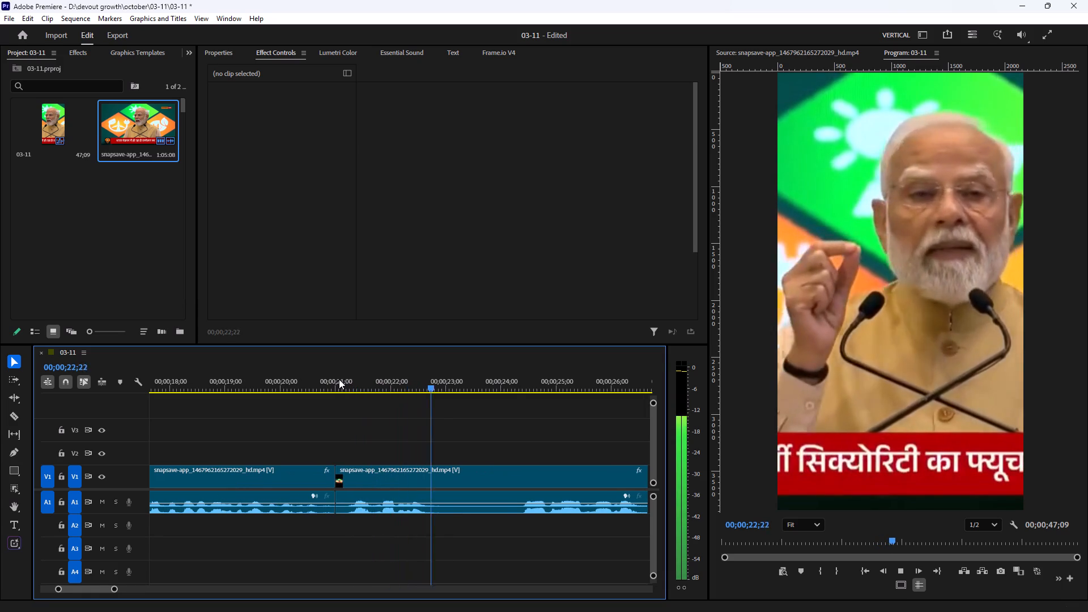
{"action": "scroll", "coordinate": [339, 379], "scroll_direction": "down", "scroll_amount": 4}
{"action": "key", "text": "space"}
{"action": "left_click_drag", "start_coordinate": [355, 377], "coordinate": [331, 387]}
{"action": "key", "text": "space"}
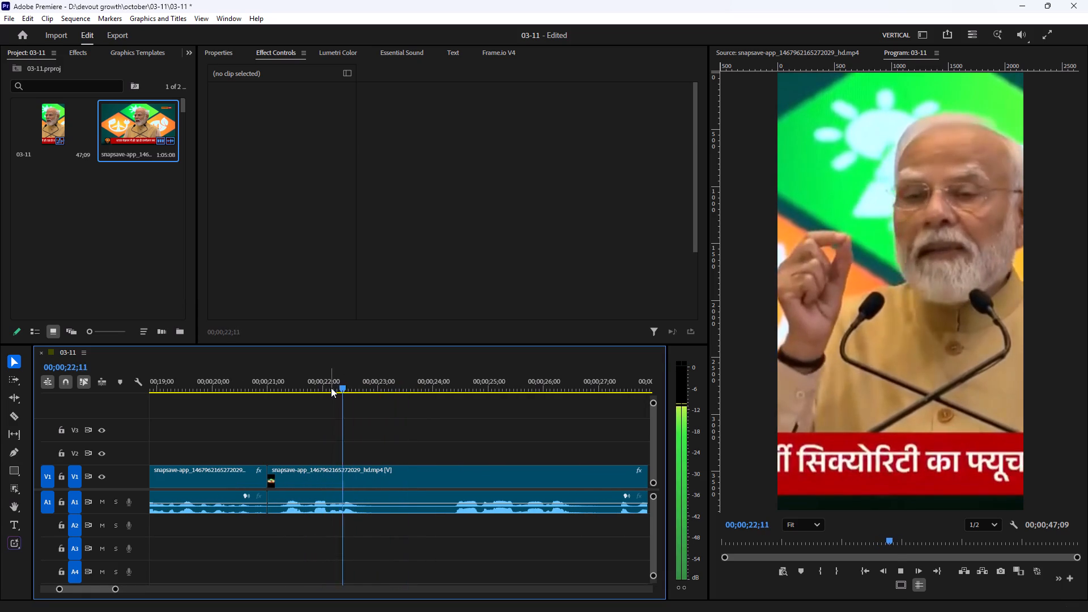
{"action": "key", "text": "space"}
{"action": "key", "text": "space"}
{"action": "key", "text": "space"}
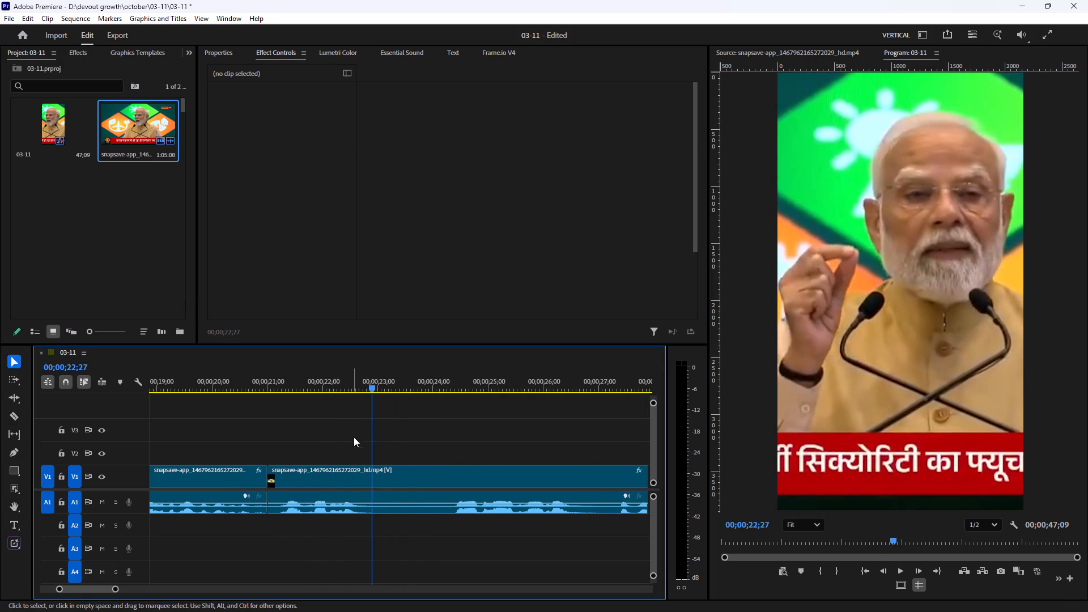
Split the clip at 00;00;22;27 and 00;00;24;07, delete the silent piece between the cuts, and close the gap.
{"action": "key", "text": "c"}
{"action": "left_click", "coordinate": [369, 498]}
{"action": "key", "text": "space"}
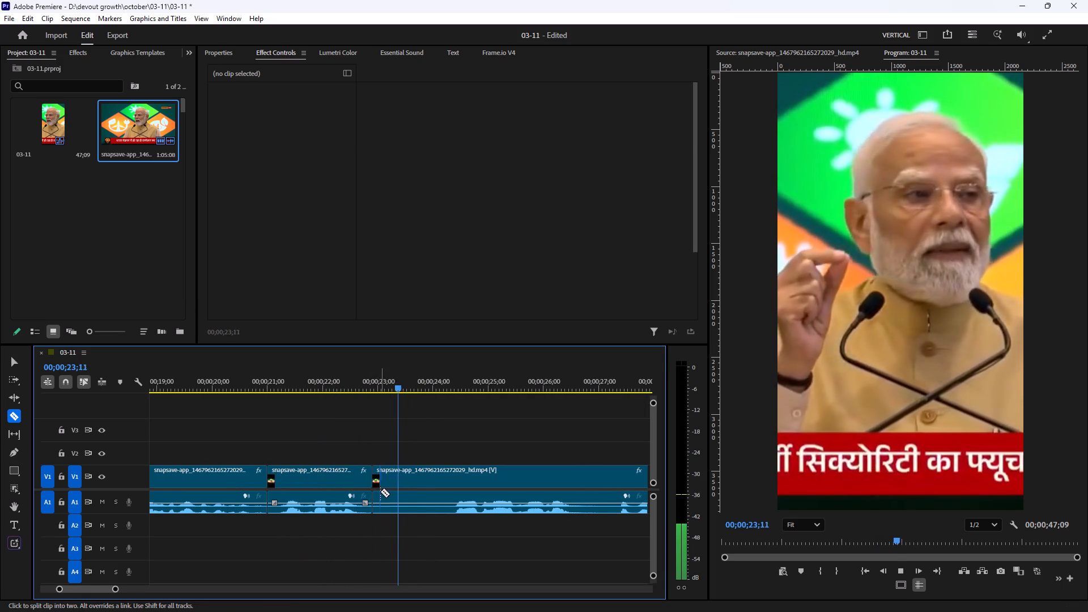
{"action": "key", "text": "space"}
{"action": "left_click", "coordinate": [446, 490]}
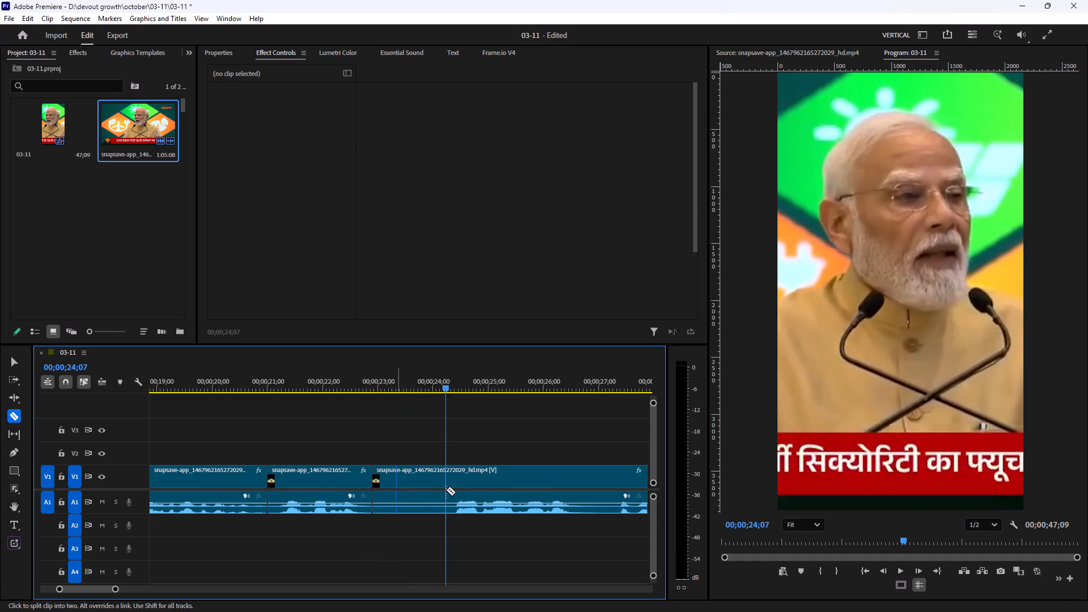
{"action": "left_click", "coordinate": [448, 480]}
{"action": "key", "text": "v"}
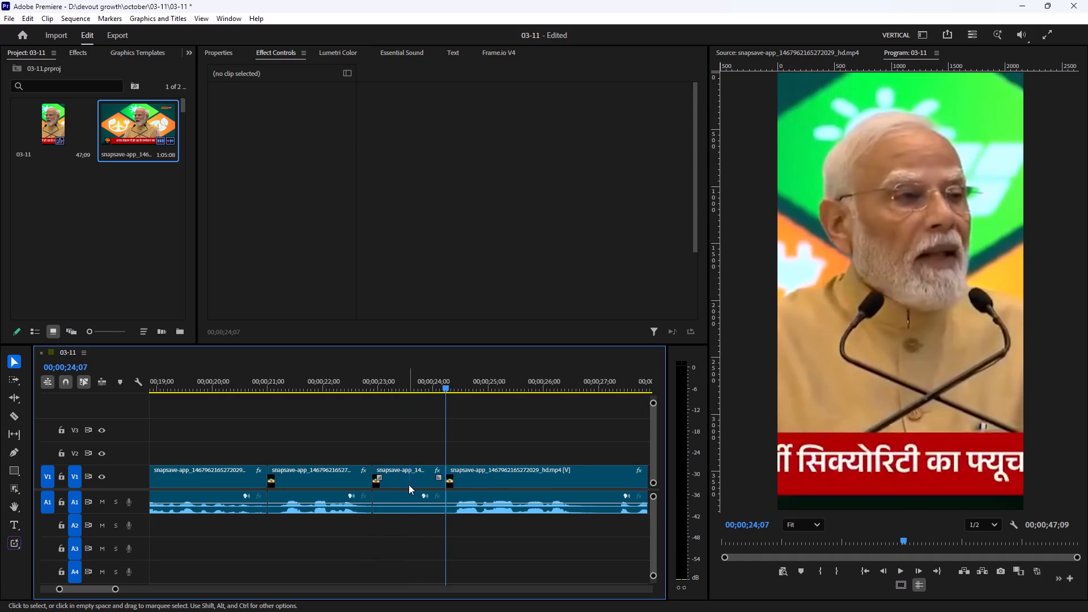
{"action": "left_click", "coordinate": [408, 484]}
{"action": "key", "text": "Delete"}
{"action": "left_click", "coordinate": [408, 484]}
{"action": "key", "text": "Delete"}
Play on from 00;00;22;08, split the clip at 00;00;25;09 and 00;00;25;29, delete the piece between, and close the gap.
{"action": "left_click_drag", "start_coordinate": [348, 377], "coordinate": [337, 377]}
{"action": "key", "text": "space"}
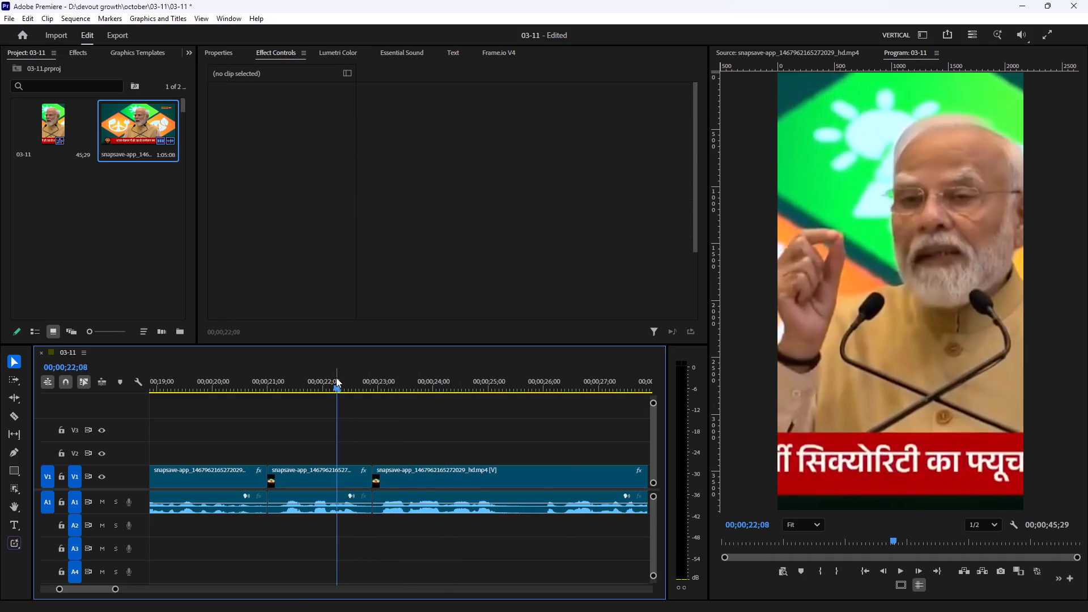
{"action": "scroll", "coordinate": [360, 401], "scroll_direction": "down", "scroll_amount": 3}
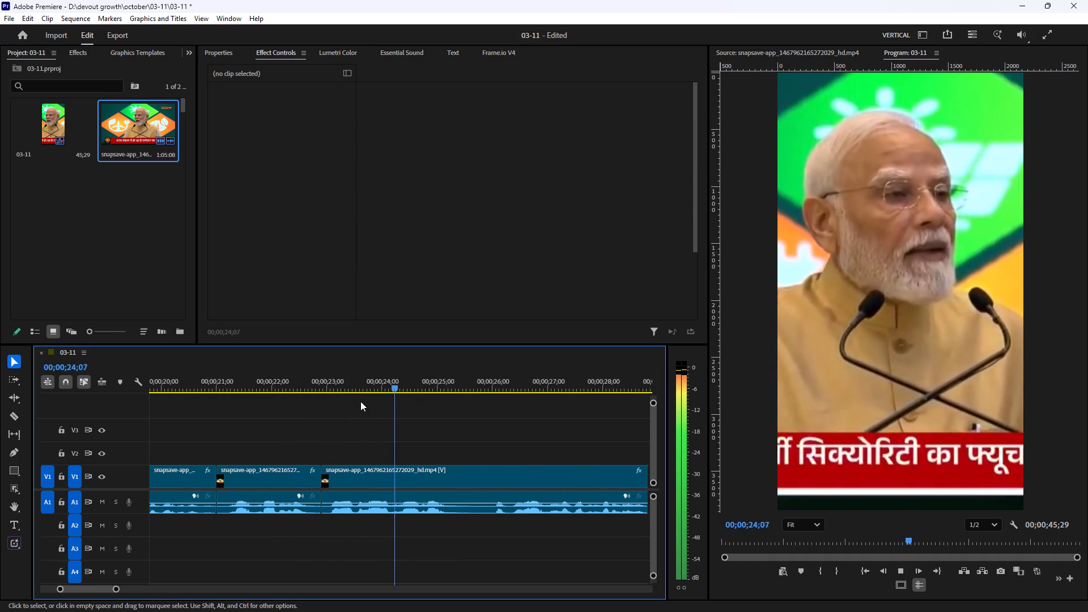
{"action": "key", "text": "space"}
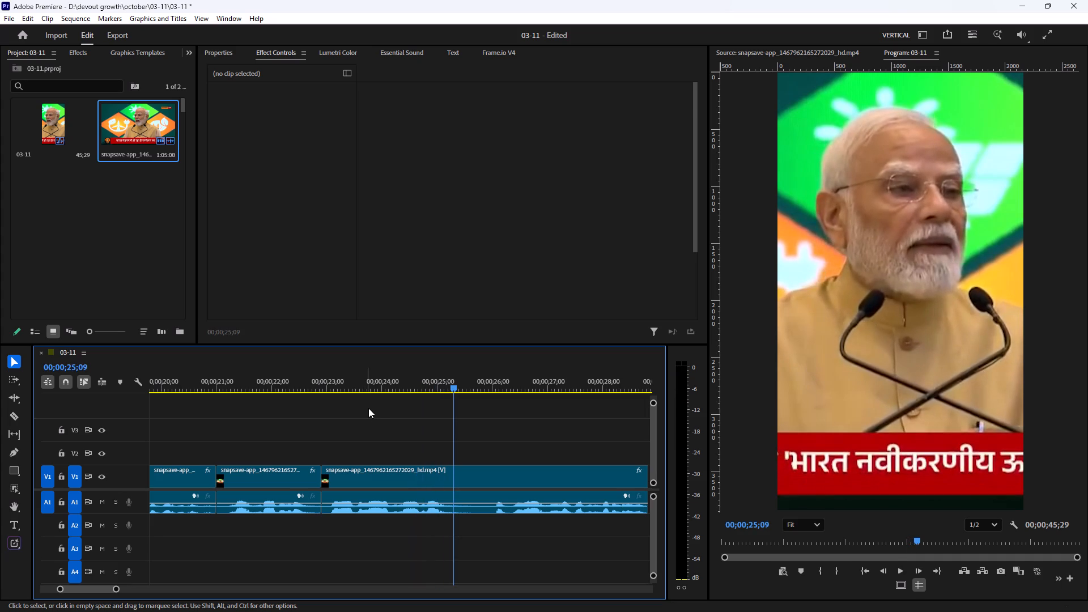
{"action": "key", "text": "c"}
{"action": "left_click", "coordinate": [457, 493]}
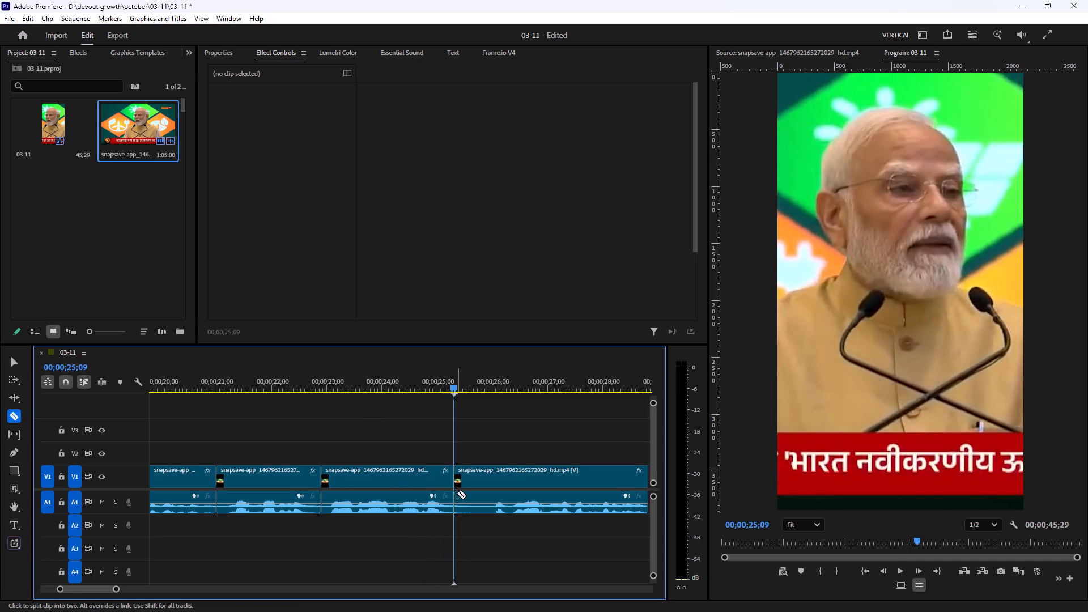
{"action": "key", "text": "space"}
{"action": "key", "text": "space"}
{"action": "key", "text": "Right"}
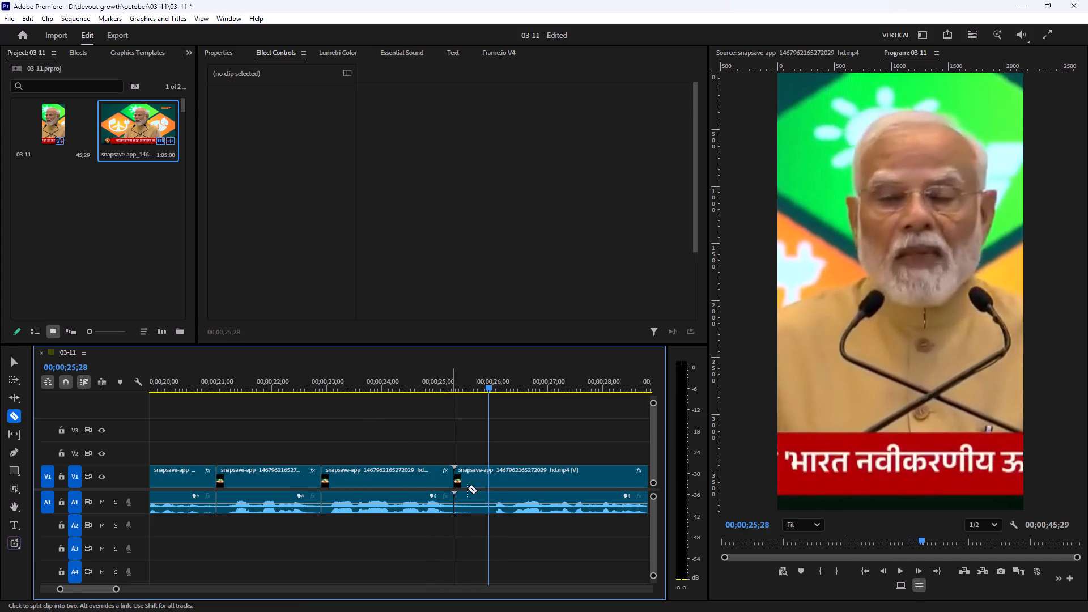
{"action": "key", "text": "Right"}
{"action": "left_click", "coordinate": [490, 483]}
{"action": "key", "text": "v"}
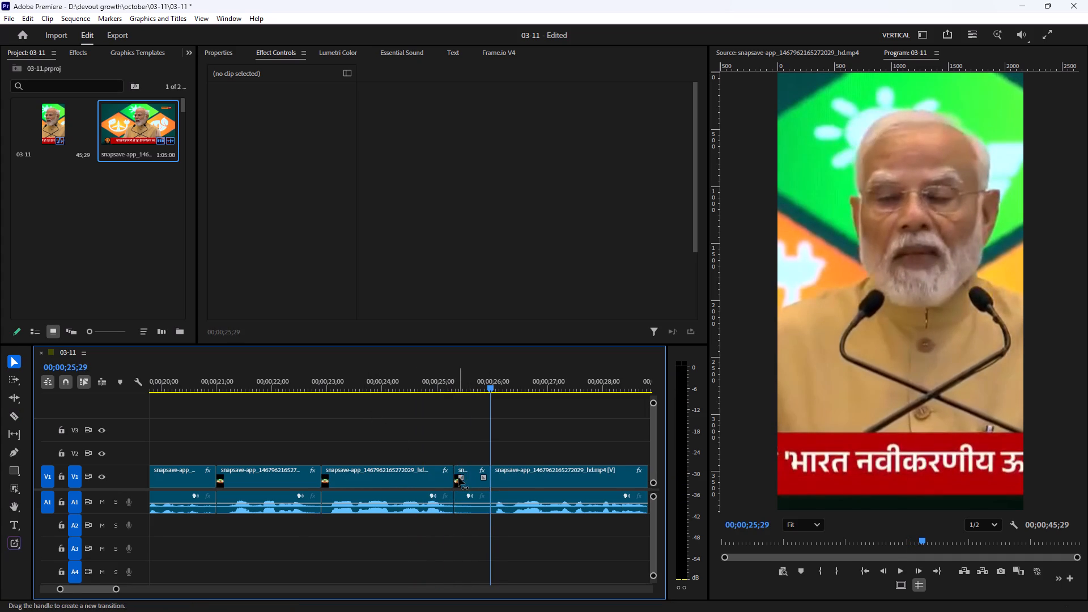
{"action": "left_click", "coordinate": [471, 482]}
{"action": "key", "text": "Delete"}
{"action": "left_click", "coordinate": [471, 482]}
{"action": "key", "text": "Delete"}
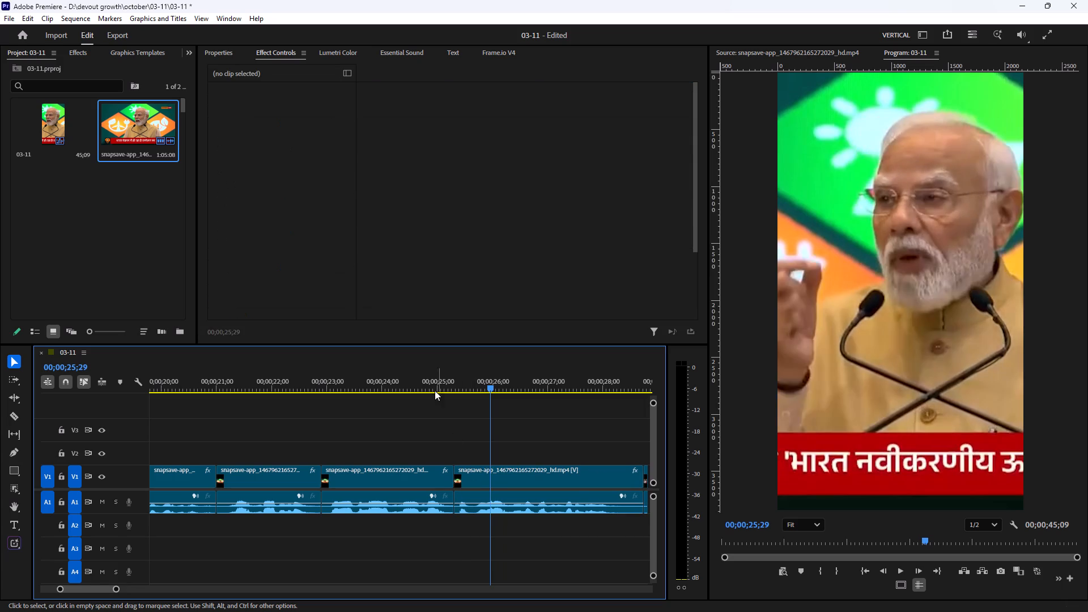
Play on from about 00;00;25;17, trim the end of the playing clip back to 00;00;28;14, and close the gap.
{"action": "left_click_drag", "start_coordinate": [431, 386], "coordinate": [415, 384]}
{"action": "key", "text": "space"}
{"action": "scroll", "coordinate": [414, 384], "scroll_direction": "down", "scroll_amount": 2}
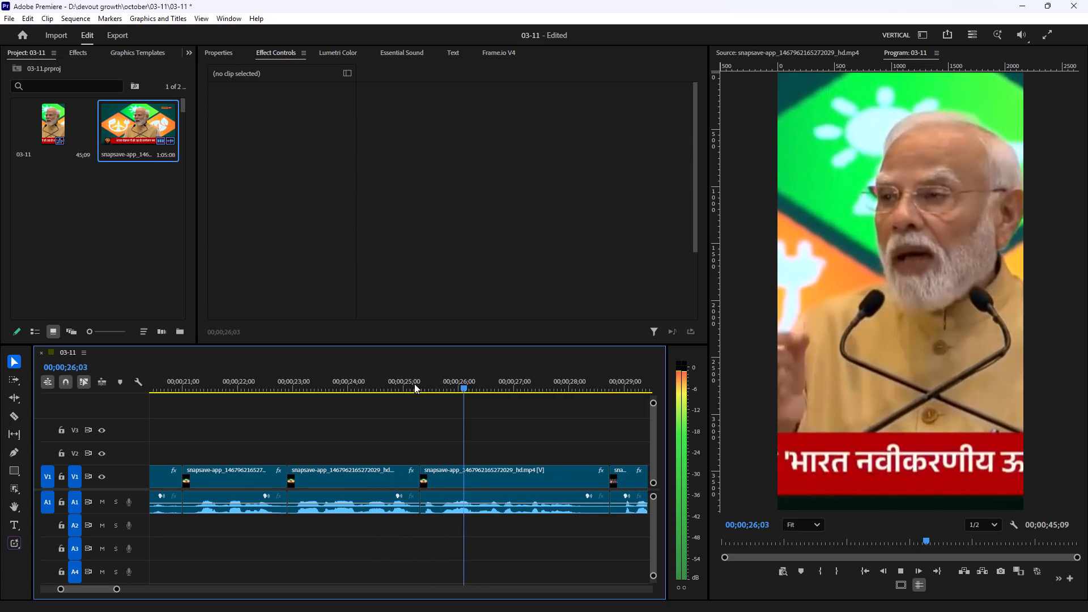
{"action": "scroll", "coordinate": [414, 384], "scroll_direction": "down", "scroll_amount": 7}
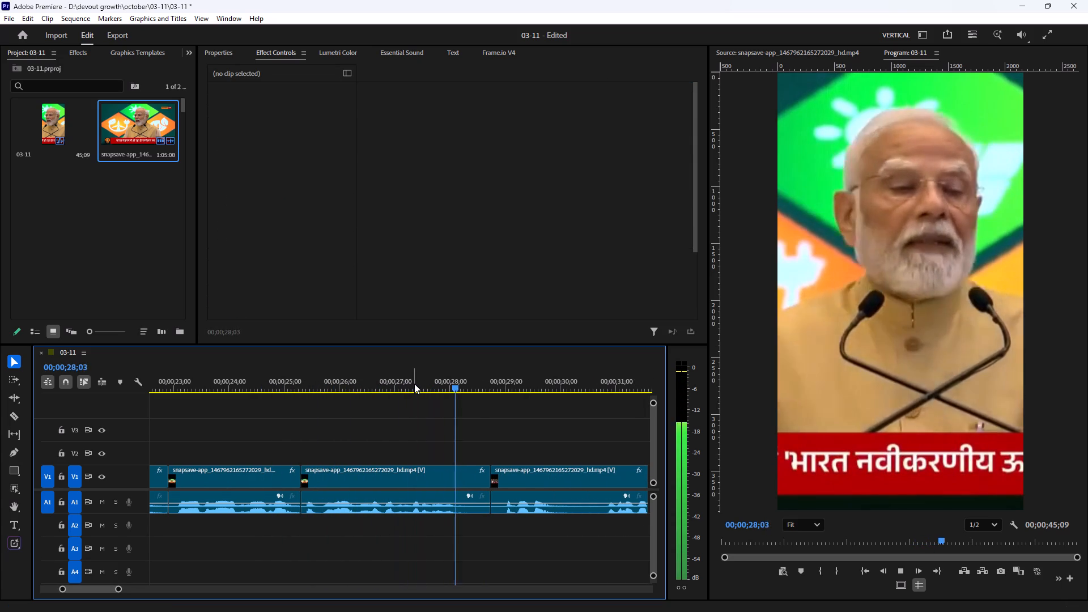
{"action": "key", "text": "space"}
{"action": "left_click_drag", "start_coordinate": [450, 379], "coordinate": [436, 384]}
{"action": "key", "text": "space"}
{"action": "key", "text": "space"}
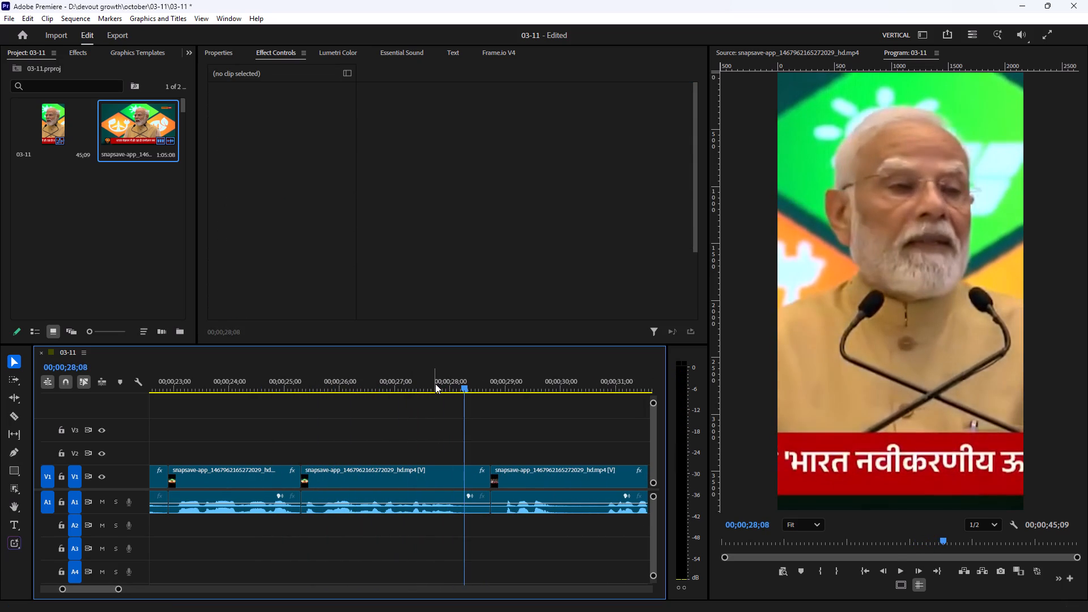
{"action": "key", "text": "space"}
{"action": "key", "text": "space"}
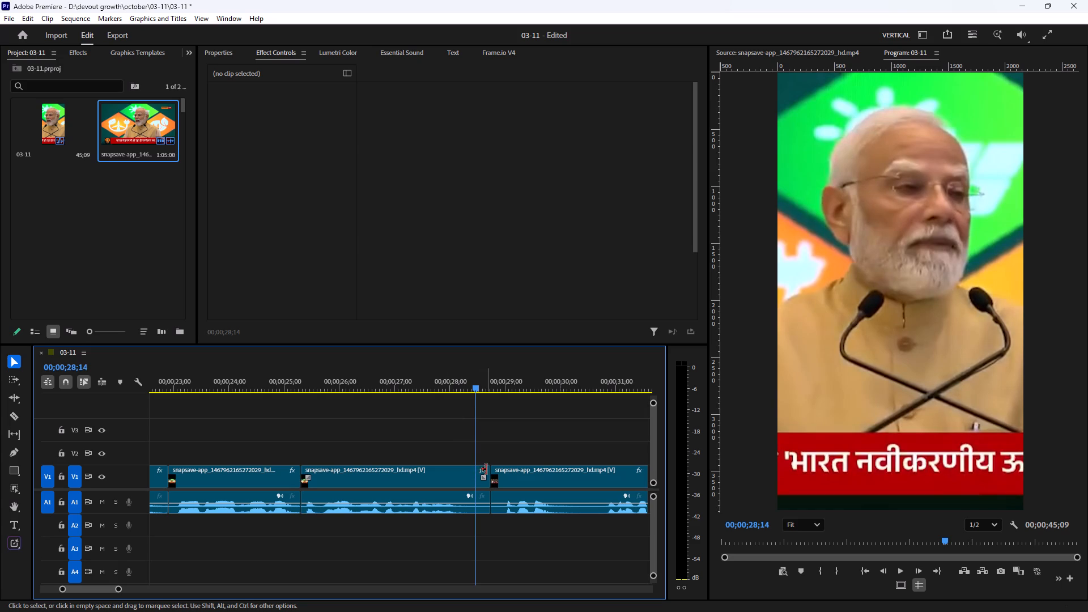
{"action": "left_click_drag", "start_coordinate": [487, 467], "coordinate": [474, 475]}
{"action": "left_click", "coordinate": [482, 474]}
{"action": "key", "text": "Delete"}
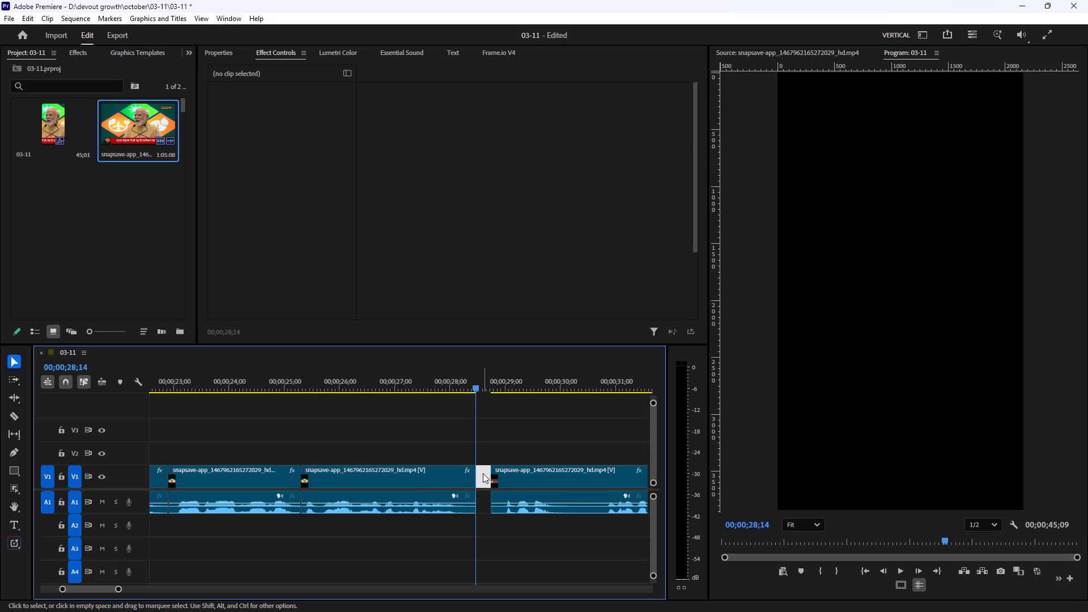
Play from about 00;00;27;13 across the new join to 00;00;32;16, replaying the audience shot after it to locate remaining pauses.
{"action": "left_click_drag", "start_coordinate": [441, 380], "coordinate": [419, 380]}
{"action": "key", "text": "space"}
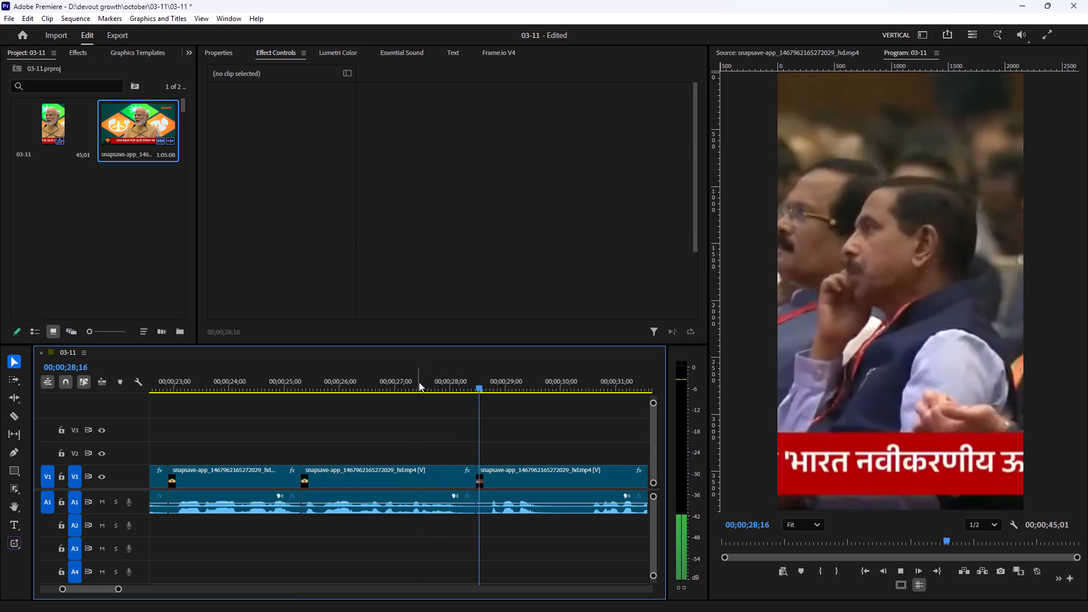
{"action": "scroll", "coordinate": [419, 382], "scroll_direction": "down", "scroll_amount": 9}
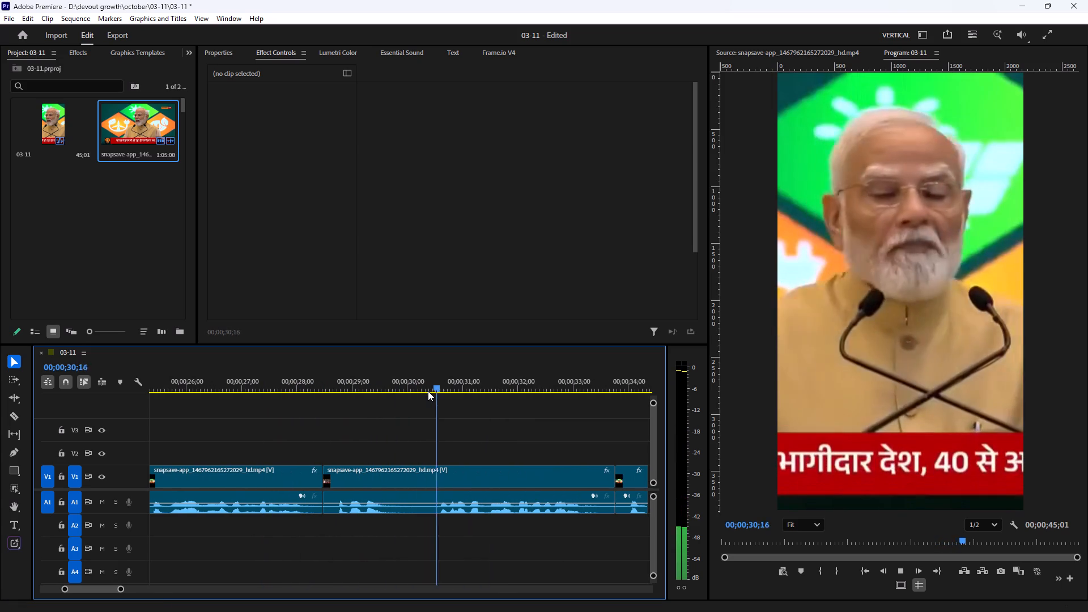
{"action": "scroll", "coordinate": [428, 391], "scroll_direction": "down", "scroll_amount": 2}
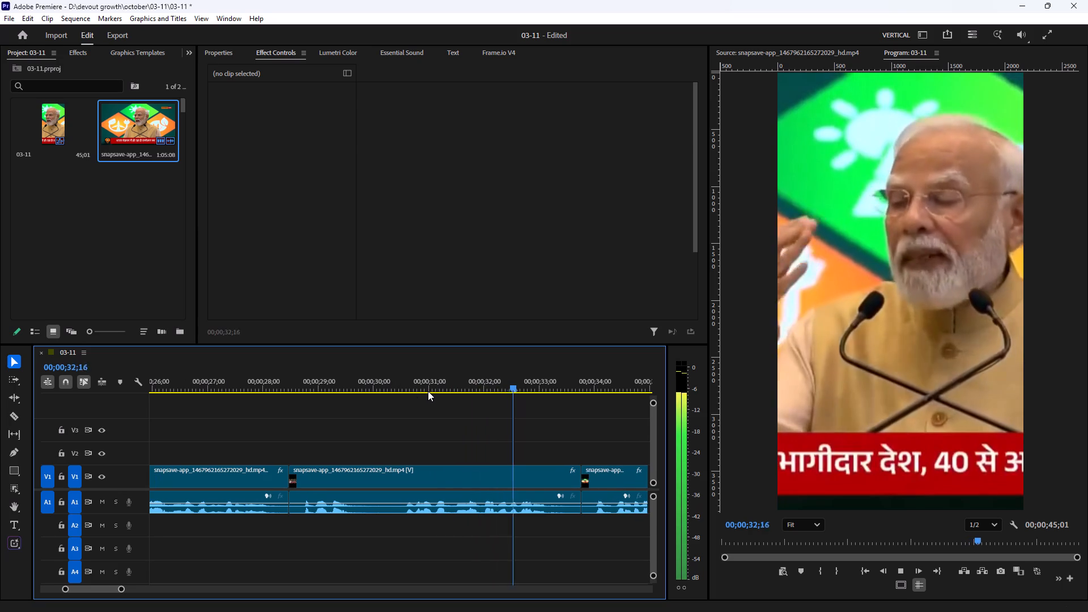
{"action": "key", "text": "space"}
{"action": "left_click_drag", "start_coordinate": [358, 384], "coordinate": [312, 390]}
{"action": "key", "text": "space"}
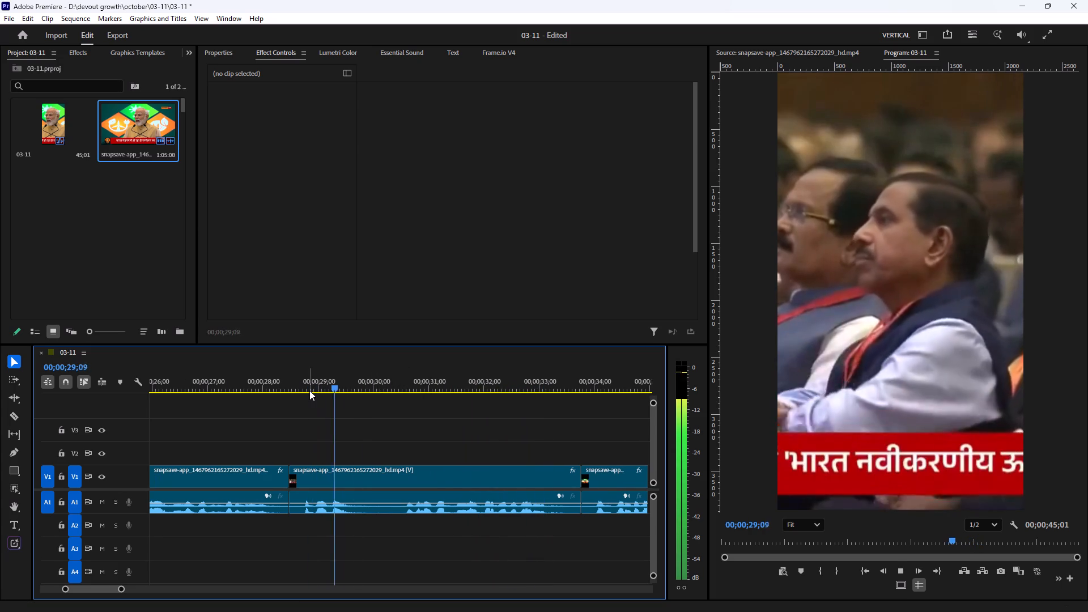
{"action": "key", "text": "space"}
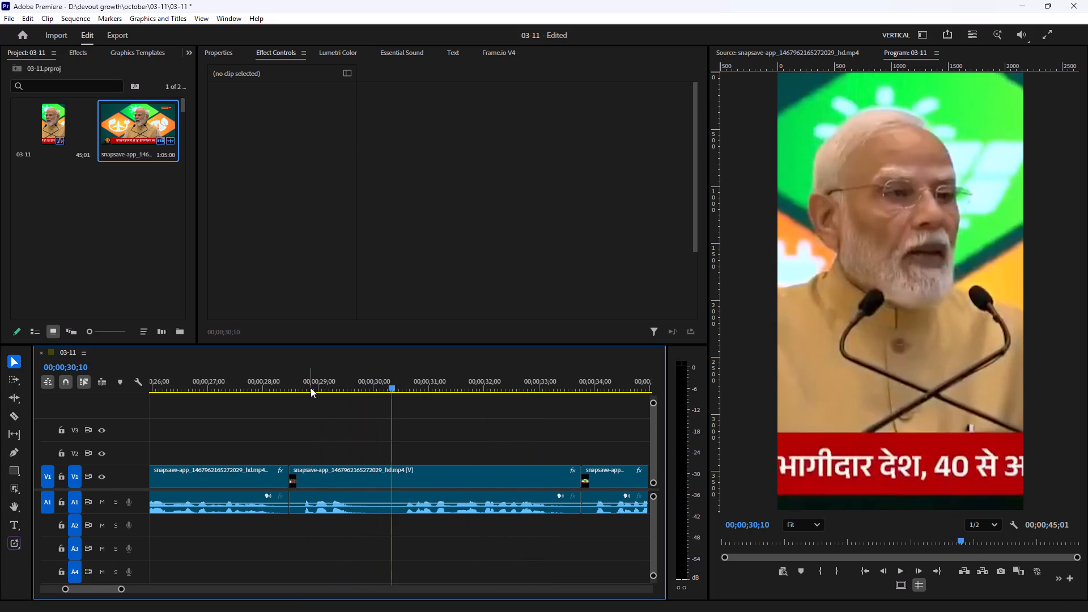
{"action": "left_click_drag", "start_coordinate": [313, 386], "coordinate": [271, 392]}
{"action": "key", "text": "space"}
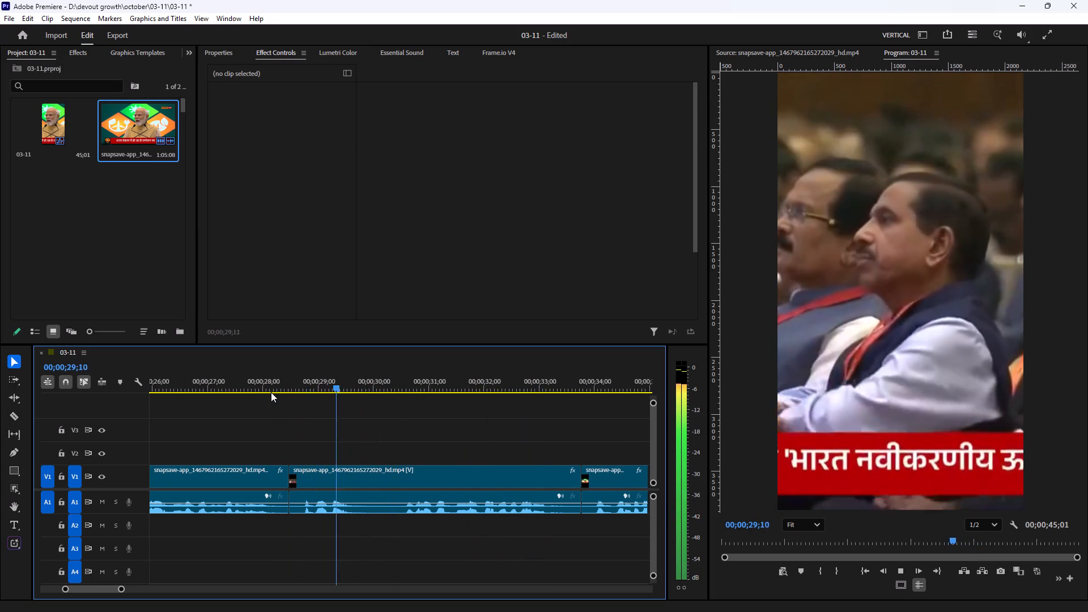
{"action": "key", "text": "space"}
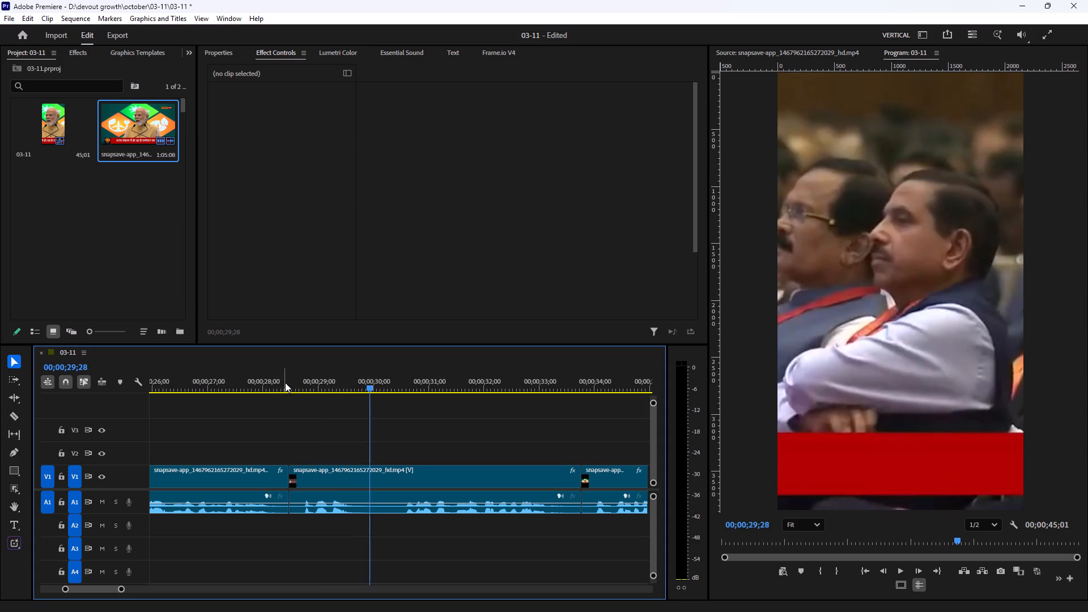
Trim the start of the clip after the 00;00;28;14 join to 00;00;28;20 and close the gap.
{"action": "left_click_drag", "start_coordinate": [285, 382], "coordinate": [267, 382]}
{"action": "key", "text": "space"}
{"action": "key", "text": "space"}
{"action": "key", "text": "Left"}
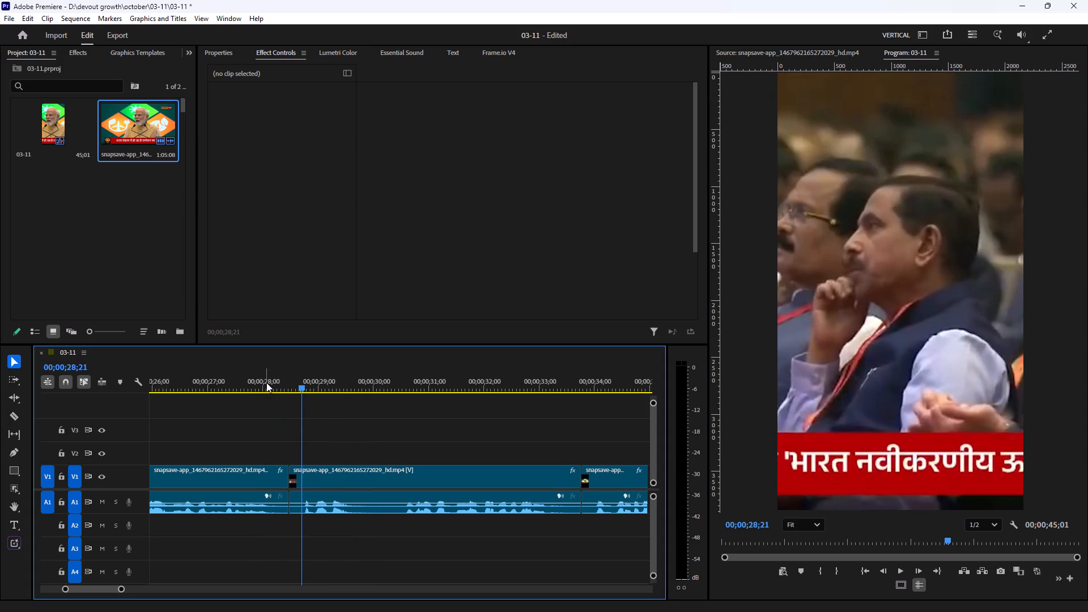
{"action": "left_click_drag", "start_coordinate": [296, 468], "coordinate": [307, 469]}
{"action": "left_click", "coordinate": [296, 477]}
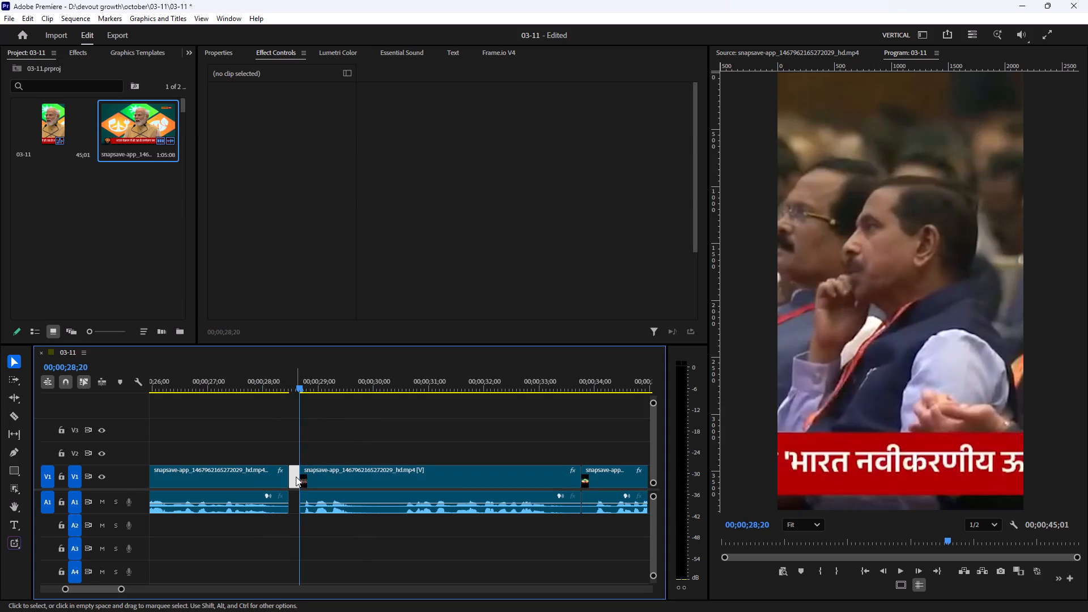
{"action": "key", "text": "Delete"}
Split the clip at 00;00;29;17 and 00;00;30;09, delete the silent piece between the cuts, and close the gap.
{"action": "key", "text": "space"}
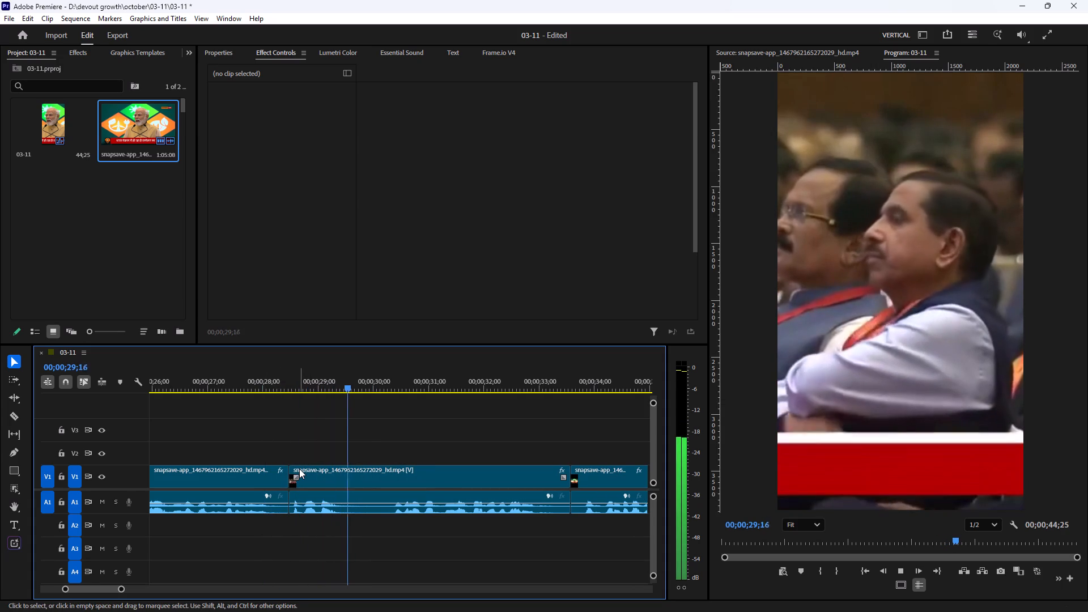
{"action": "key", "text": "space"}
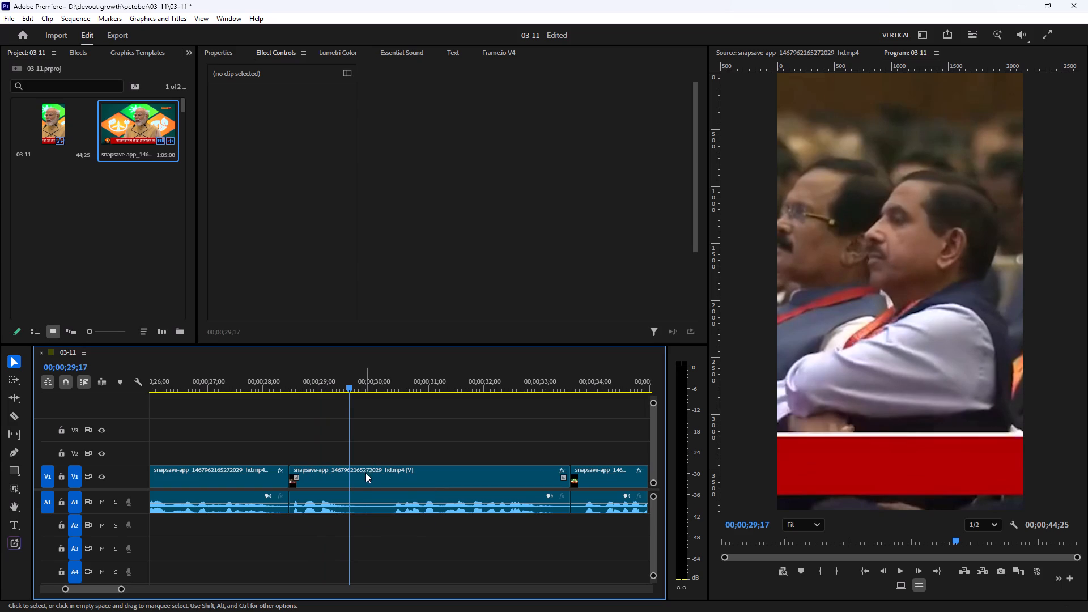
{"action": "key", "text": "c"}
{"action": "left_click", "coordinate": [350, 506]}
{"action": "key", "text": "space"}
{"action": "key", "text": "space"}
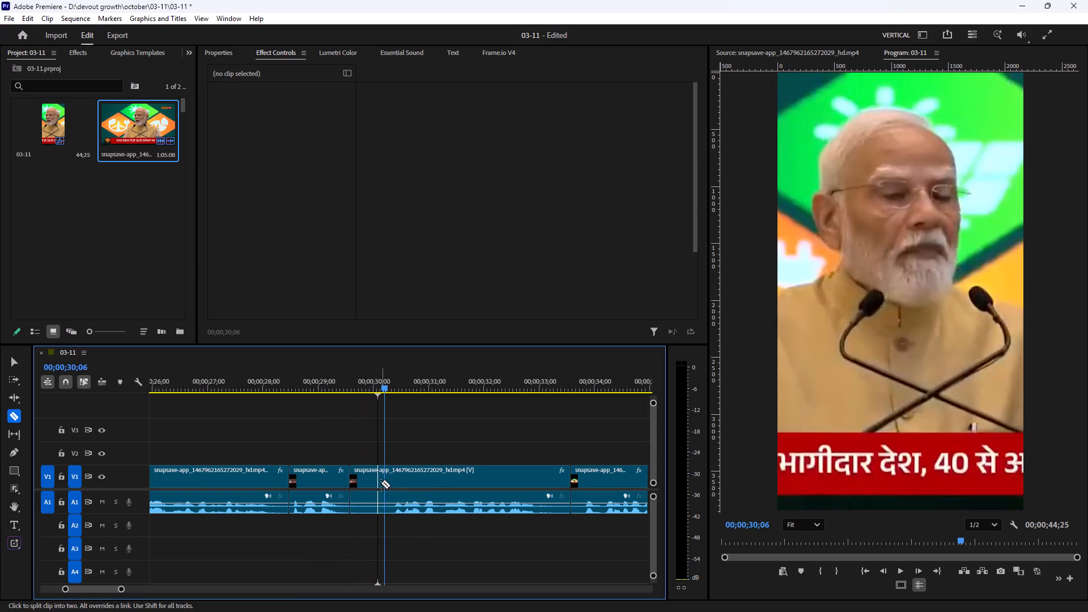
{"action": "key", "text": "space"}
{"action": "key", "text": "space"}
{"action": "key", "text": "Left"}
{"action": "key", "text": "Left"}
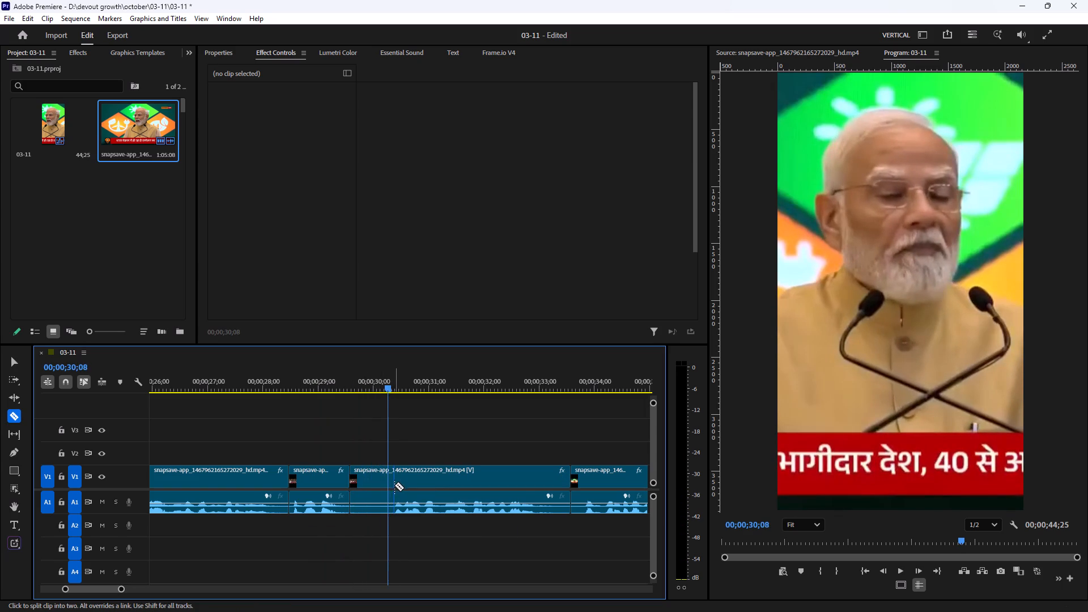
{"action": "key", "text": "Right"}
{"action": "left_click", "coordinate": [390, 487]}
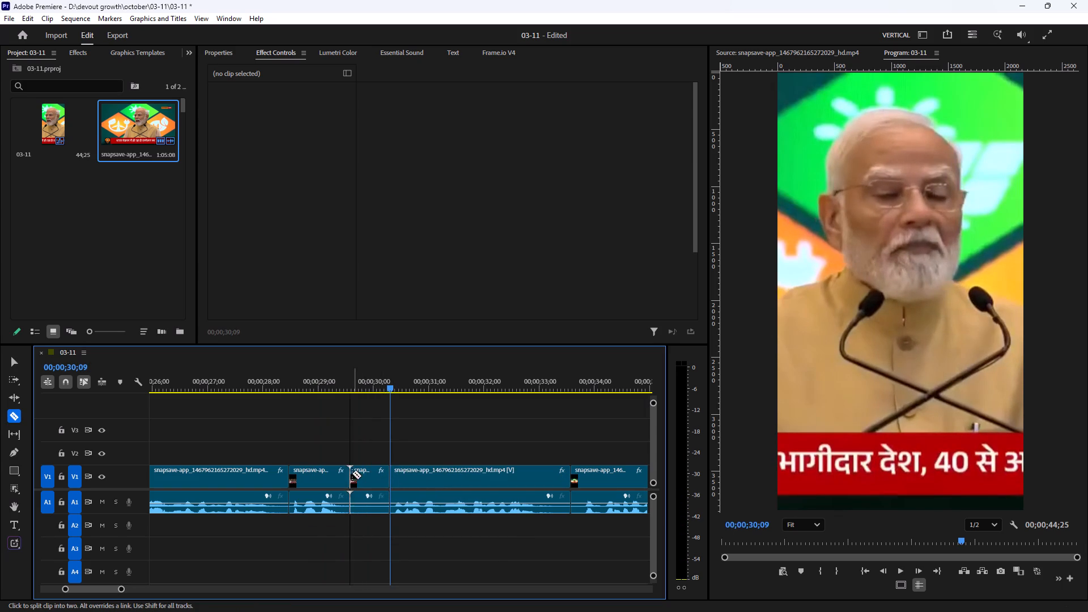
{"action": "key", "text": "v"}
{"action": "left_click", "coordinate": [376, 476]}
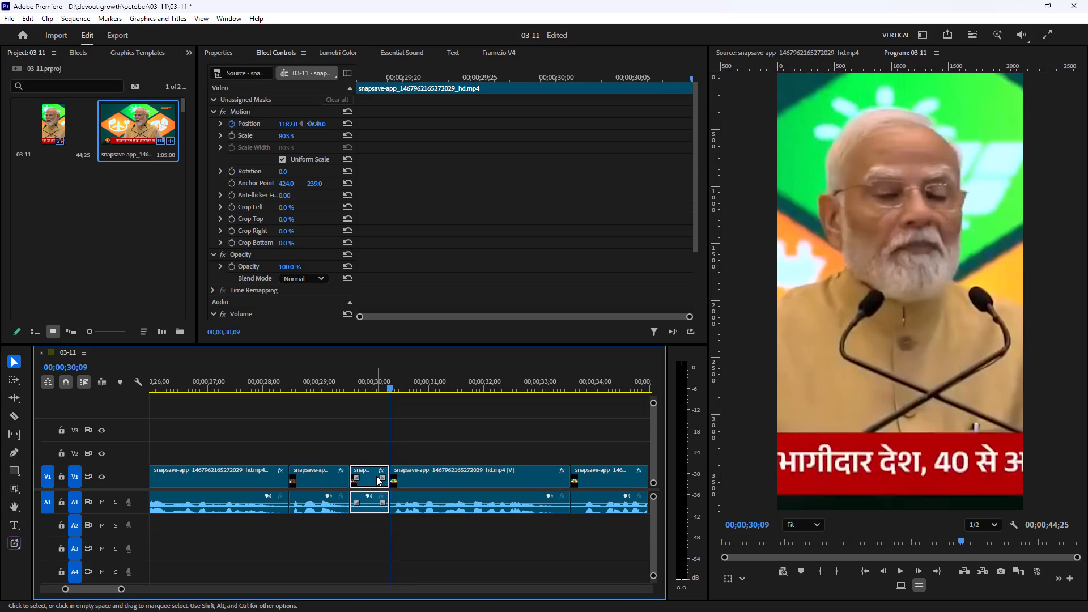
{"action": "key", "text": "Delete"}
{"action": "left_click", "coordinate": [376, 476]}
{"action": "key", "text": "Delete"}
Play across the new join, trim the end of the clip that starts at 00;00;29;17 back to 00;00;32;16, and close the gap.
{"action": "left_click_drag", "start_coordinate": [328, 380], "coordinate": [314, 379]}
{"action": "key", "text": "space"}
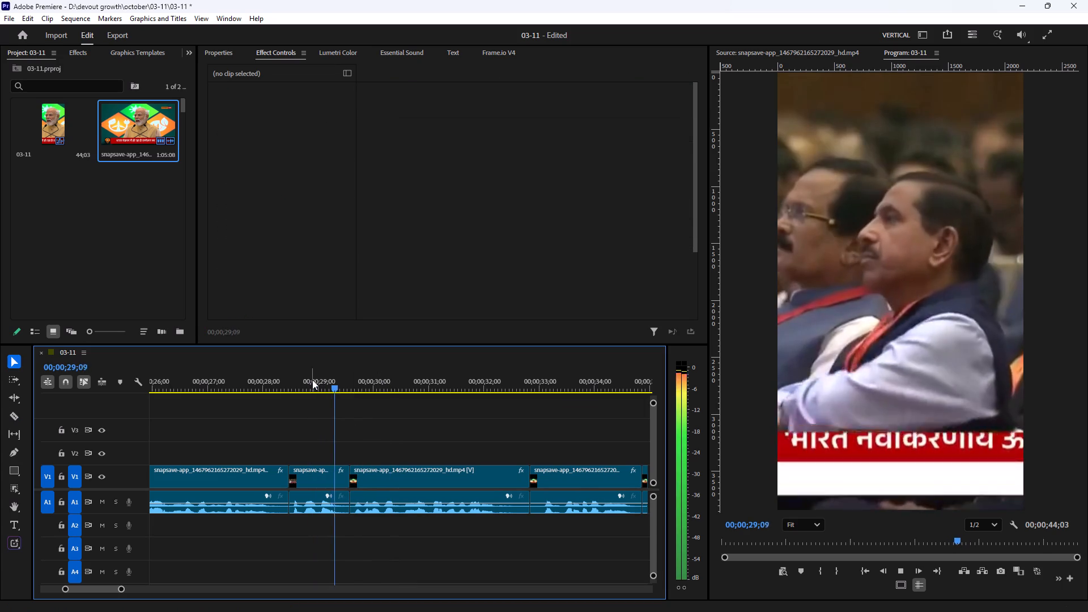
{"action": "scroll", "coordinate": [314, 380], "scroll_direction": "down", "scroll_amount": 8}
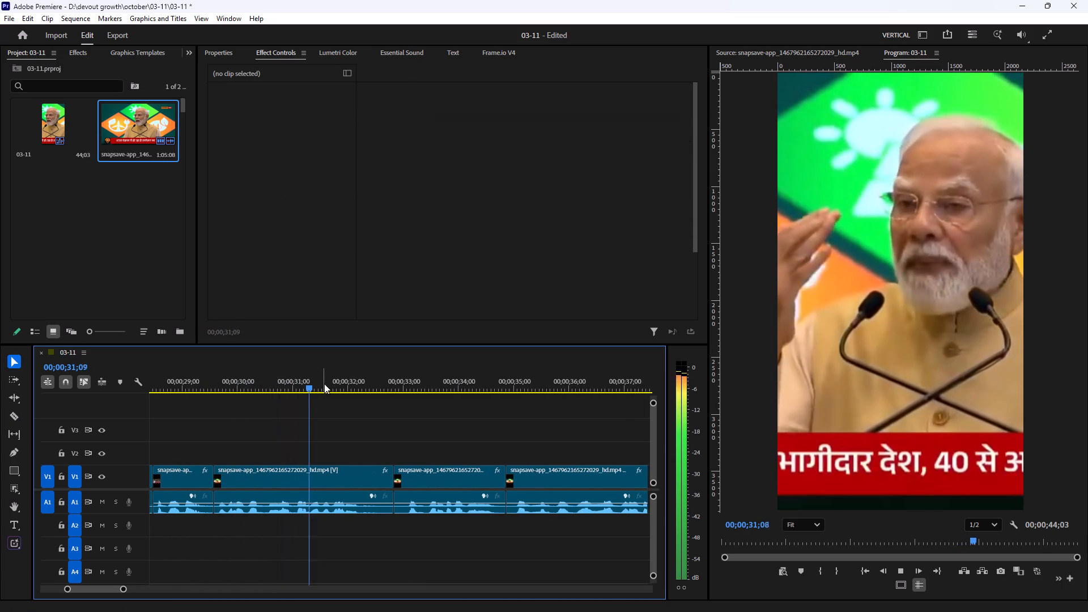
{"action": "key", "text": "space"}
{"action": "key", "text": "space"}
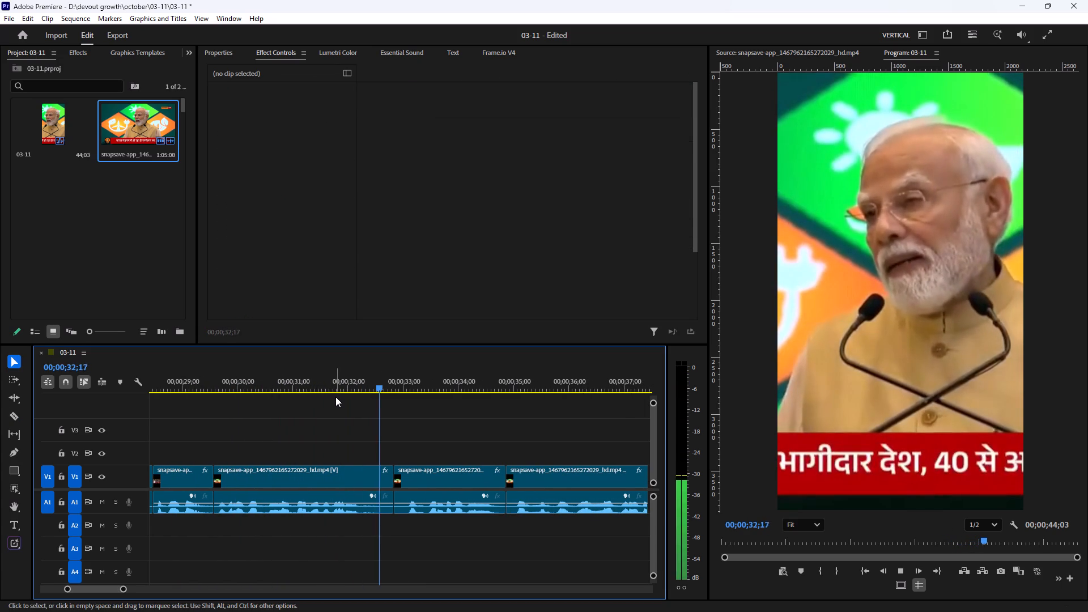
{"action": "key", "text": "space"}
{"action": "left_click_drag", "start_coordinate": [349, 381], "coordinate": [328, 382]}
{"action": "key", "text": "space"}
{"action": "key", "text": "space"}
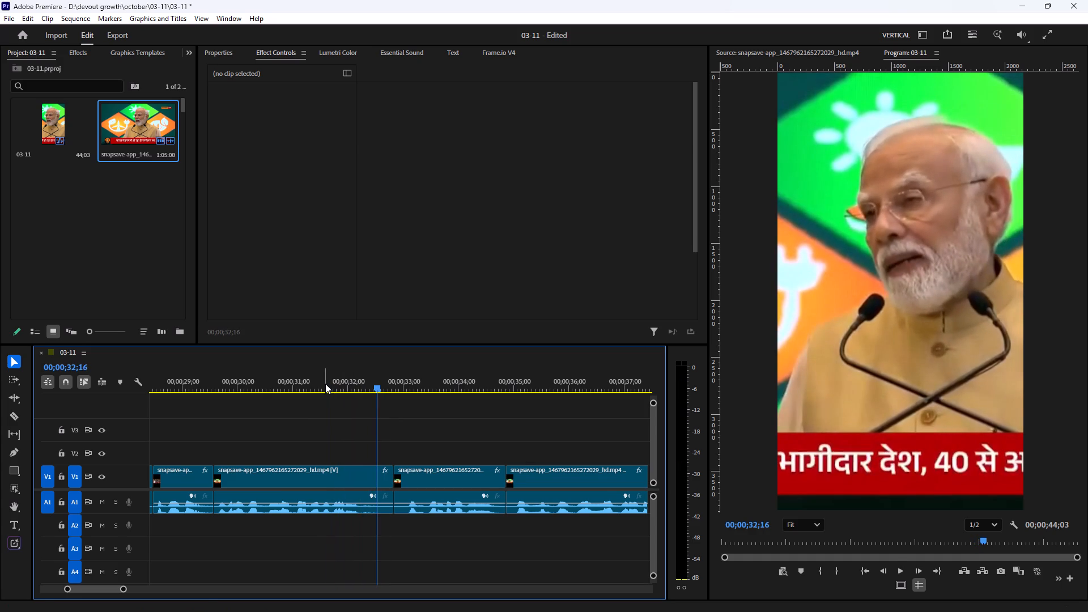
{"action": "left_click_drag", "start_coordinate": [390, 466], "coordinate": [378, 473]}
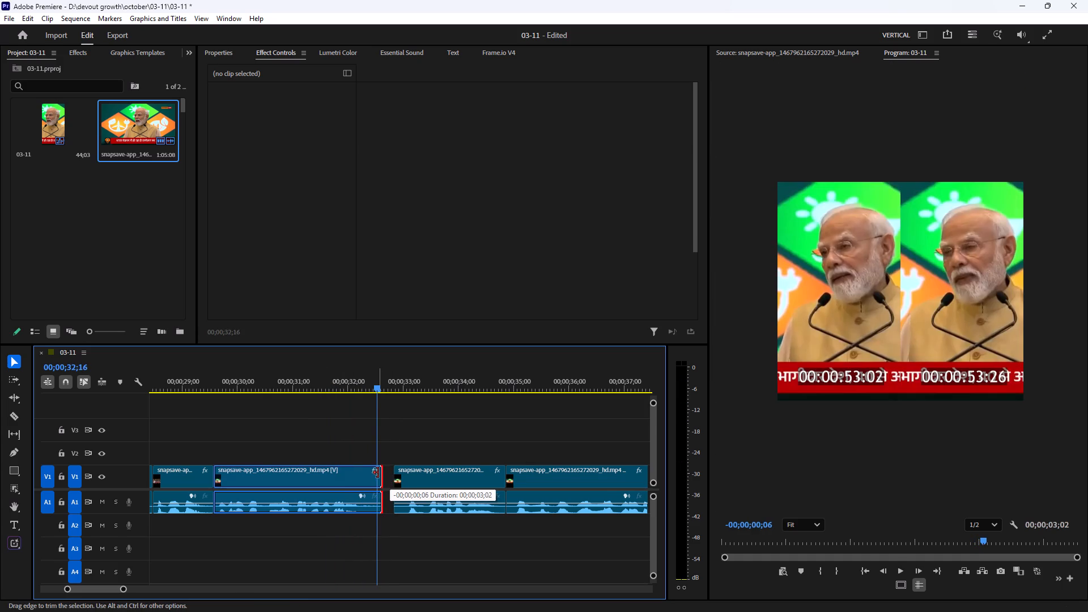
{"action": "left_click_drag", "start_coordinate": [378, 473], "coordinate": [376, 477]}
{"action": "left_click", "coordinate": [382, 475]}
{"action": "key", "text": "Delete"}
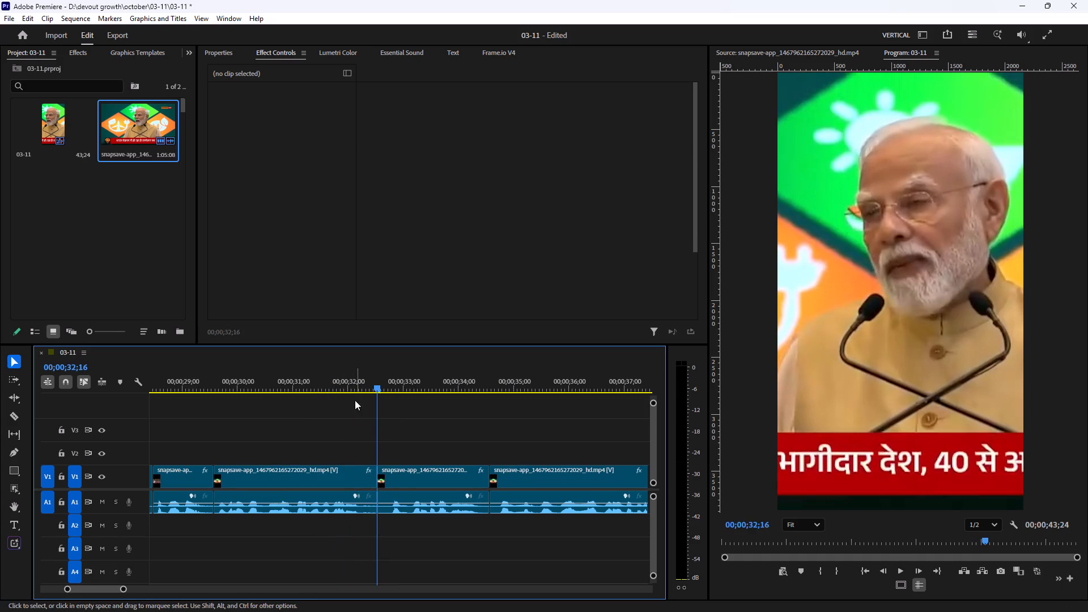
Replay the 00;00;32;16 join, trim the start of the clip after it to 00;00;32;21, and close the gap.
{"action": "left_click_drag", "start_coordinate": [352, 388], "coordinate": [341, 388]}
{"action": "key", "text": "space"}
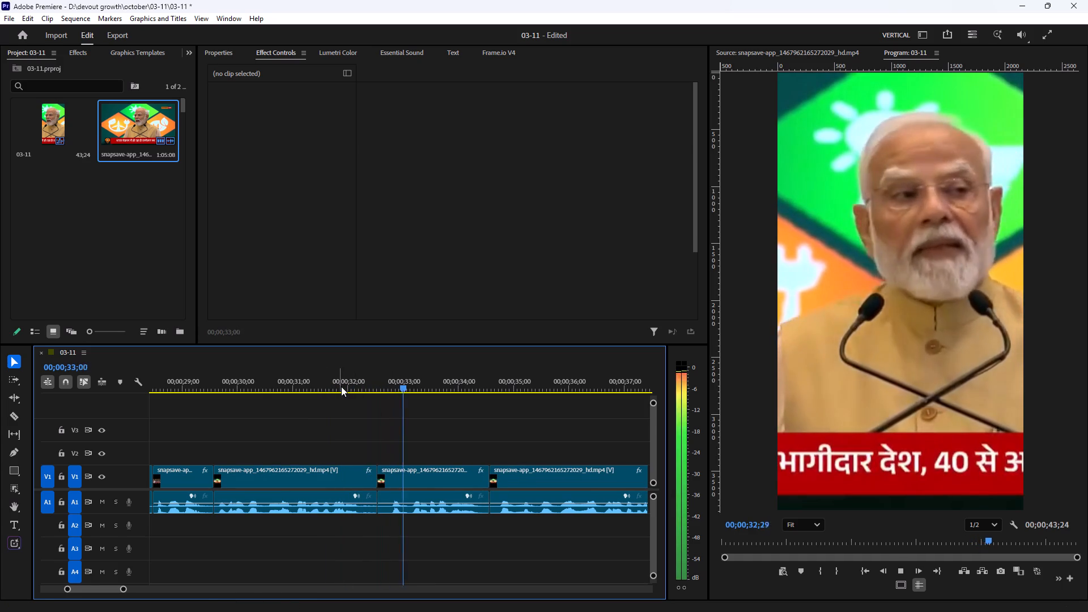
{"action": "scroll", "coordinate": [358, 414], "scroll_direction": "down", "scroll_amount": 3}
{"action": "key", "text": "space"}
{"action": "left_click_drag", "start_coordinate": [339, 381], "coordinate": [309, 392]}
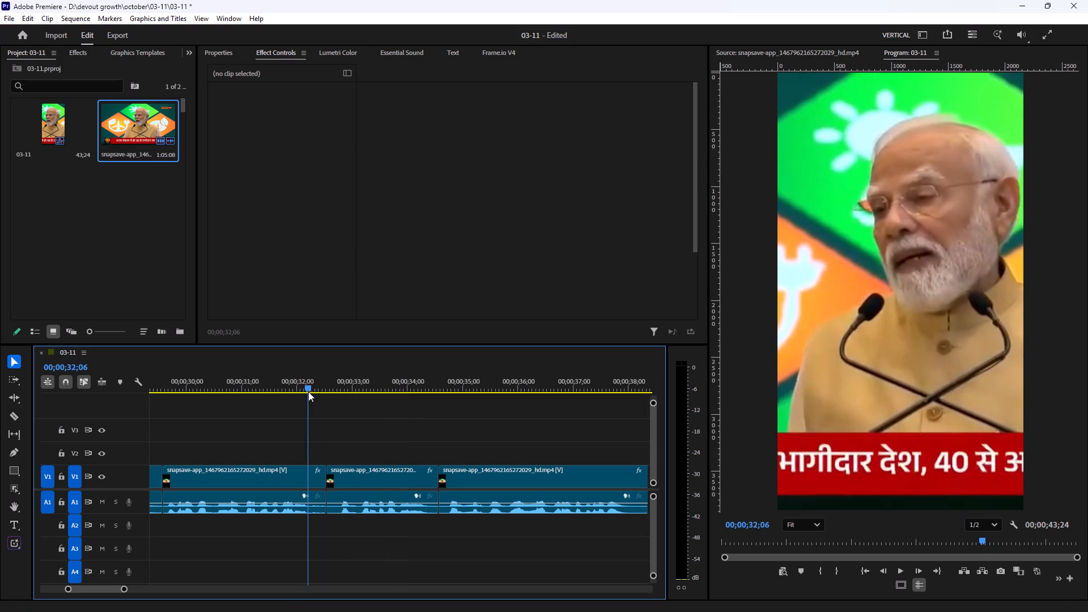
{"action": "key", "text": "space"}
{"action": "key", "text": "space"}
{"action": "key", "text": "Left"}
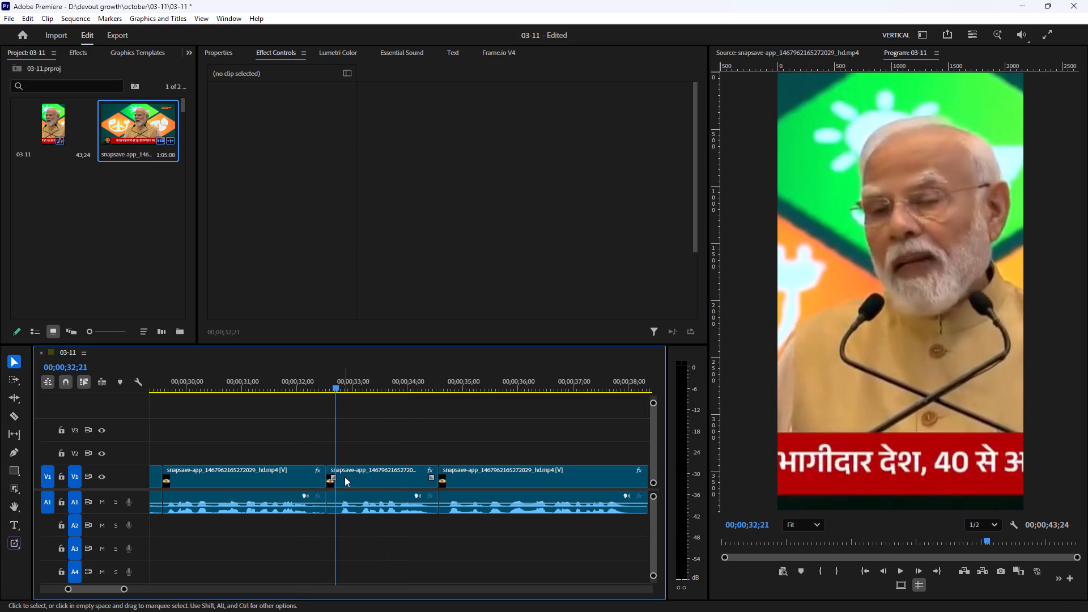
{"action": "left_click_drag", "start_coordinate": [331, 471], "coordinate": [340, 470]}
{"action": "left_click", "coordinate": [330, 479]}
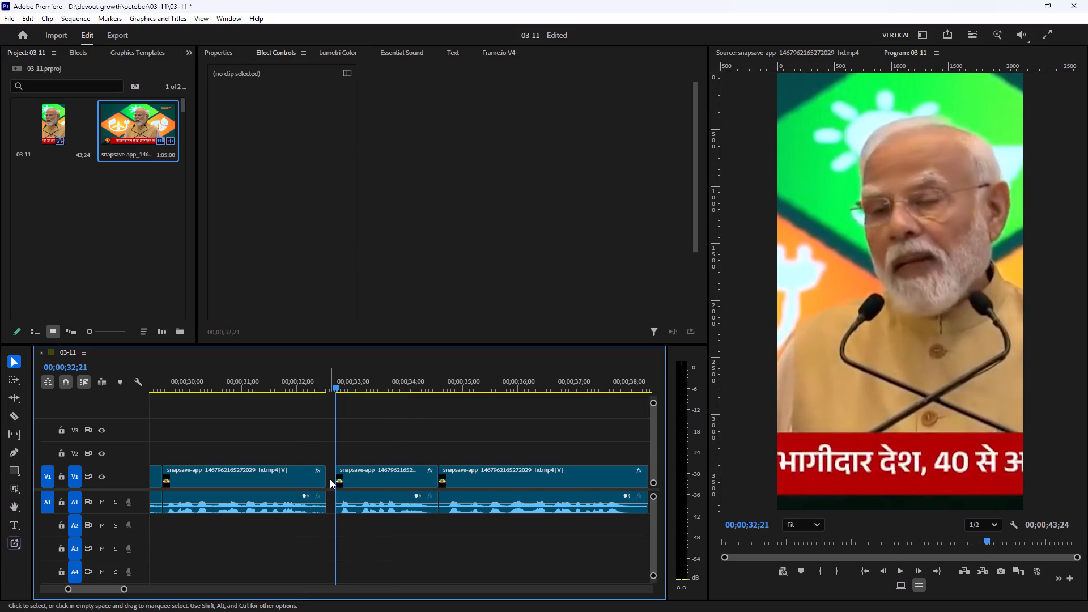
{"action": "key", "text": "Delete"}
Play the sequence from just before the 00;00;32;16 join to about 00;00;41;06 to check the joins and speech pauses.
{"action": "left_click_drag", "start_coordinate": [283, 384], "coordinate": [266, 381]}
{"action": "key", "text": "space"}
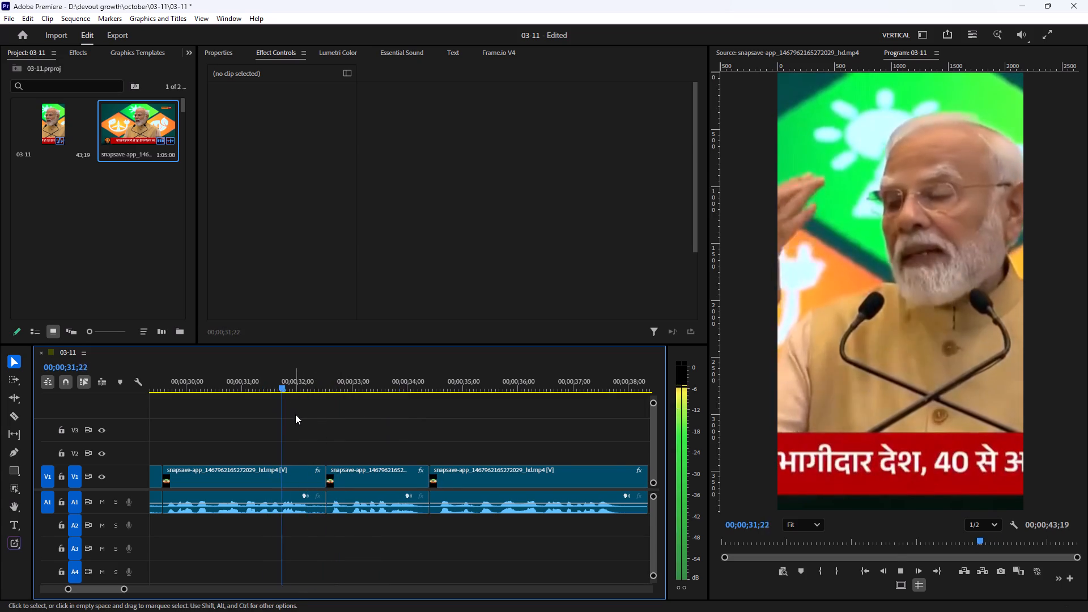
{"action": "scroll", "coordinate": [296, 414], "scroll_direction": "up", "scroll_amount": 4}
{"action": "scroll", "coordinate": [296, 414], "scroll_direction": "down", "scroll_amount": 7}
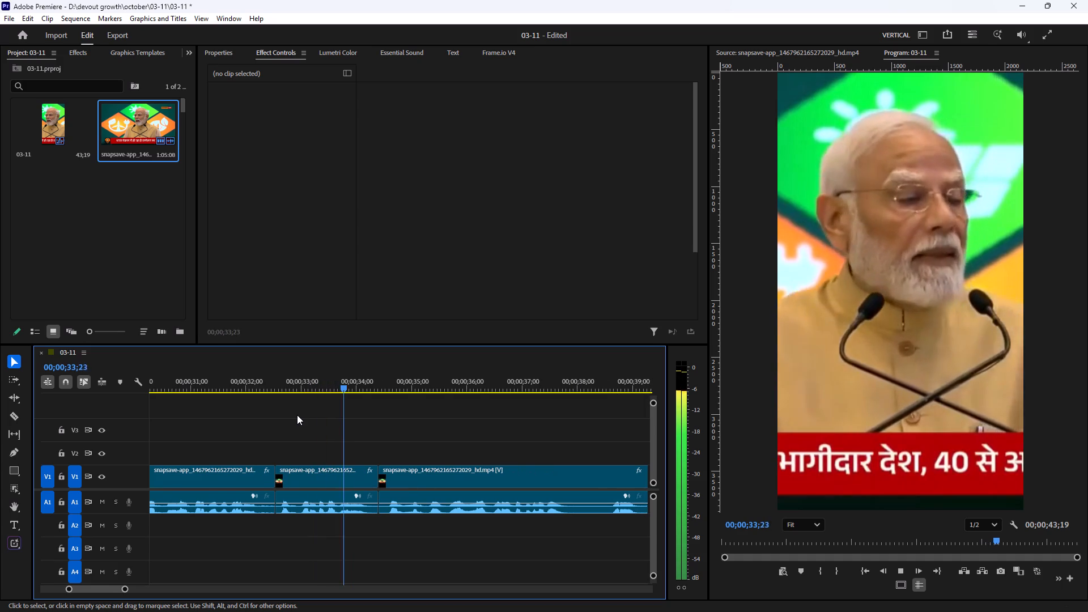
{"action": "key", "text": "minus"}
{"action": "scroll", "coordinate": [313, 418], "scroll_direction": "down", "scroll_amount": 2}
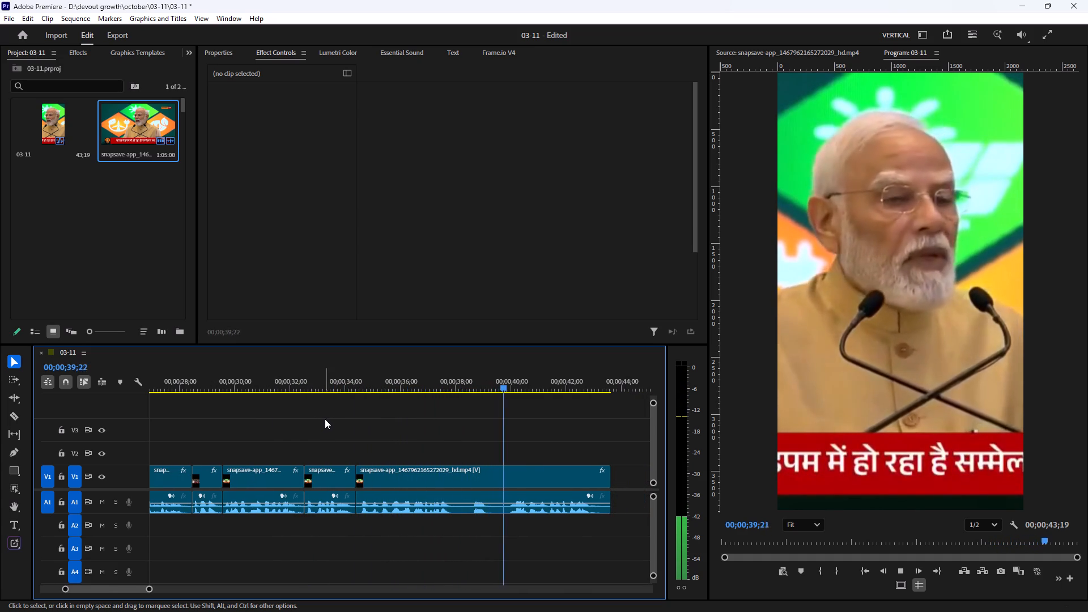
{"action": "key", "text": "space"}
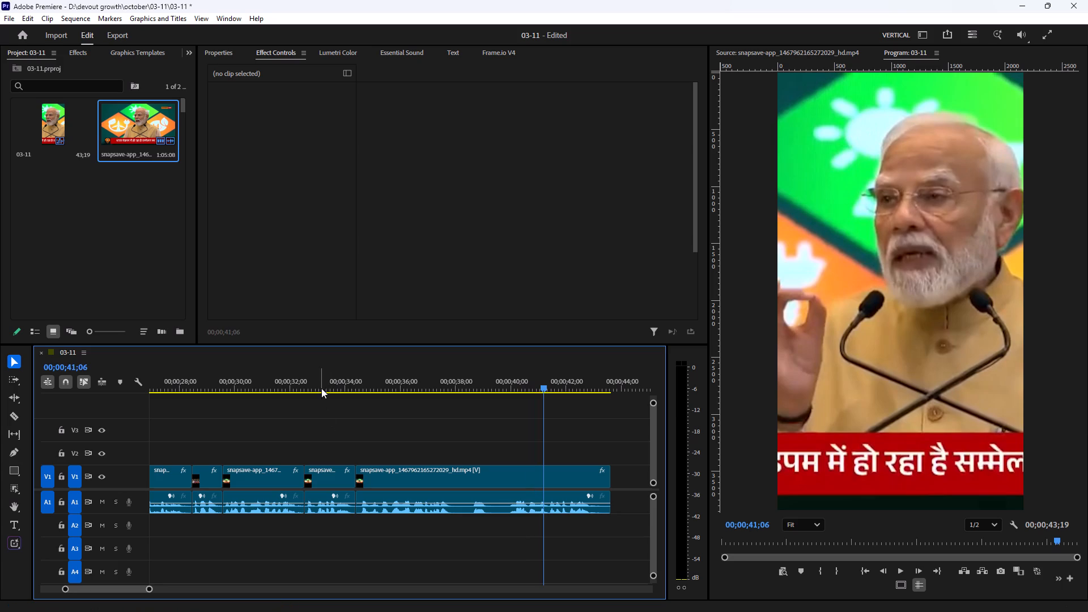
Replay the 00;00;34;12 join, trim the start of the clip after it to 00;00;34;19, and close the gap.
{"action": "left_click", "coordinate": [328, 384]}
{"action": "key", "text": "space"}
{"action": "type", "text": "=="}
{"action": "scroll", "coordinate": [333, 386], "scroll_direction": "down", "scroll_amount": 4}
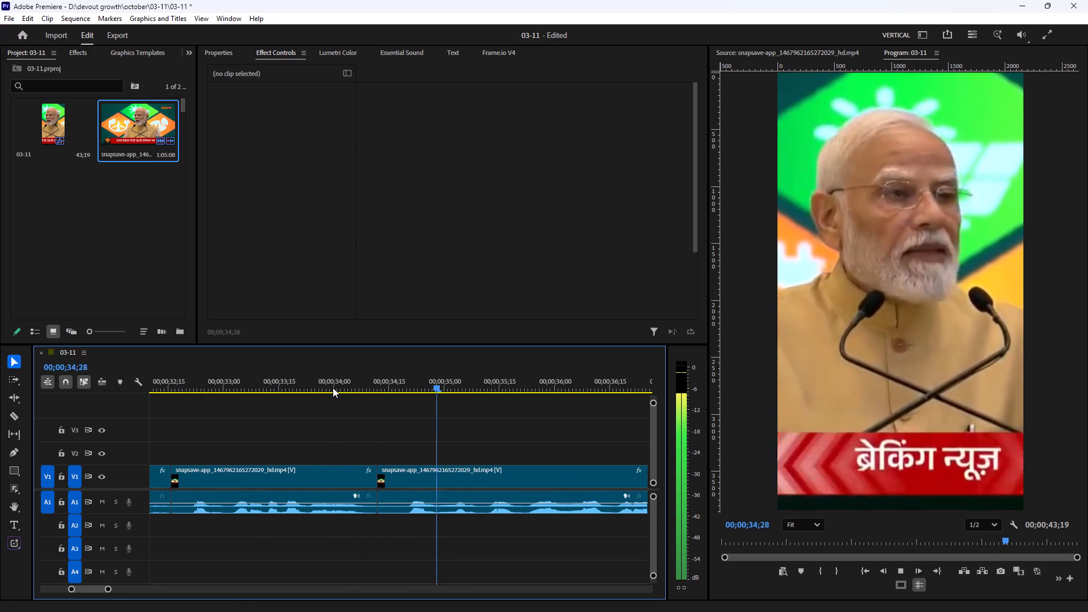
{"action": "key", "text": "space"}
{"action": "left_click_drag", "start_coordinate": [361, 378], "coordinate": [347, 380]}
{"action": "key", "text": "space"}
{"action": "key", "text": "space"}
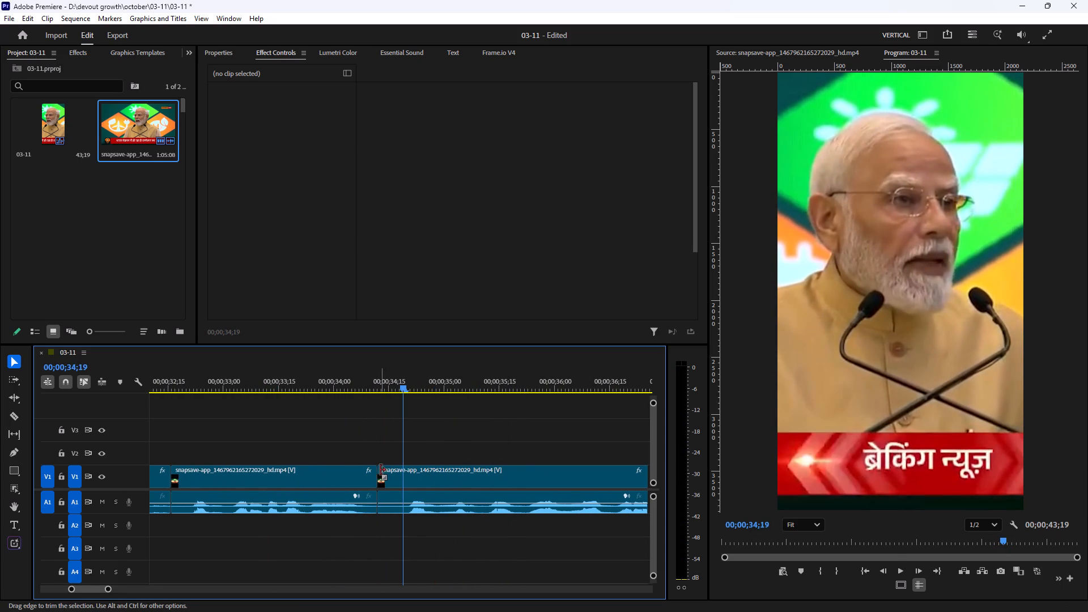
{"action": "left_click_drag", "start_coordinate": [380, 470], "coordinate": [405, 470]}
{"action": "left_click", "coordinate": [393, 475]}
{"action": "key", "text": "Delete"}
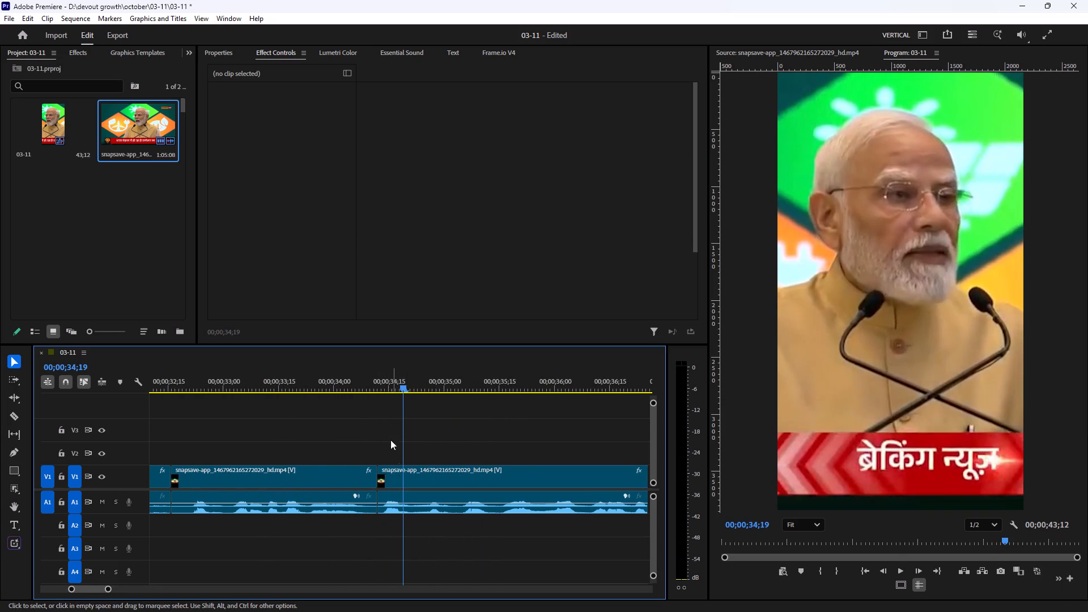
Play on across the 00;00;34;12 join and split the clip at 00;00;37;22, in the speech pause.
{"action": "left_click_drag", "start_coordinate": [368, 377], "coordinate": [356, 378]}
{"action": "key", "text": "space"}
{"action": "scroll", "coordinate": [353, 379], "scroll_direction": "down", "scroll_amount": 3}
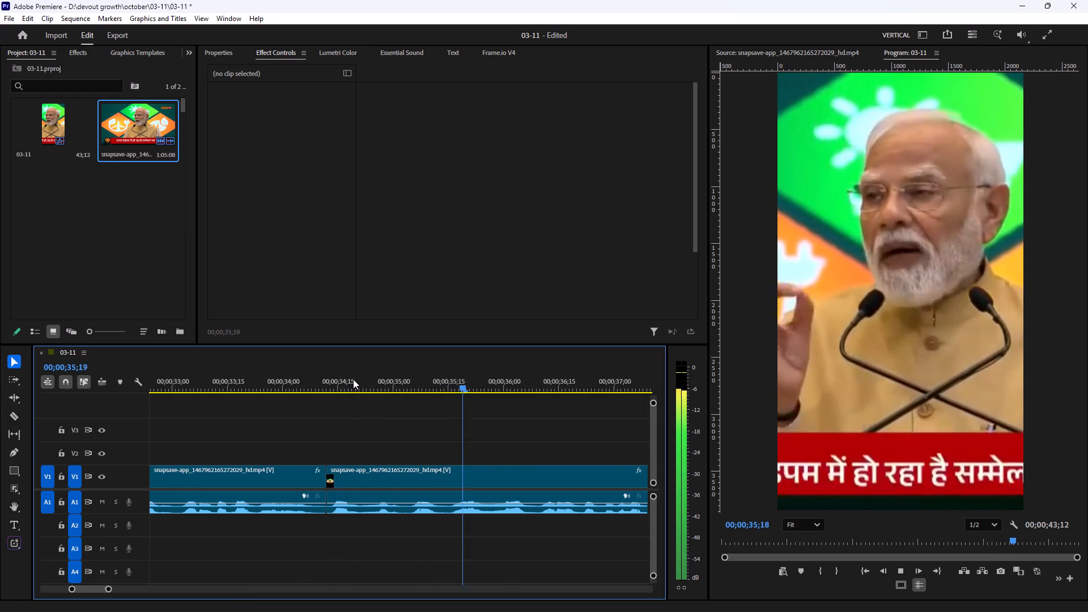
{"action": "scroll", "coordinate": [353, 379], "scroll_direction": "down", "scroll_amount": 13}
{"action": "key", "text": "space"}
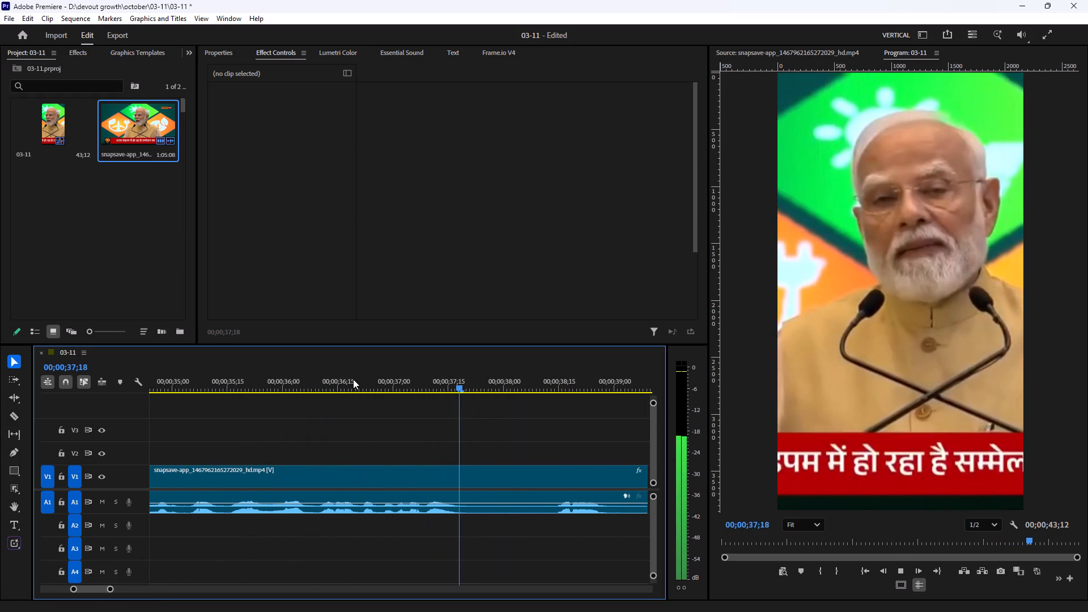
{"action": "key", "text": "space"}
{"action": "key", "text": "space"}
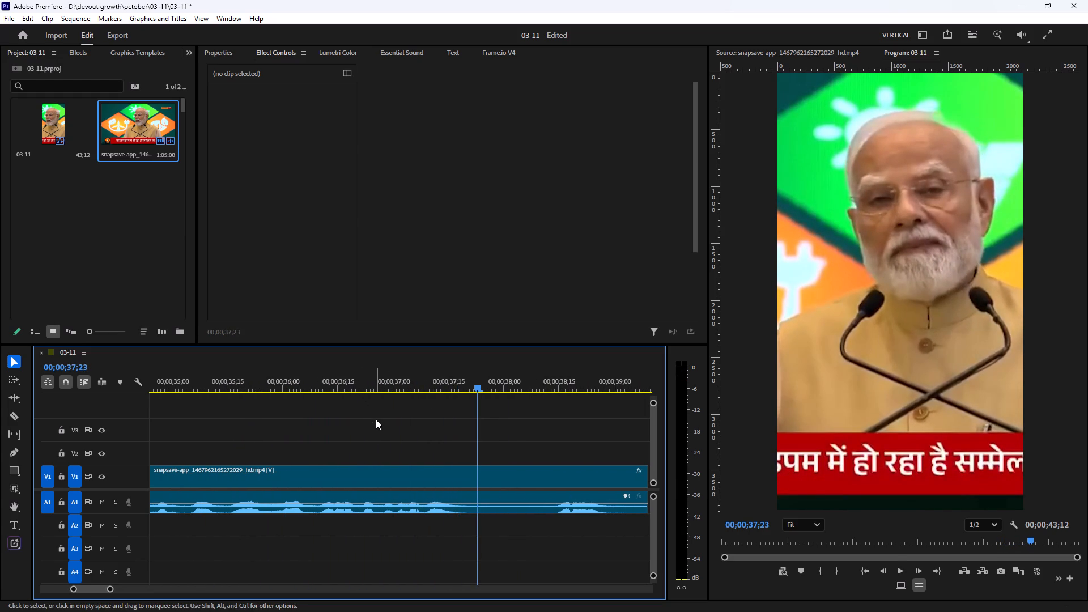
{"action": "key", "text": "Left"}
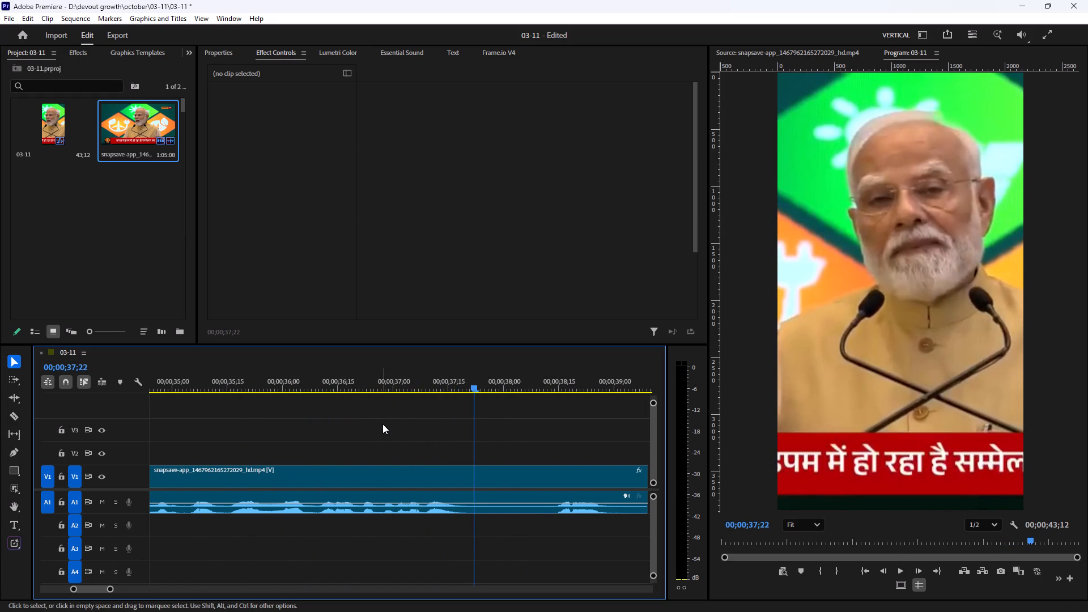
{"action": "key", "text": "c"}
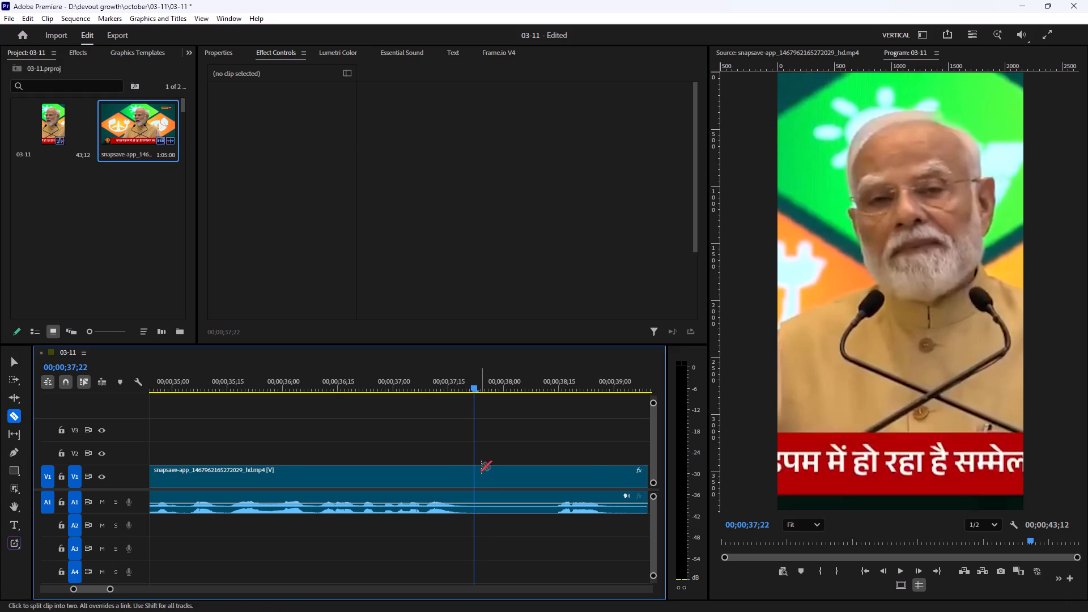
{"action": "left_click", "coordinate": [473, 482]}
Split the clip again at 00;00;38;13, delete the silent piece between the two cuts, and close the gap.
{"action": "key", "text": "space"}
{"action": "key", "text": "space"}
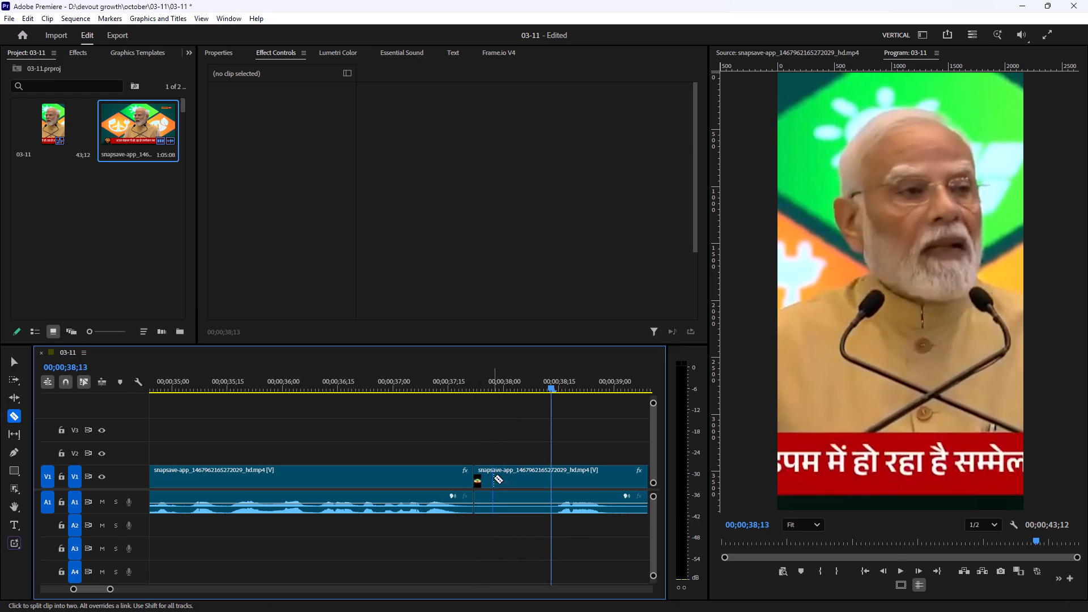
{"action": "left_click", "coordinate": [555, 478]}
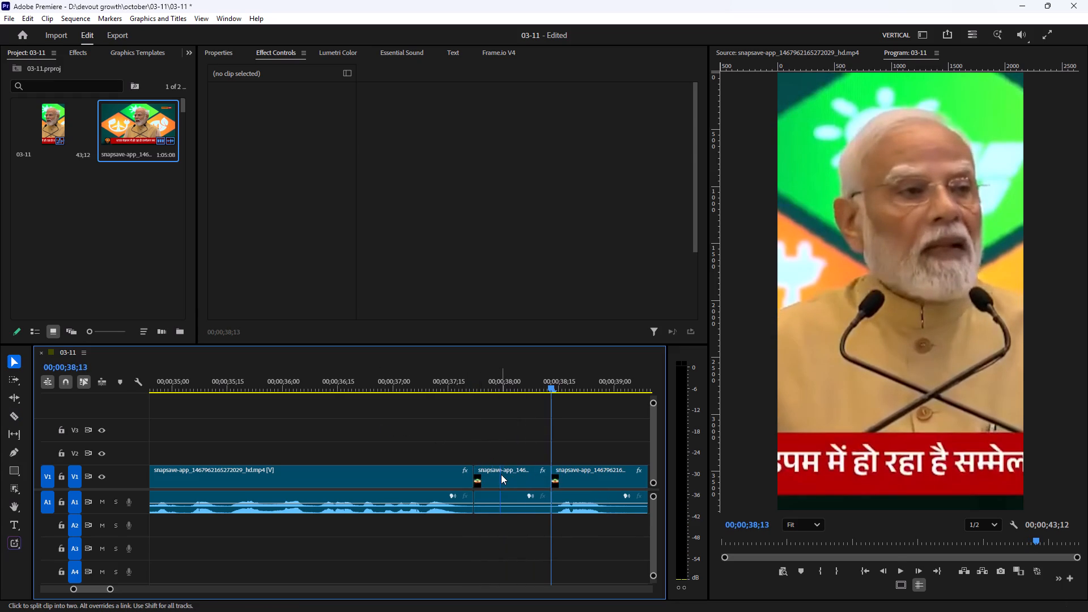
{"action": "key", "text": "v"}
{"action": "left_click", "coordinate": [501, 474]}
{"action": "key", "text": "Delete"}
{"action": "left_click", "coordinate": [501, 474]}
{"action": "key", "text": "Delete"}
Play across the 00;00;37;22 join and split the clip at 00;00;38;11, in the following speech pause.
{"action": "left_click_drag", "start_coordinate": [443, 379], "coordinate": [422, 377]}
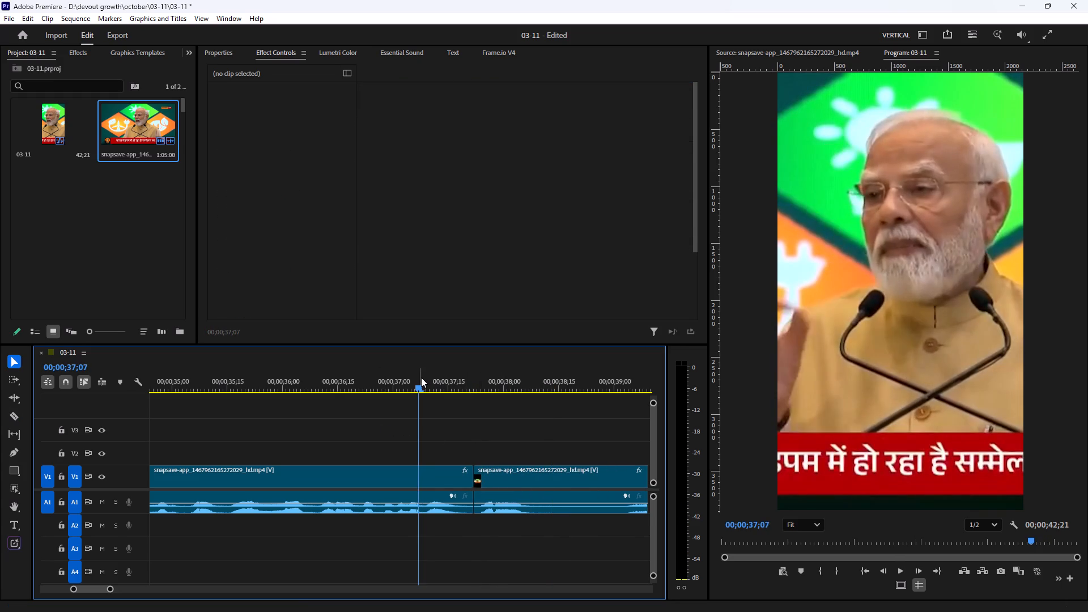
{"action": "key", "text": "space"}
{"action": "scroll", "coordinate": [419, 378], "scroll_direction": "down", "scroll_amount": 5}
{"action": "key", "text": "space"}
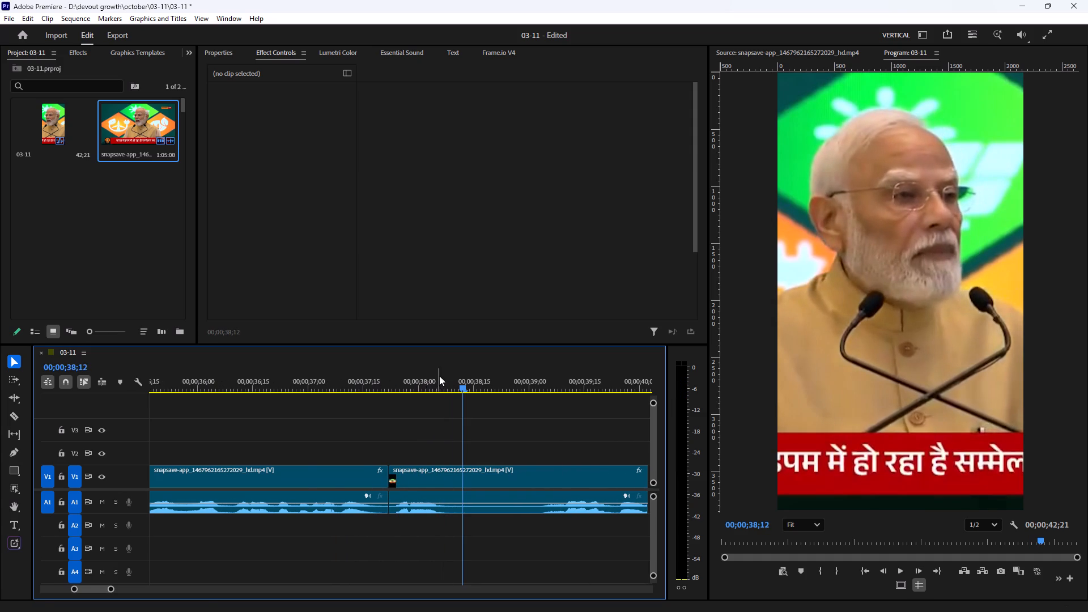
{"action": "left_click_drag", "start_coordinate": [430, 376], "coordinate": [299, 396]}
{"action": "key", "text": "space"}
{"action": "key", "text": "space"}
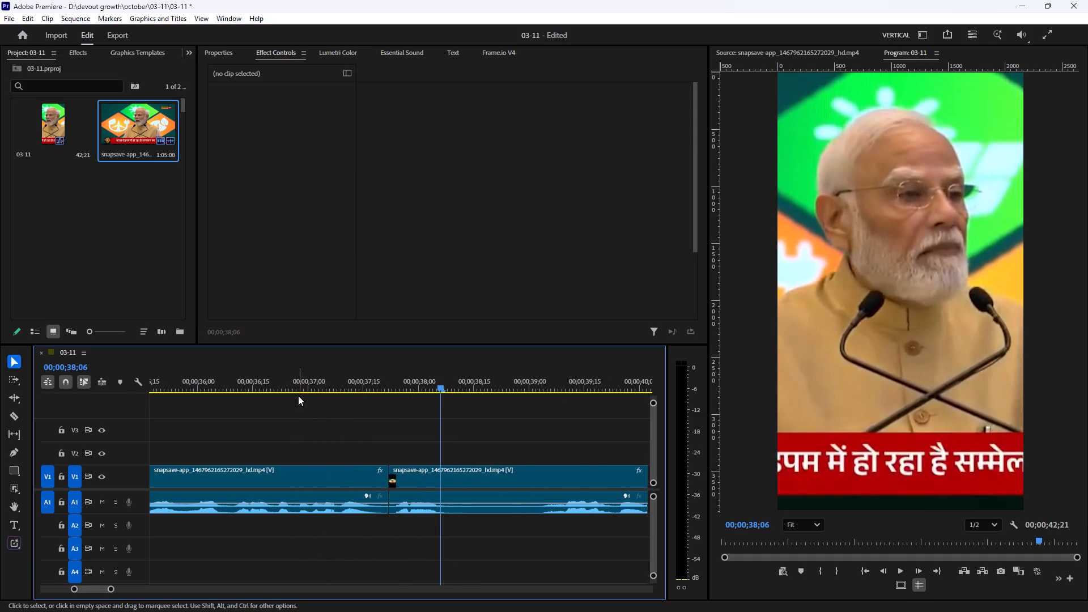
{"action": "key", "text": "space"}
{"action": "key", "text": "space"}
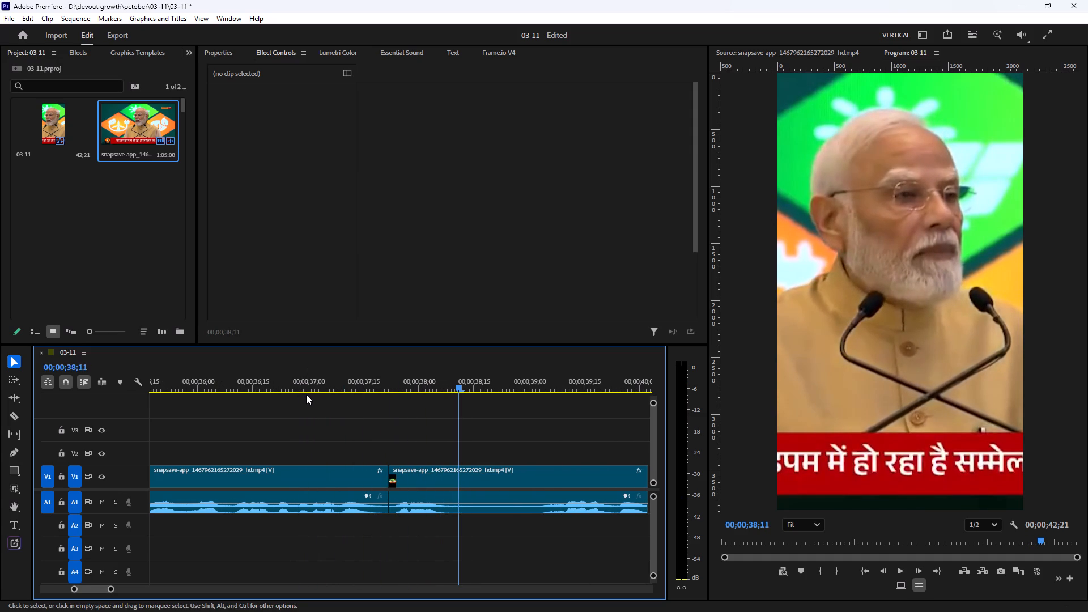
{"action": "key", "text": "c"}
{"action": "left_click", "coordinate": [458, 496]}
Split the clip again at 00;00;39;01, delete the silent piece after 00;00;38;11, and close the gap.
{"action": "key", "text": "space"}
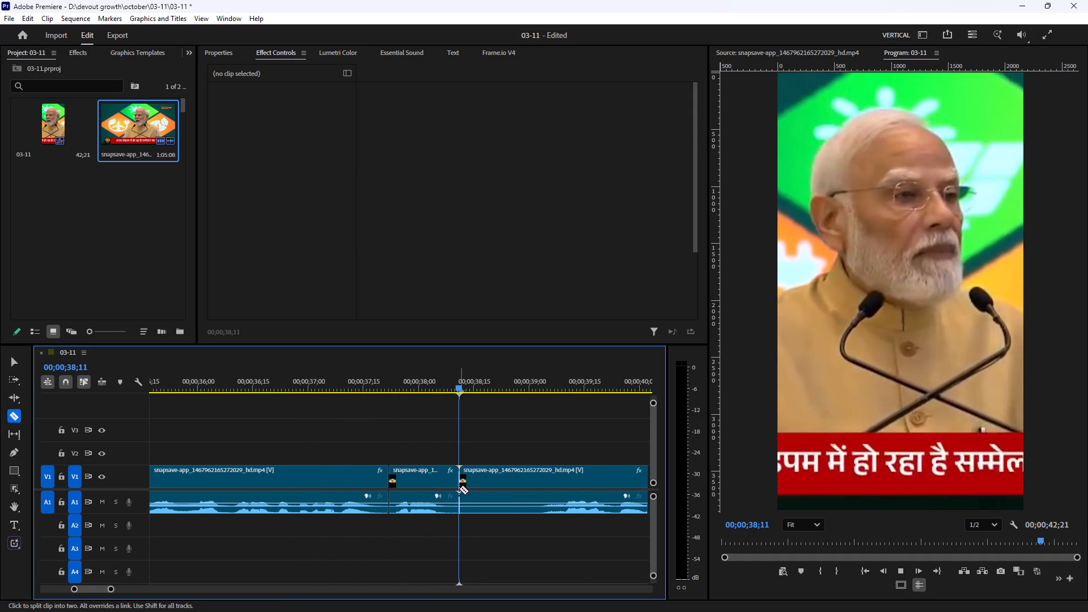
{"action": "key", "text": "space"}
{"action": "left_click", "coordinate": [533, 493]}
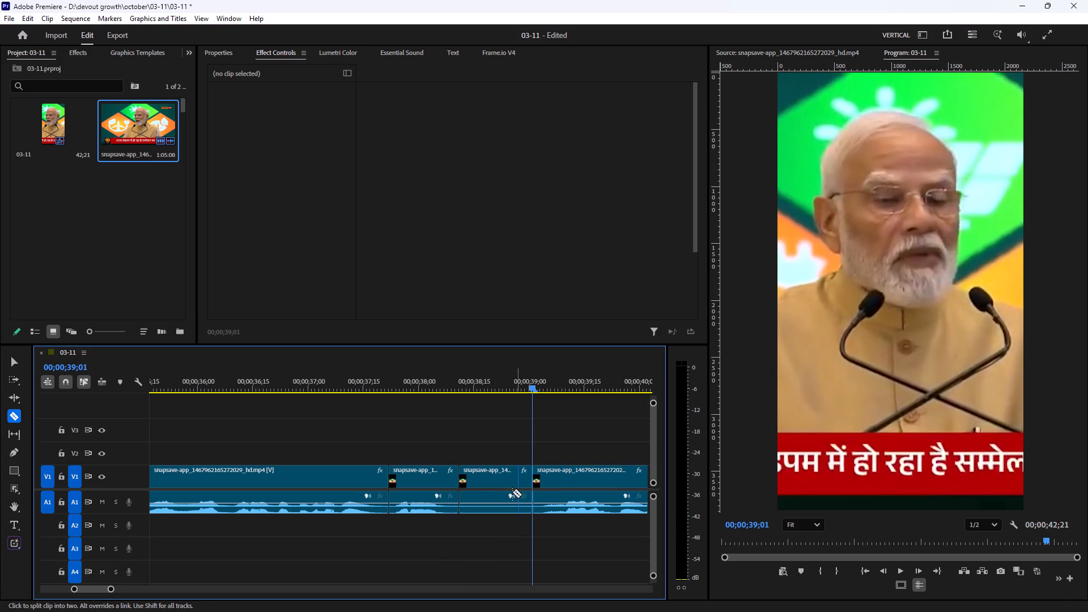
{"action": "key", "text": "v"}
{"action": "left_click", "coordinate": [491, 486]}
{"action": "key", "text": "Delete"}
{"action": "left_click", "coordinate": [491, 486]}
{"action": "key", "text": "Delete"}
Play from just before the 00;00;38;11 join to near the end of the sequence to check the new cut.
{"action": "left_click_drag", "start_coordinate": [420, 379], "coordinate": [393, 375]}
{"action": "key", "text": "space"}
{"action": "scroll", "coordinate": [392, 376], "scroll_direction": "down", "scroll_amount": 10}
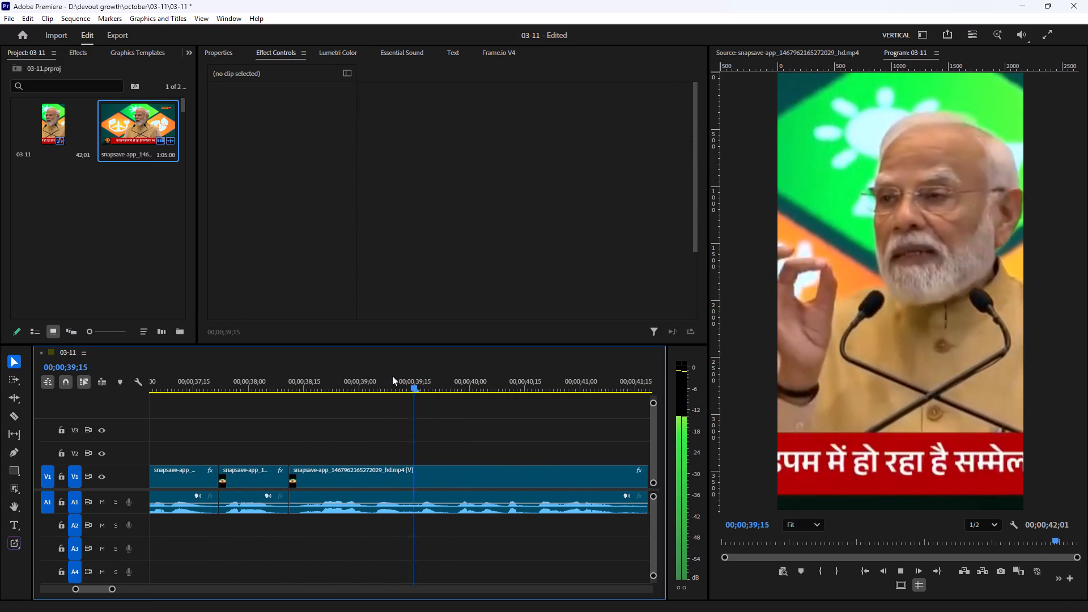
{"action": "type", "text": "--"}
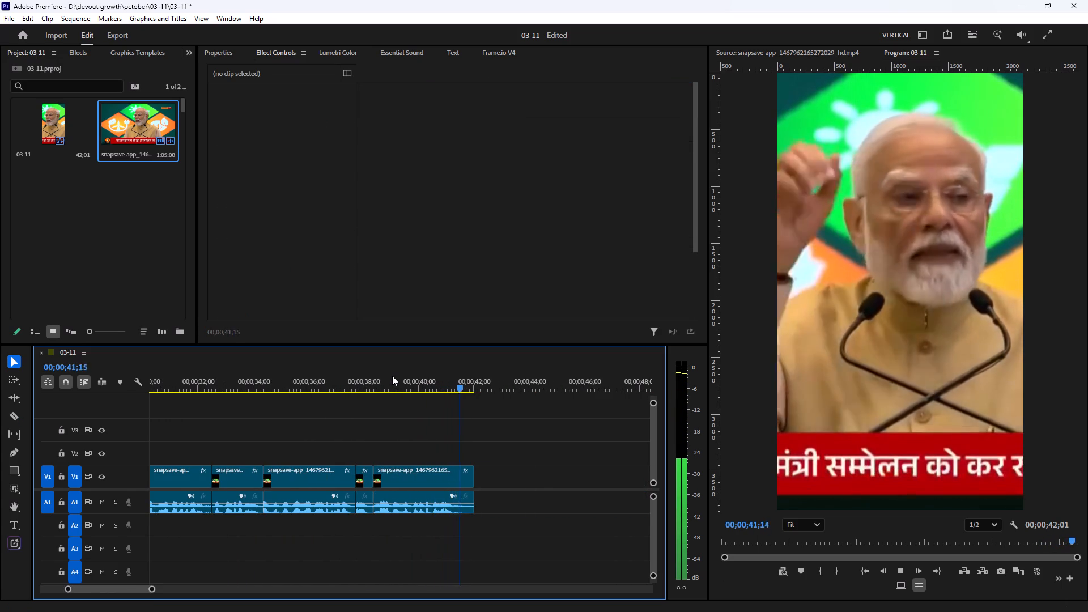
{"action": "key", "text": "space"}
Return to the start of the sequence and play its opening to about 00;00;05;15 to review the tightened speech.
{"action": "left_click_drag", "start_coordinate": [457, 376], "coordinate": [373, 392]}
{"action": "key", "text": "minus"}
{"action": "key", "text": "minus"}
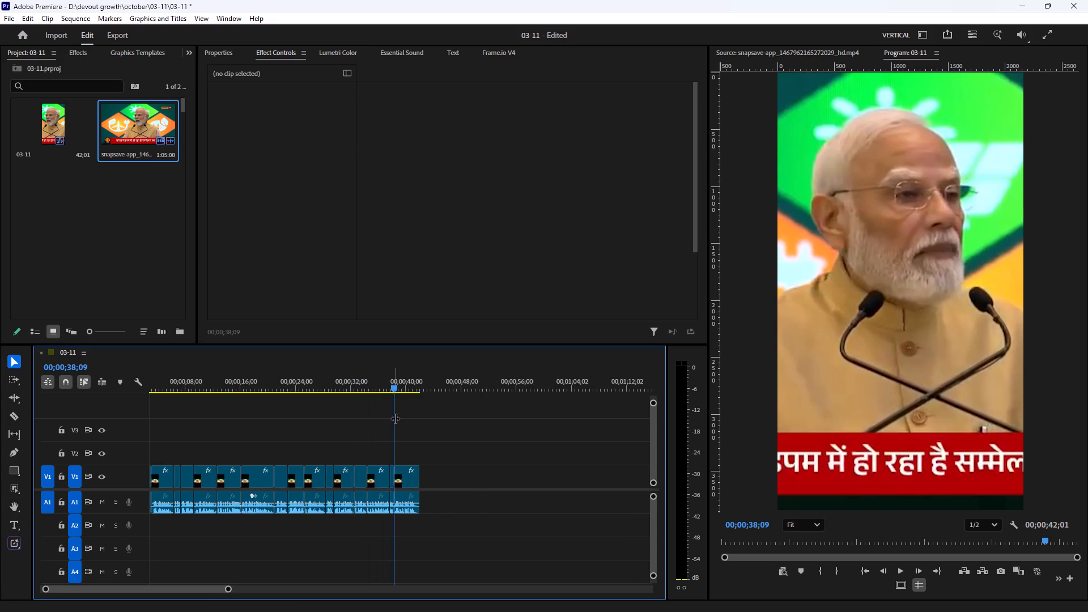
{"action": "key", "text": "minus"}
{"action": "key", "text": "minus"}
{"action": "key", "text": "minus"}
{"action": "left_click_drag", "start_coordinate": [196, 382], "coordinate": [80, 397]}
{"action": "key", "text": "equal"}
{"action": "key", "text": "equal"}
{"action": "key", "text": "equal"}
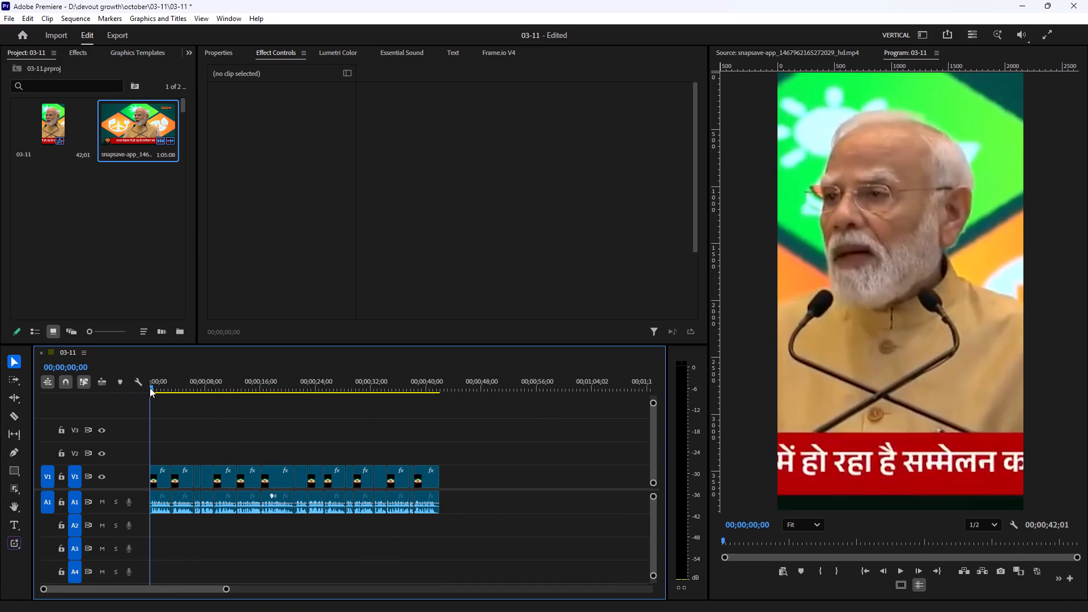
{"action": "key", "text": "space"}
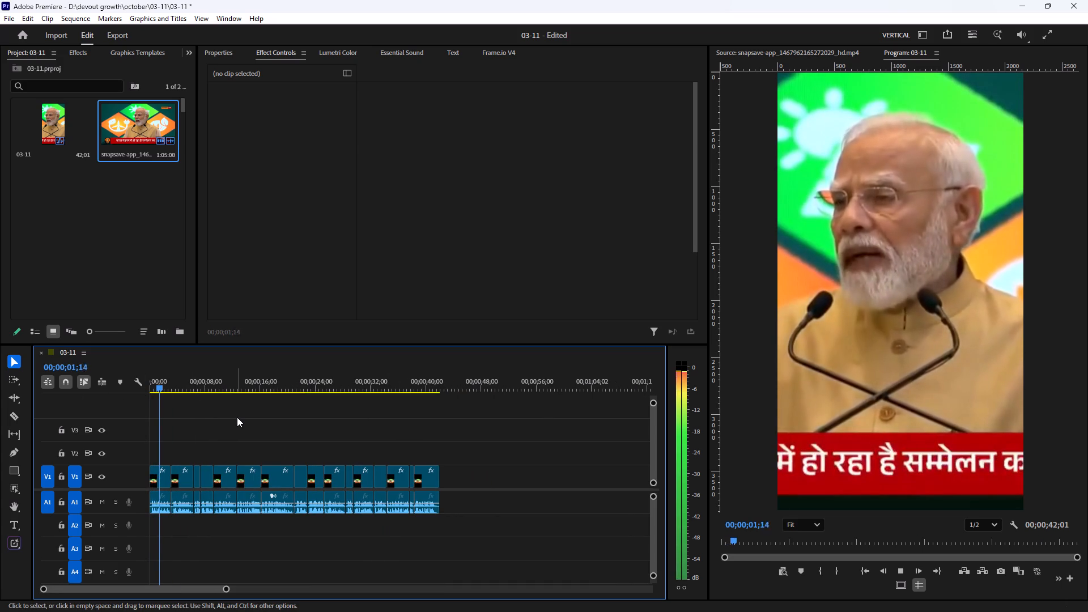
{"action": "key", "text": "equal"}
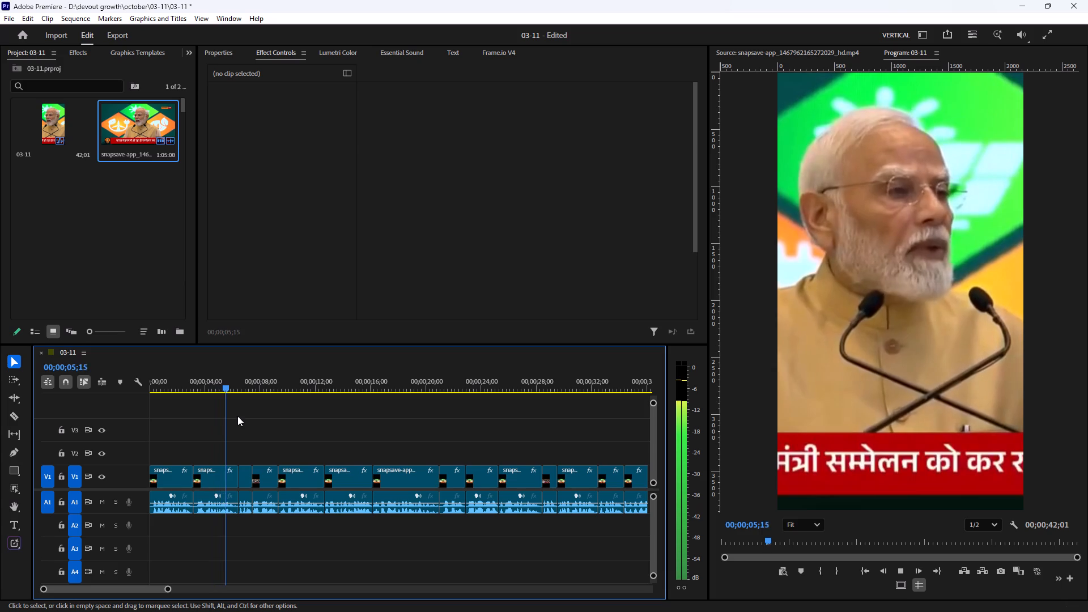
{"action": "key", "text": "space"}
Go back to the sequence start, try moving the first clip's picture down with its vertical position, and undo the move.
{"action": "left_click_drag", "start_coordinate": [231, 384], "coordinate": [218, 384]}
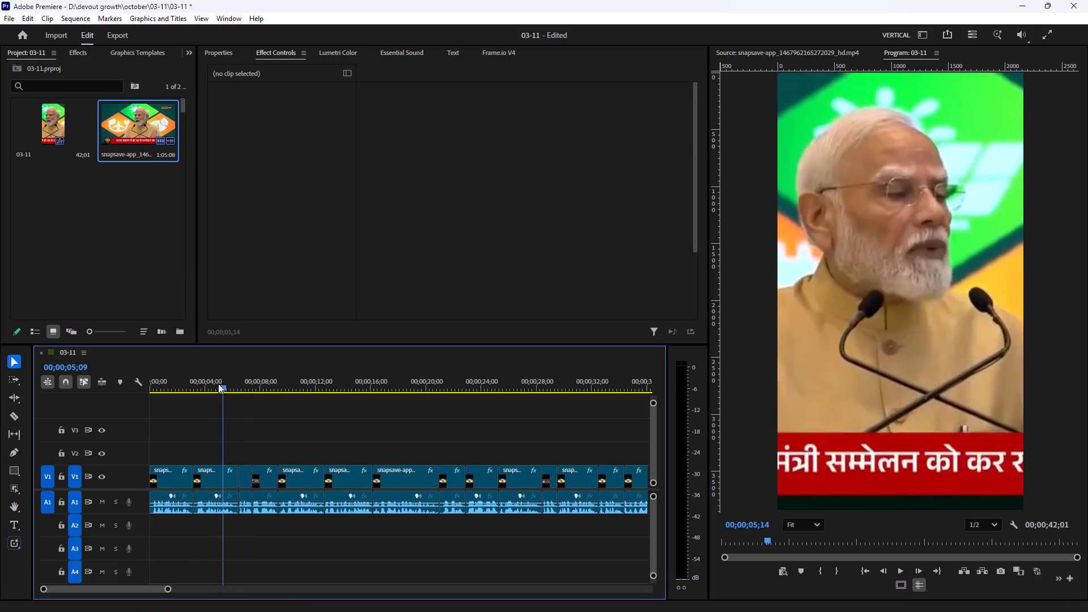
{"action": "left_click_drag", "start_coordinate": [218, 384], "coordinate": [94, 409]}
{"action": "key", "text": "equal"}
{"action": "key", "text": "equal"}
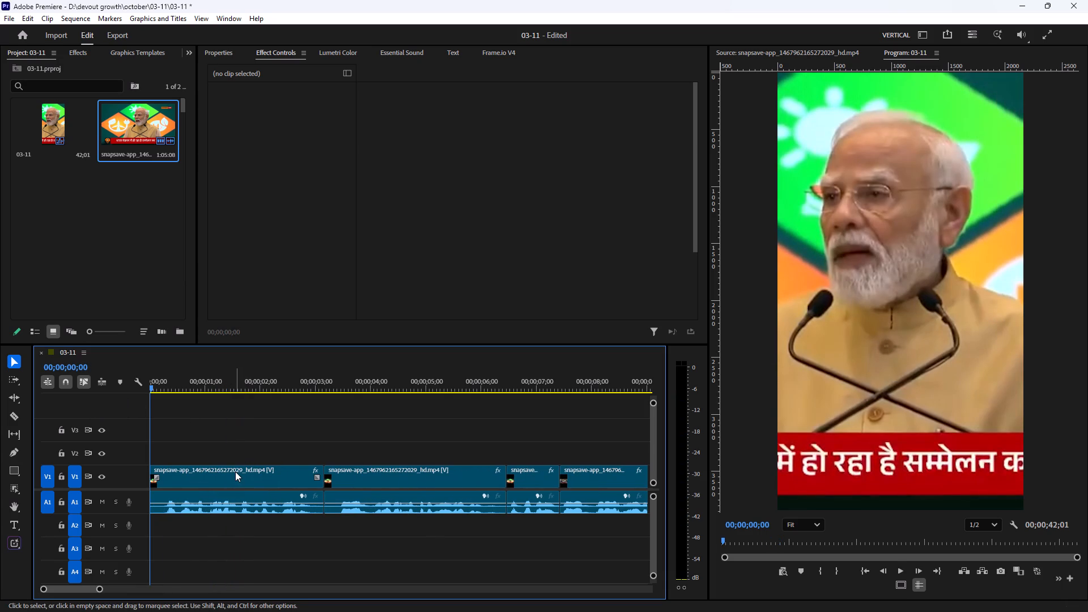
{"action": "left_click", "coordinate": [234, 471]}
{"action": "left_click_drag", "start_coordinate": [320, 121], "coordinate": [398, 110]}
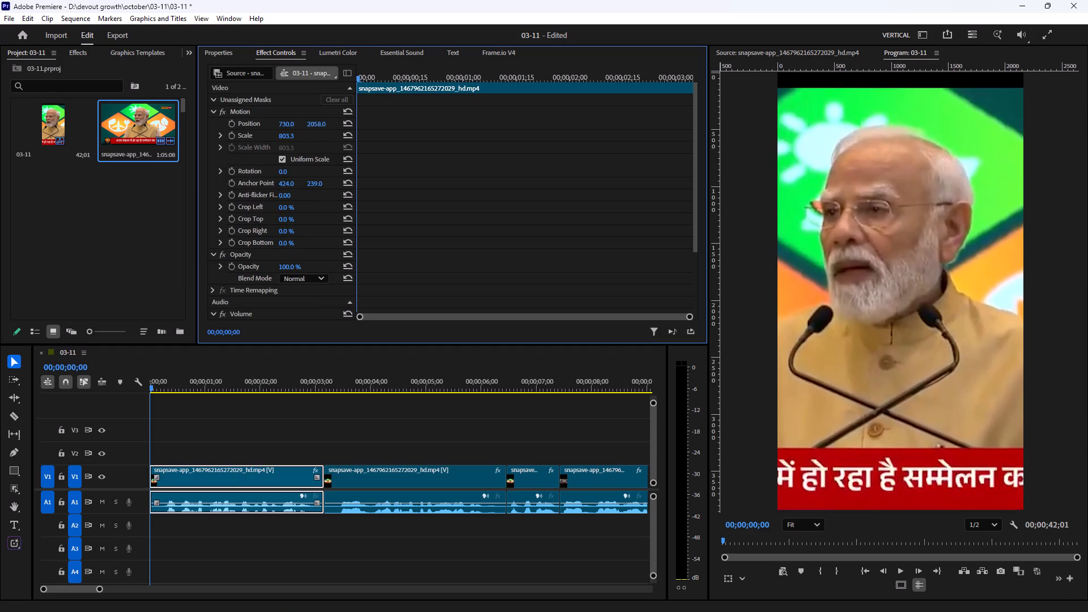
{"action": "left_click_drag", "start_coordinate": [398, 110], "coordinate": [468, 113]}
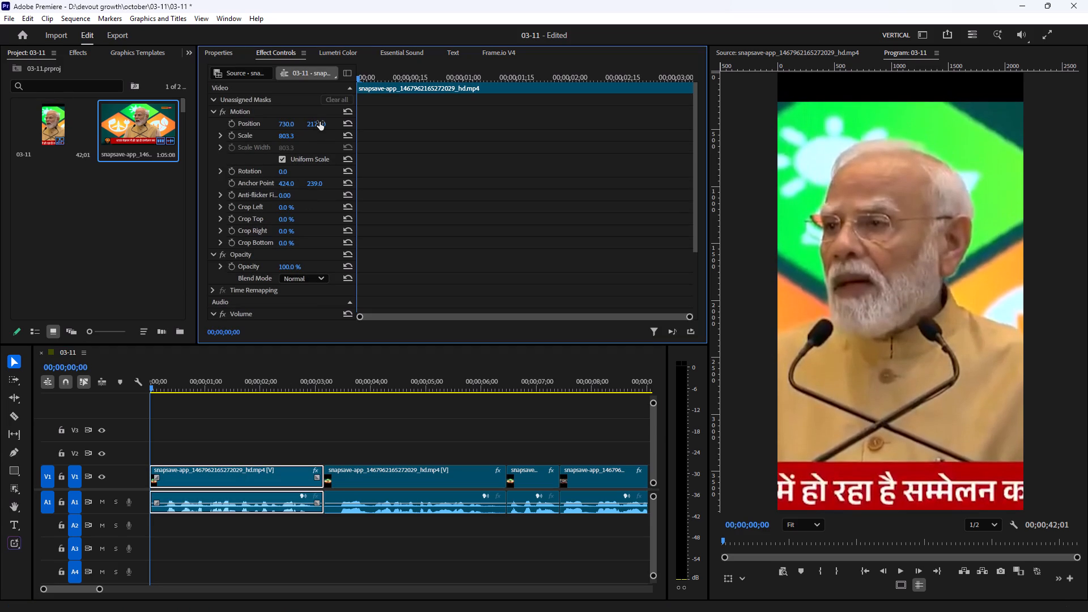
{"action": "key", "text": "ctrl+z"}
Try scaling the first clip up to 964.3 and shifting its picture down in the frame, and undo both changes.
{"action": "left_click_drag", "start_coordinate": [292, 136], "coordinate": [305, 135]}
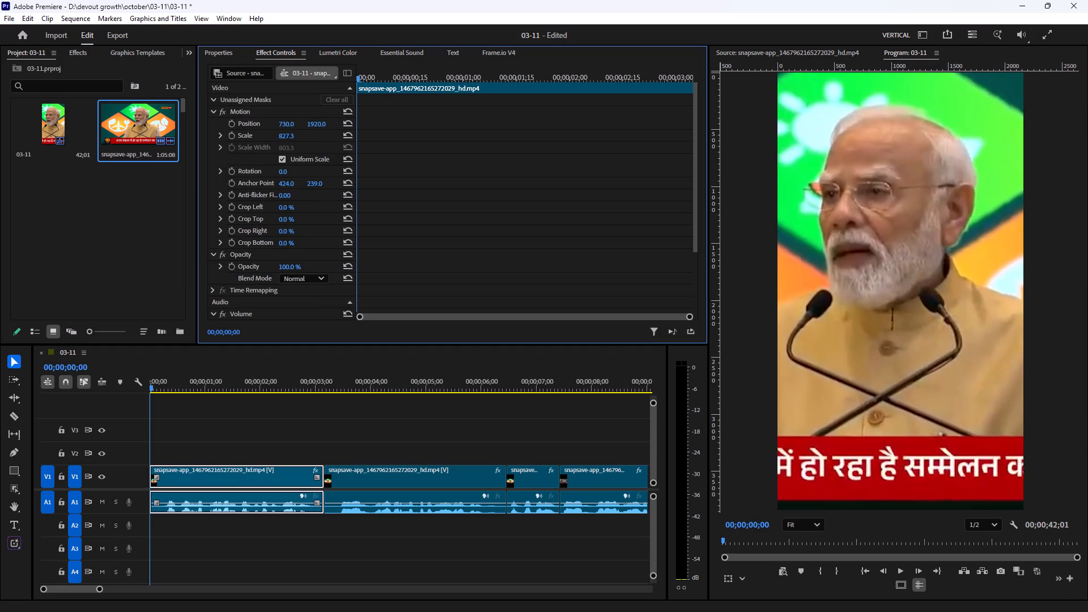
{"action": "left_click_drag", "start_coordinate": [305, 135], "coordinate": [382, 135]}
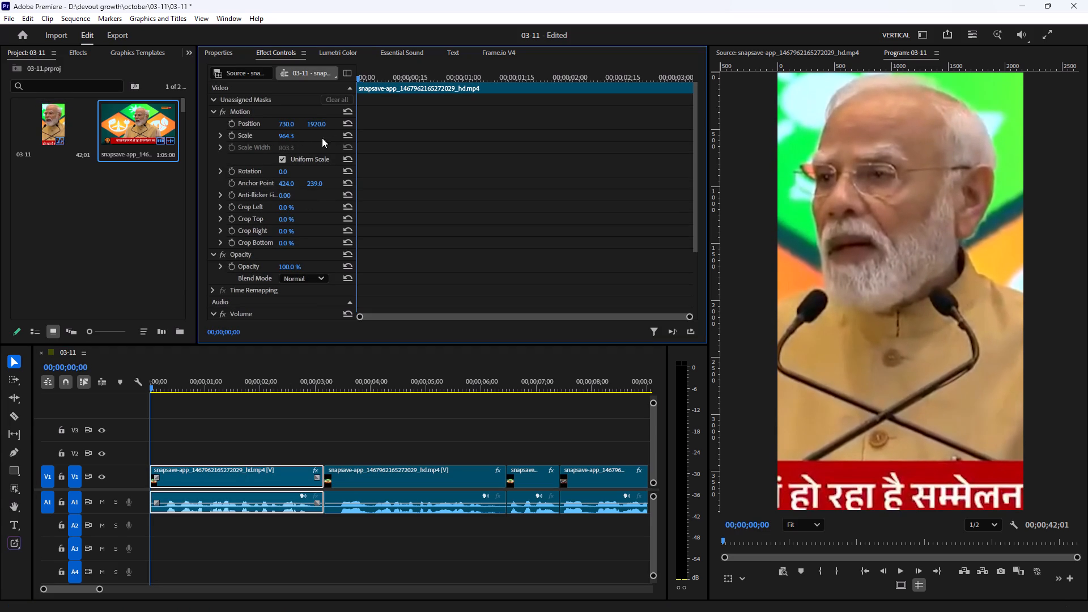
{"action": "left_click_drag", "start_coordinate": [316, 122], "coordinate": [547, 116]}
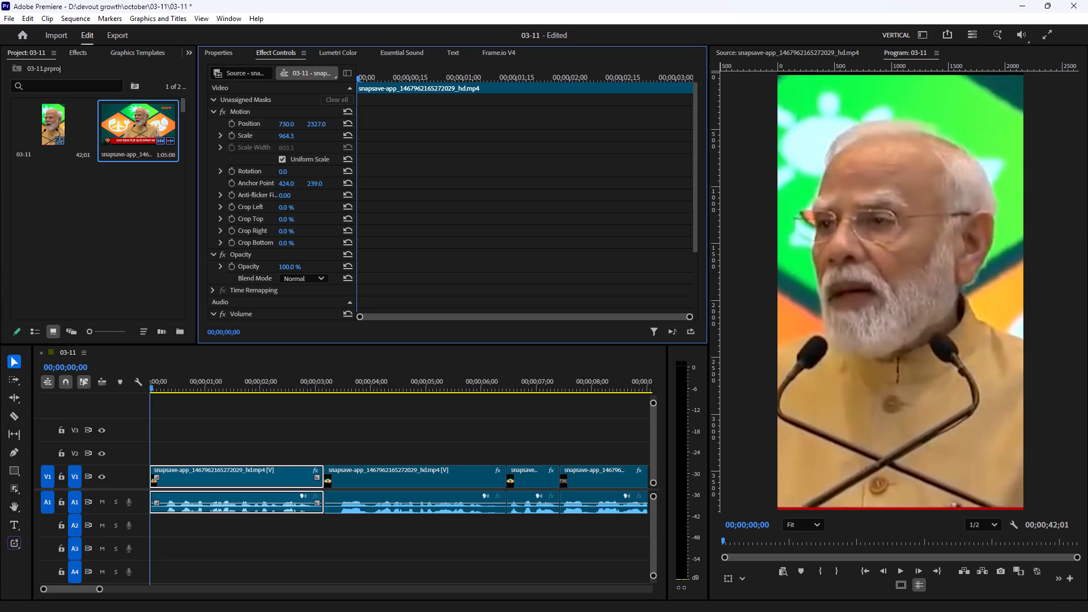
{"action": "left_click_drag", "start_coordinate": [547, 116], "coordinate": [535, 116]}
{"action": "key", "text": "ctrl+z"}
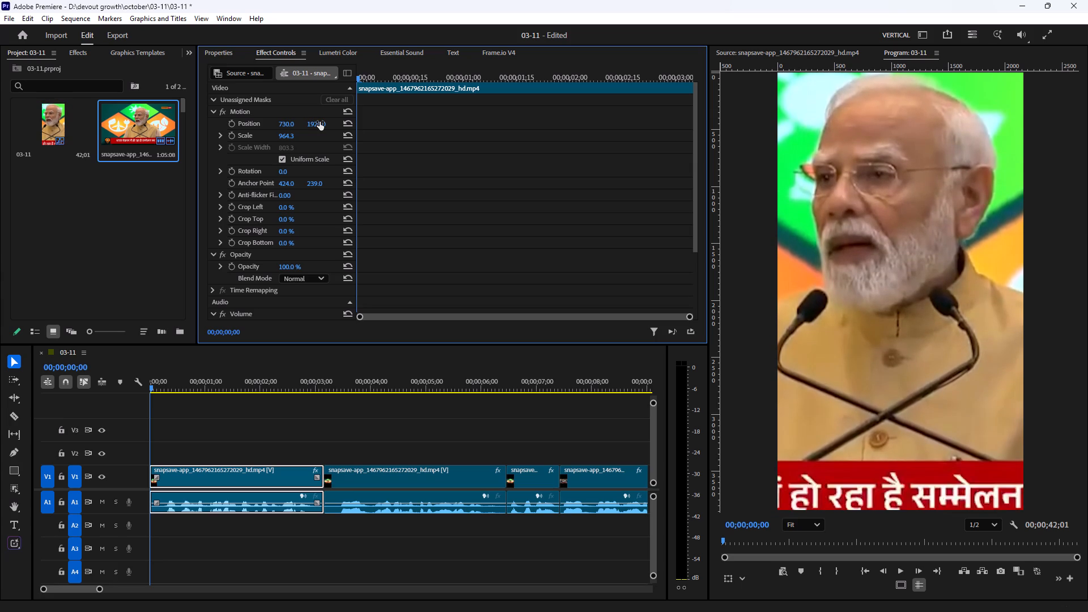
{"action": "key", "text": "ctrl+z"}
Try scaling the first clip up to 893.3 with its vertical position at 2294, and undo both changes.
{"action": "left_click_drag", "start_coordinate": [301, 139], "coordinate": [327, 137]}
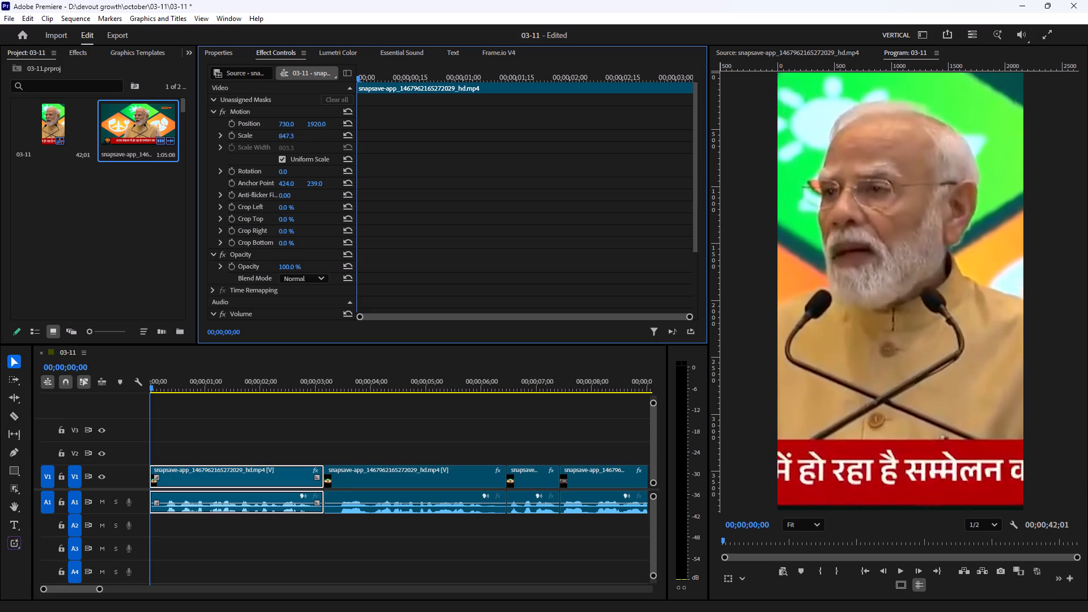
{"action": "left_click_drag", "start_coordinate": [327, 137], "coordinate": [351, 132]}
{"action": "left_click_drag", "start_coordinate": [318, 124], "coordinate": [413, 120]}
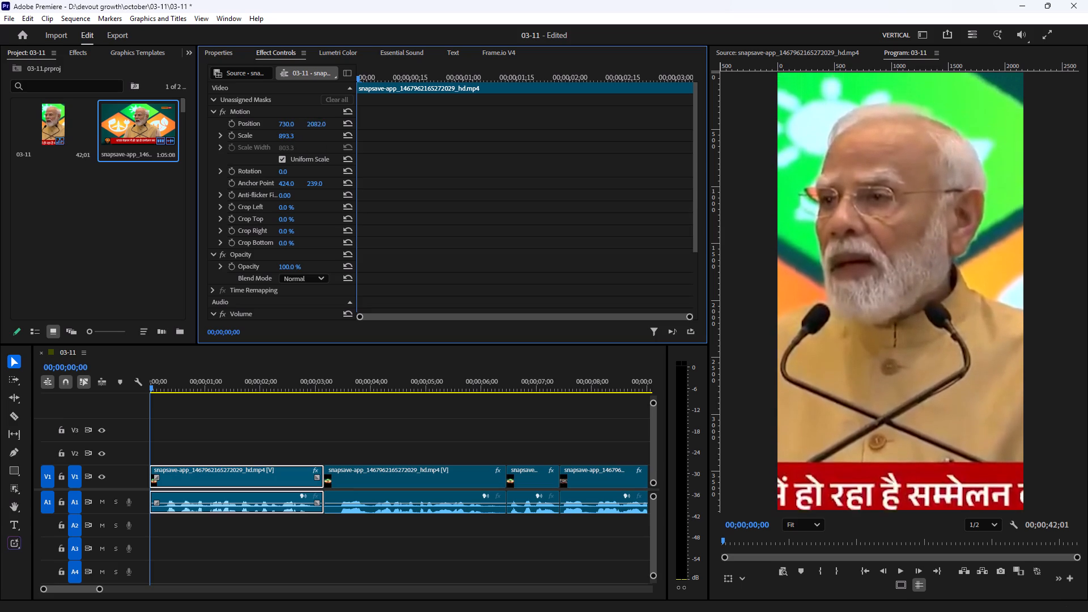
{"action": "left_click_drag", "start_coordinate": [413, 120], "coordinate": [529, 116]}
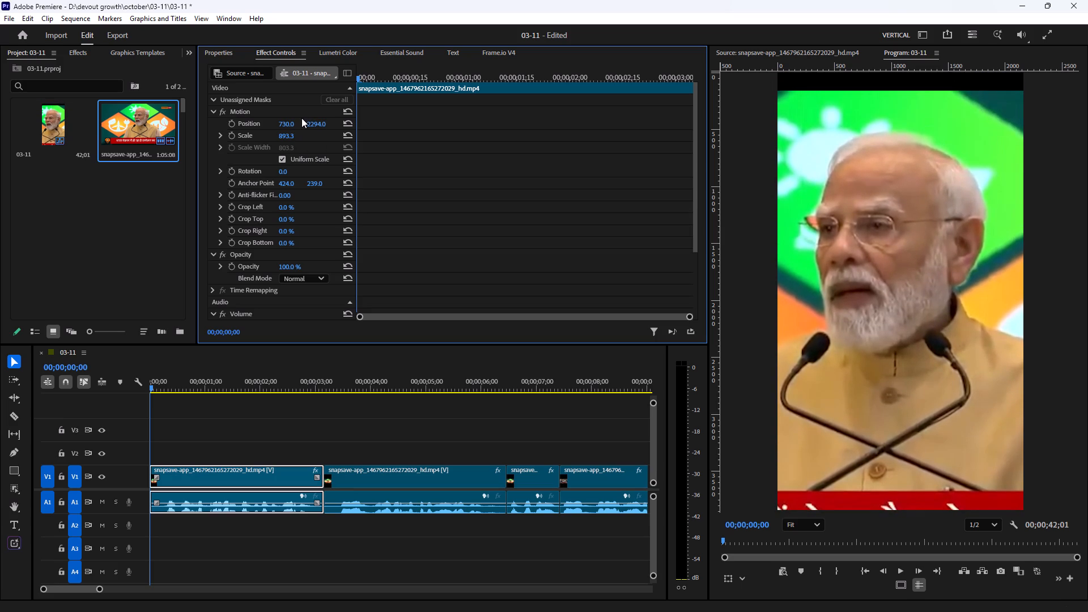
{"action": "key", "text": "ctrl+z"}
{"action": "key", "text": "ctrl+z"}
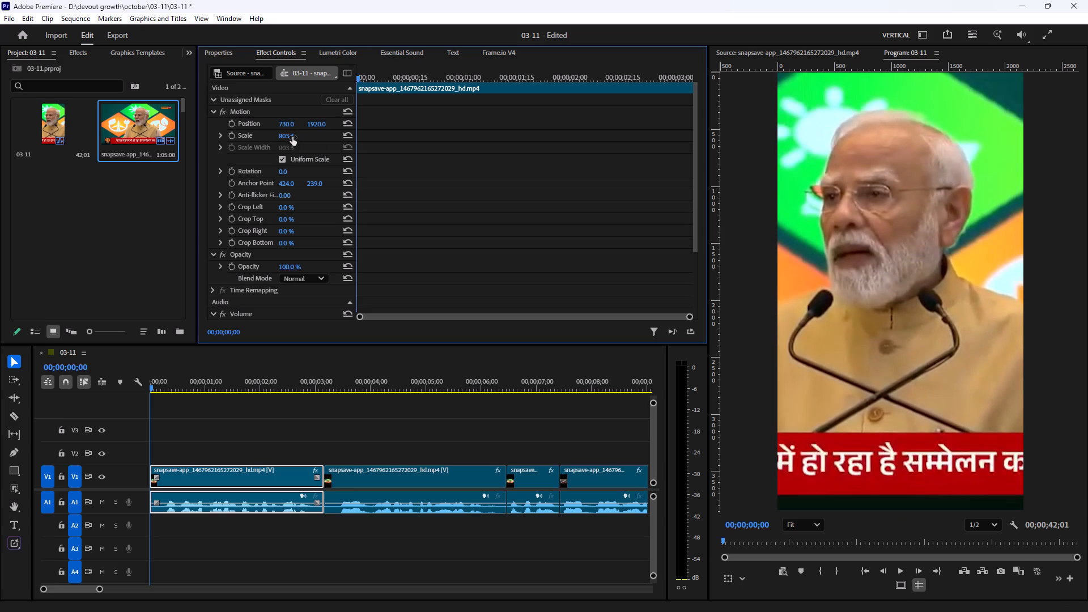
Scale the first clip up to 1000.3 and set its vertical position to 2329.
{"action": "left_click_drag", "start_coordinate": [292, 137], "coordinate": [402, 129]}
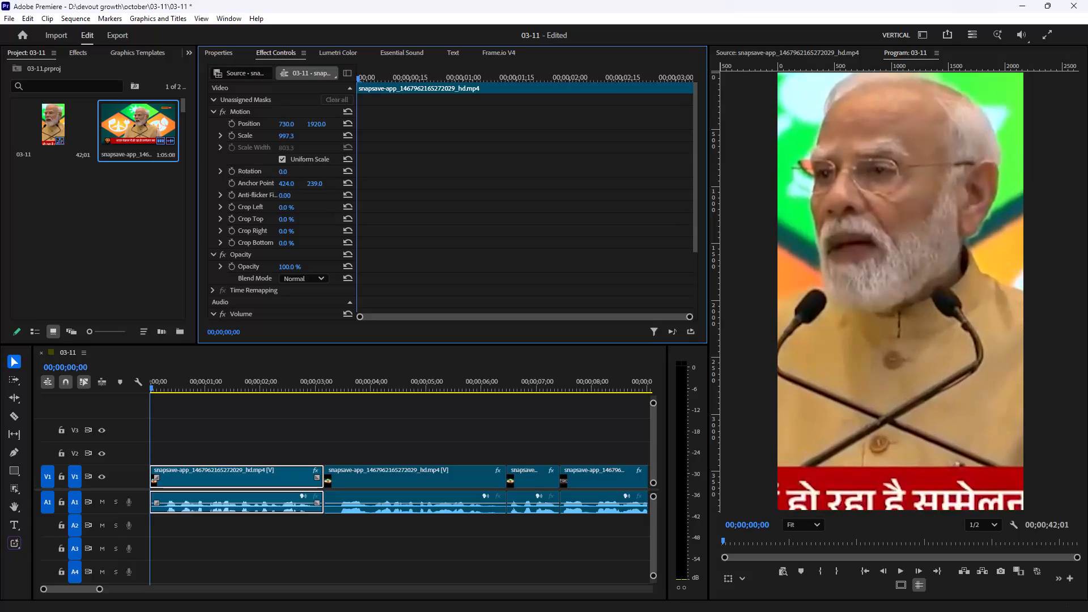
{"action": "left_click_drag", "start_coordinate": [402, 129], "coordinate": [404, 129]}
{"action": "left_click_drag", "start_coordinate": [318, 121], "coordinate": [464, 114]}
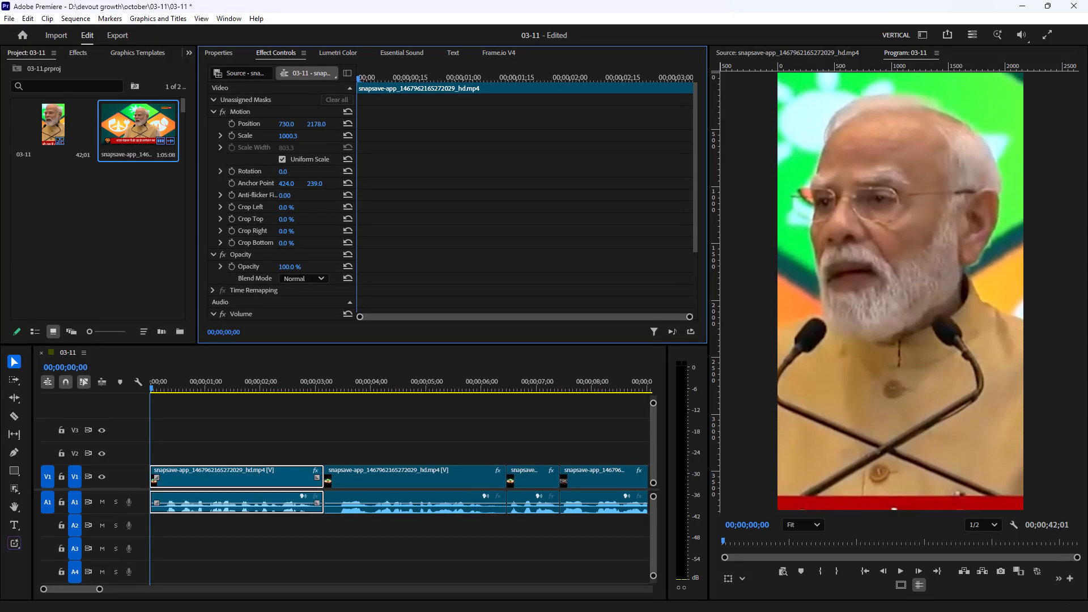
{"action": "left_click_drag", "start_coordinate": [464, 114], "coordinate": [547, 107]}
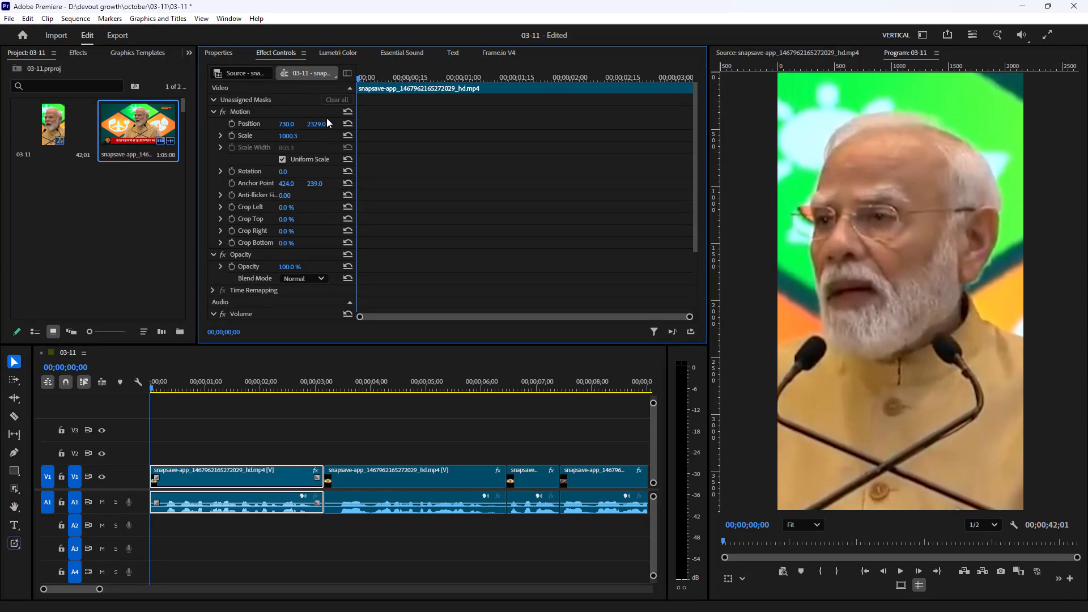
Play the opening repeatedly across the join into the second clip to compare the framing of the two clips.
{"action": "key", "text": "space"}
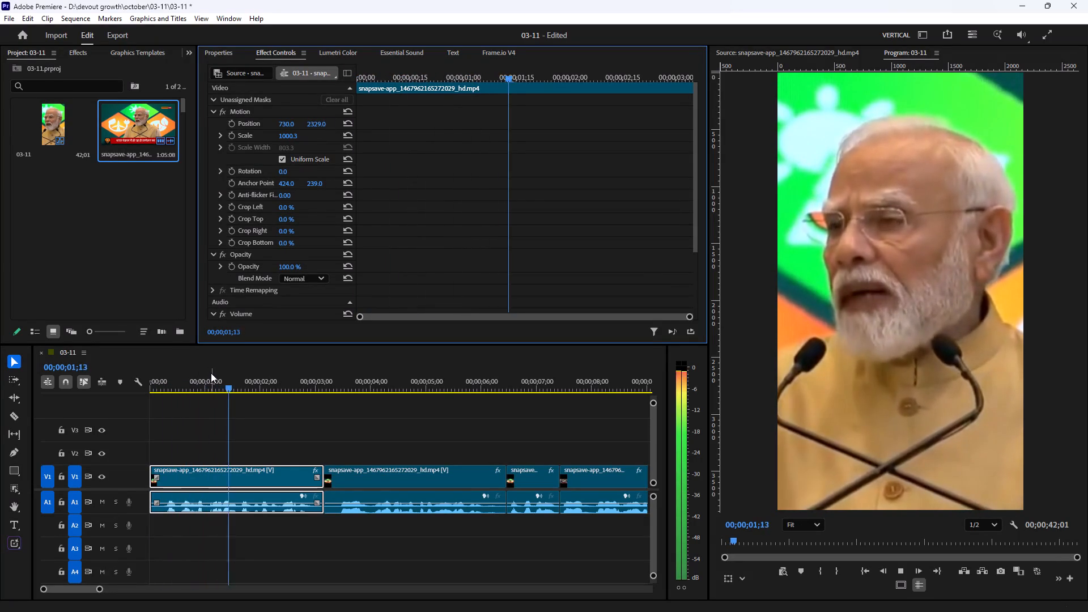
{"action": "key", "text": "space"}
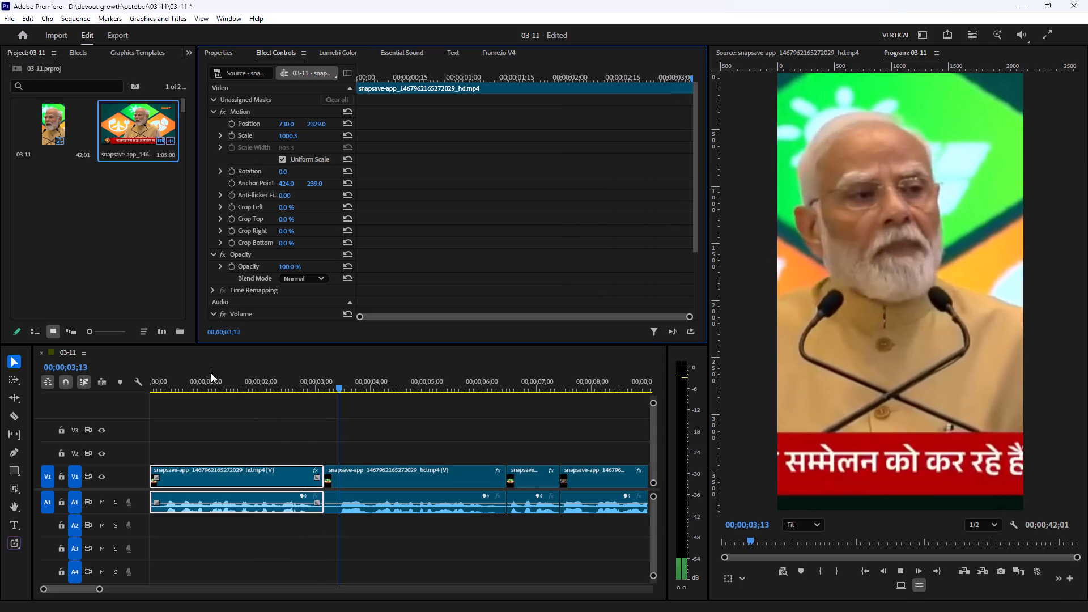
{"action": "left_click_drag", "start_coordinate": [230, 376], "coordinate": [211, 380]}
{"action": "key", "text": "space"}
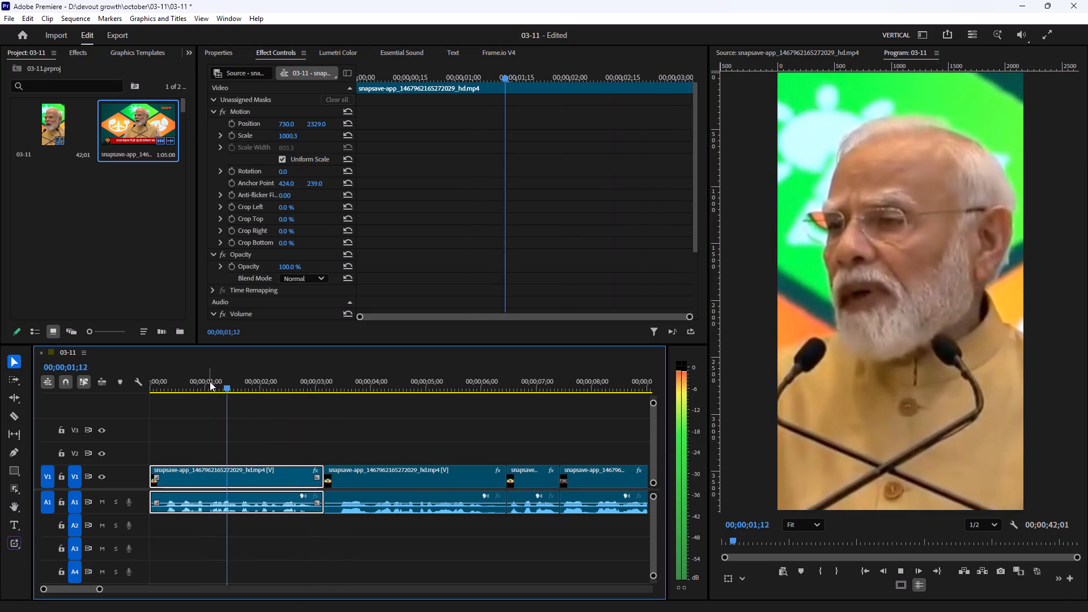
{"action": "key", "text": "space"}
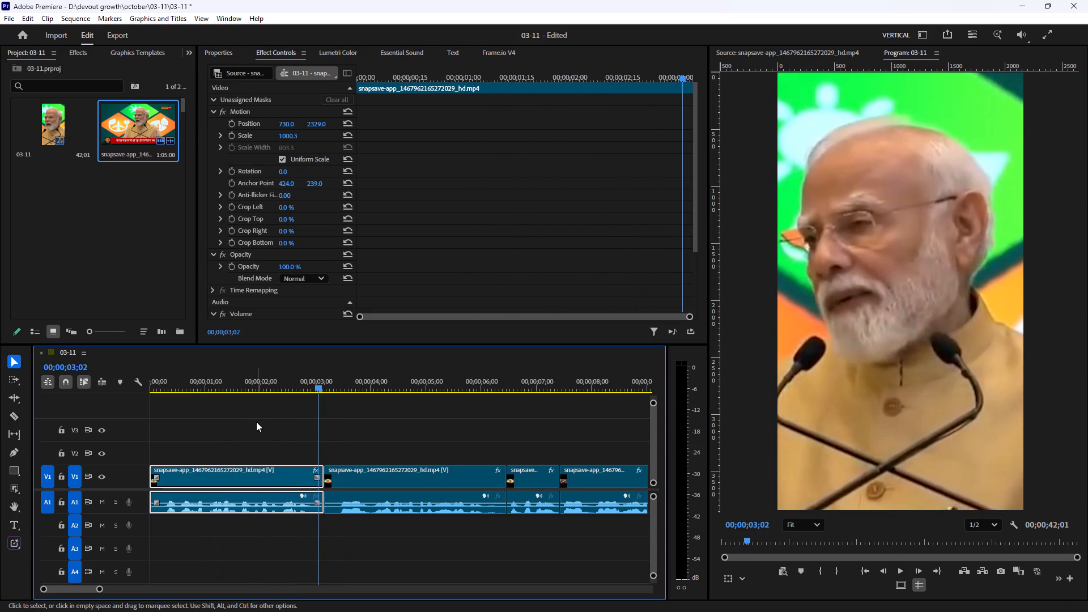
{"action": "left_click", "coordinate": [337, 444]}
{"action": "key", "text": "space"}
{"action": "key", "text": "space"}
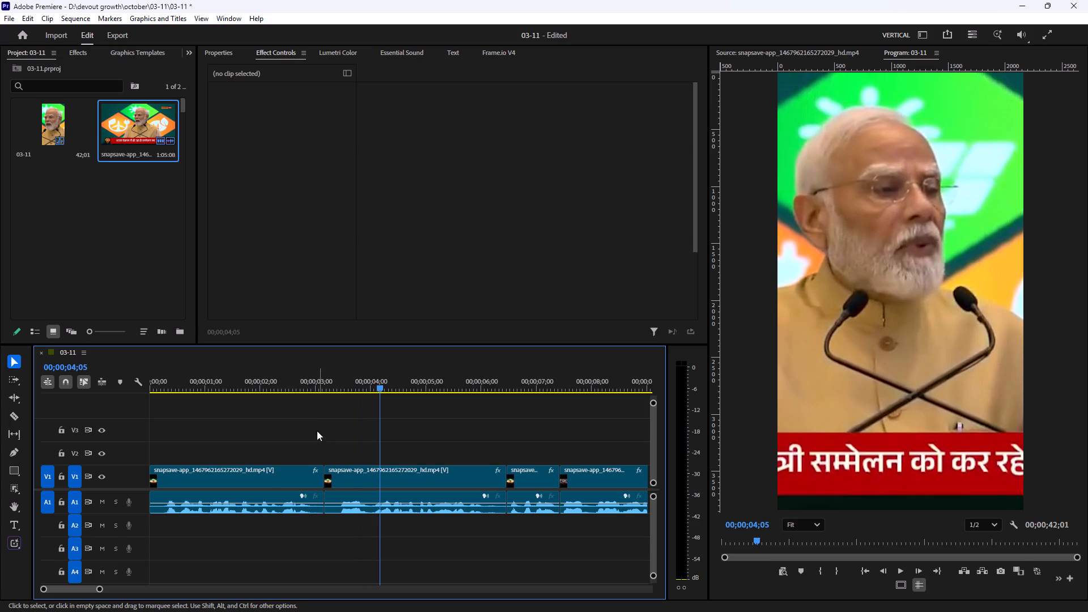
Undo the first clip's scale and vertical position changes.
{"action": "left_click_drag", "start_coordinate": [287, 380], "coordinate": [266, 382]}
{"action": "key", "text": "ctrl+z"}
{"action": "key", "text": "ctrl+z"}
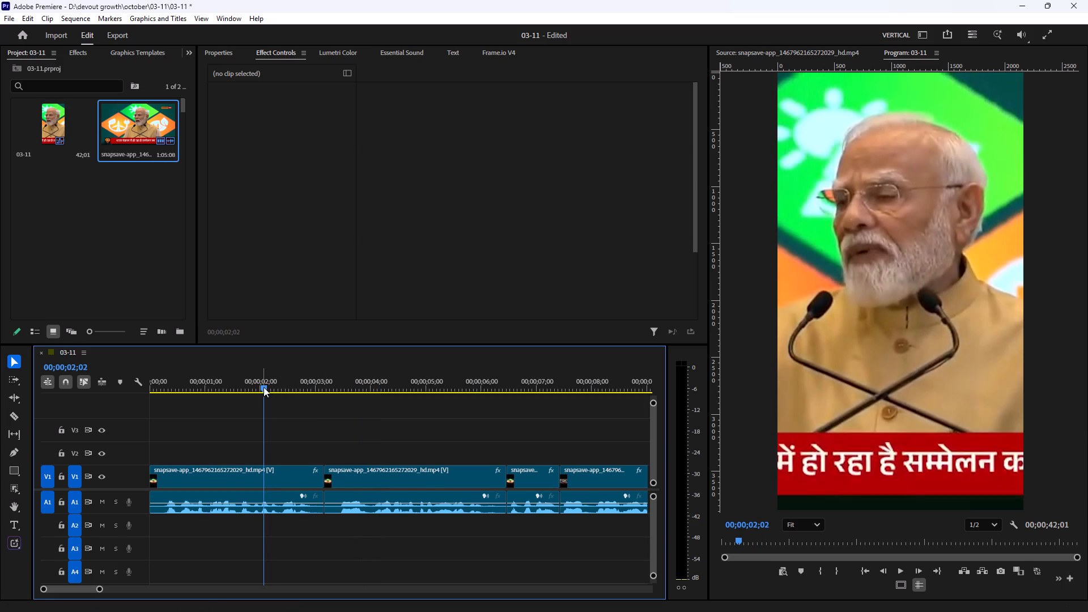
Select all the clips in the sequence and set their scale to 1003% together.
{"action": "left_click", "coordinate": [265, 470]}
{"action": "left_click", "coordinate": [280, 449]}
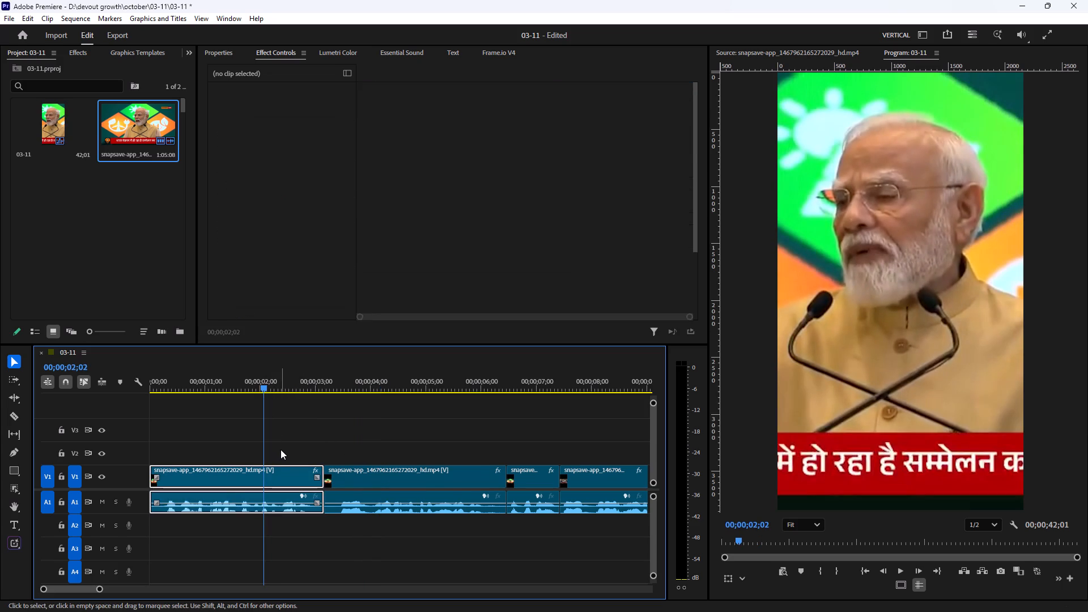
{"action": "type", "text": "---"}
{"action": "key", "text": "minus"}
{"action": "left_click_drag", "start_coordinate": [319, 454], "coordinate": [153, 478]}
{"action": "key", "text": "equal"}
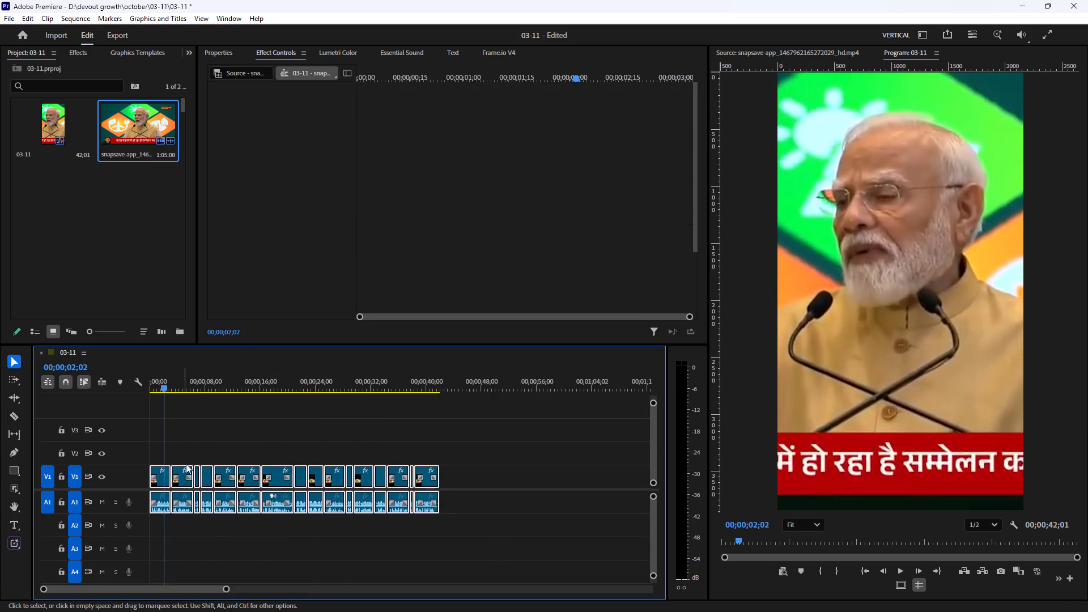
{"action": "key", "text": "equal"}
{"action": "key", "text": "equal"}
{"action": "left_click", "coordinate": [230, 51]}
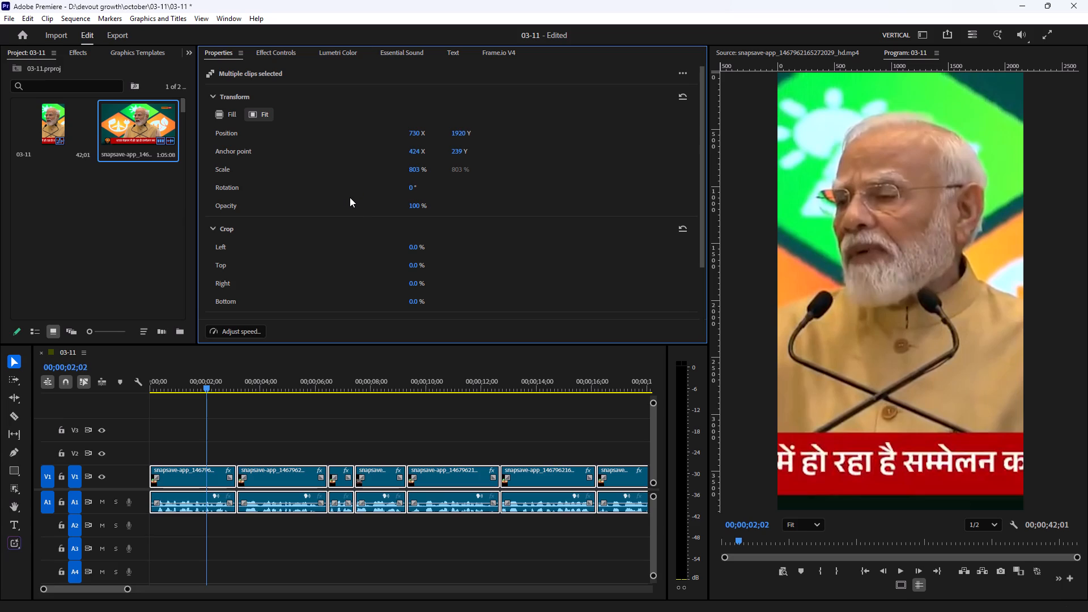
{"action": "left_click_drag", "start_coordinate": [416, 172], "coordinate": [435, 172]}
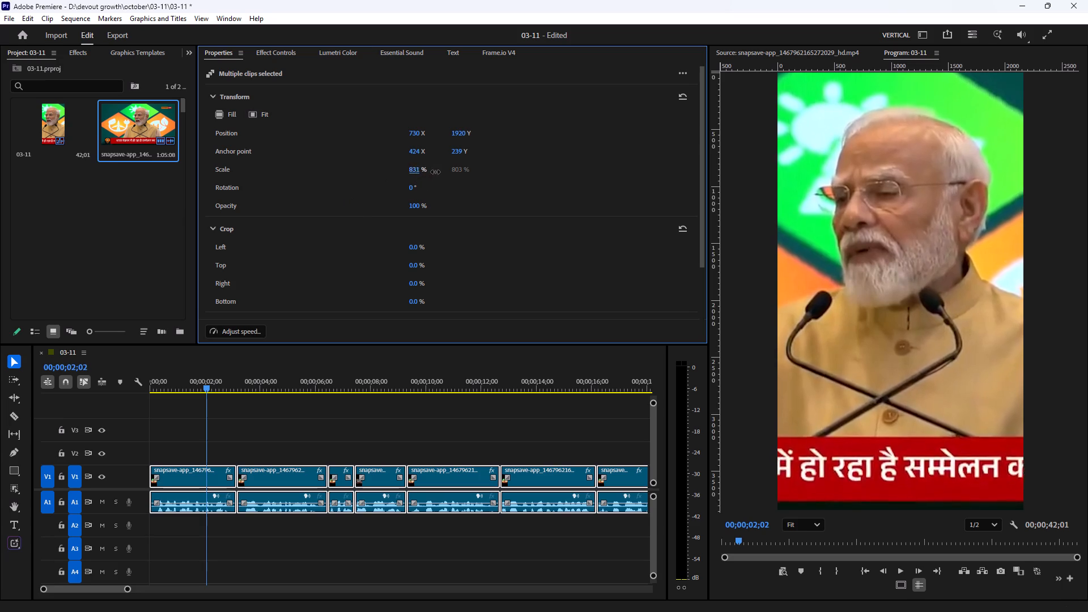
{"action": "left_click_drag", "start_coordinate": [435, 172], "coordinate": [519, 172]}
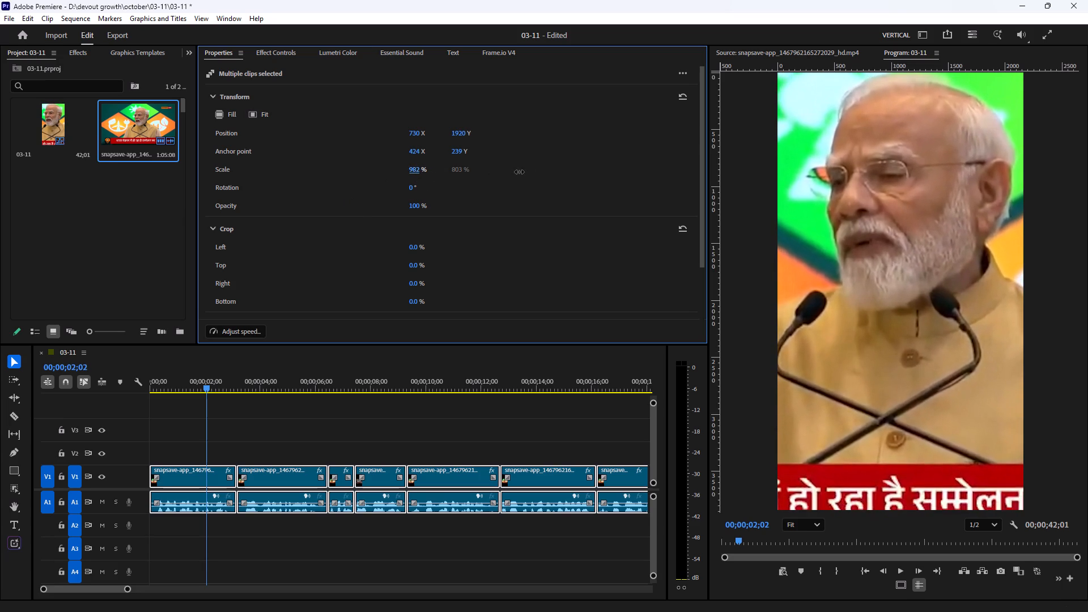
{"action": "left_click_drag", "start_coordinate": [519, 172], "coordinate": [525, 165]}
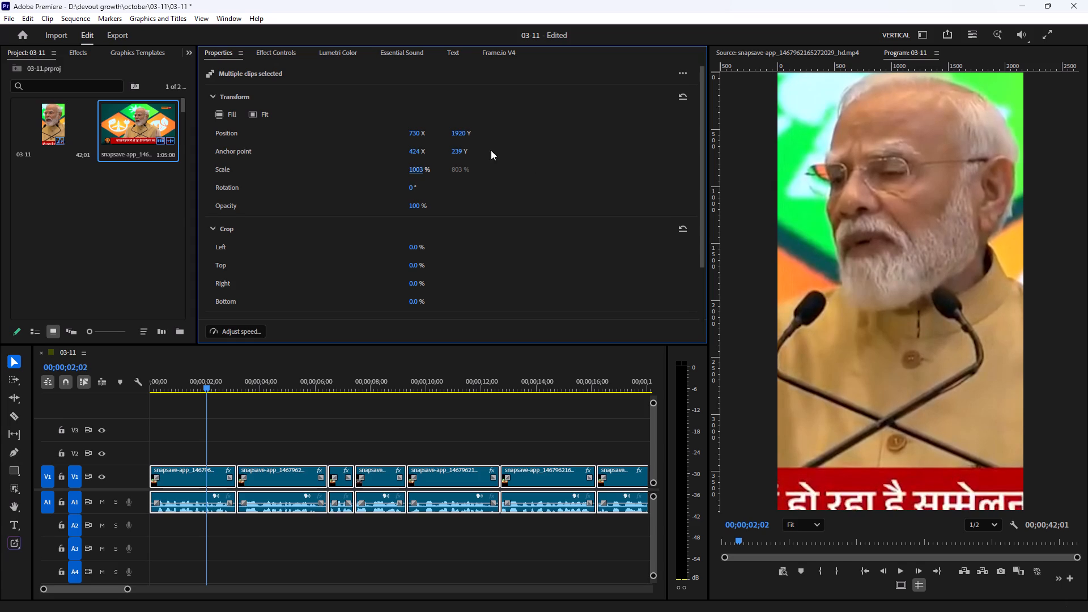
Set the vertical position of all the selected clips to 2295, accept deleting existing keyframes, and deselect them.
{"action": "left_click_drag", "start_coordinate": [465, 131], "coordinate": [671, 123]}
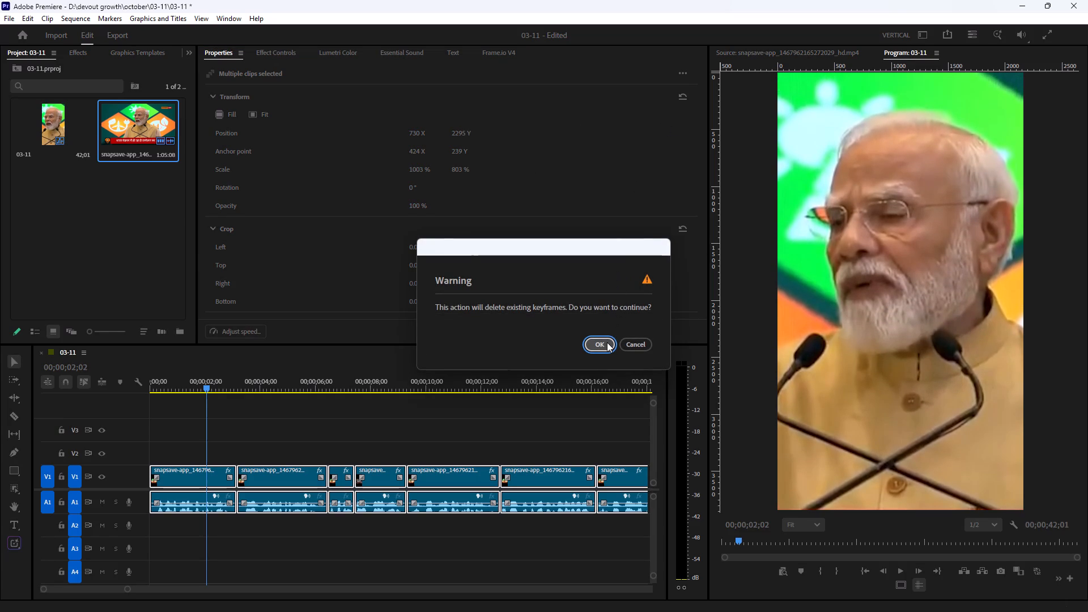
{"action": "left_click", "coordinate": [607, 342]}
{"action": "left_click", "coordinate": [252, 445]}
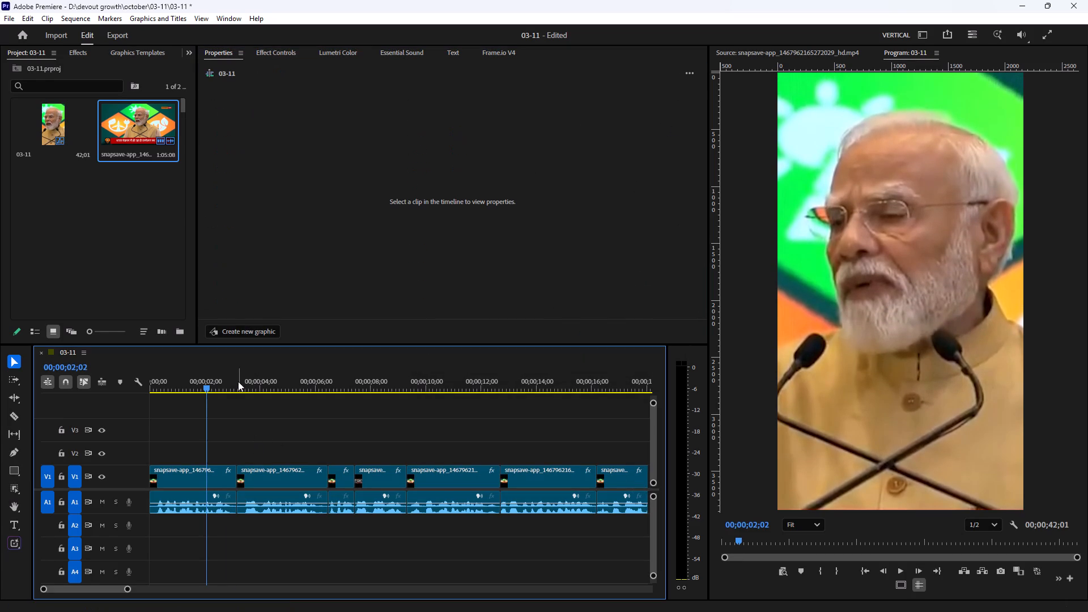
Play from shortly before the first join to about 00;00;06;08 to check the new framing.
{"action": "left_click_drag", "start_coordinate": [236, 379], "coordinate": [227, 380]}
{"action": "key", "text": "space"}
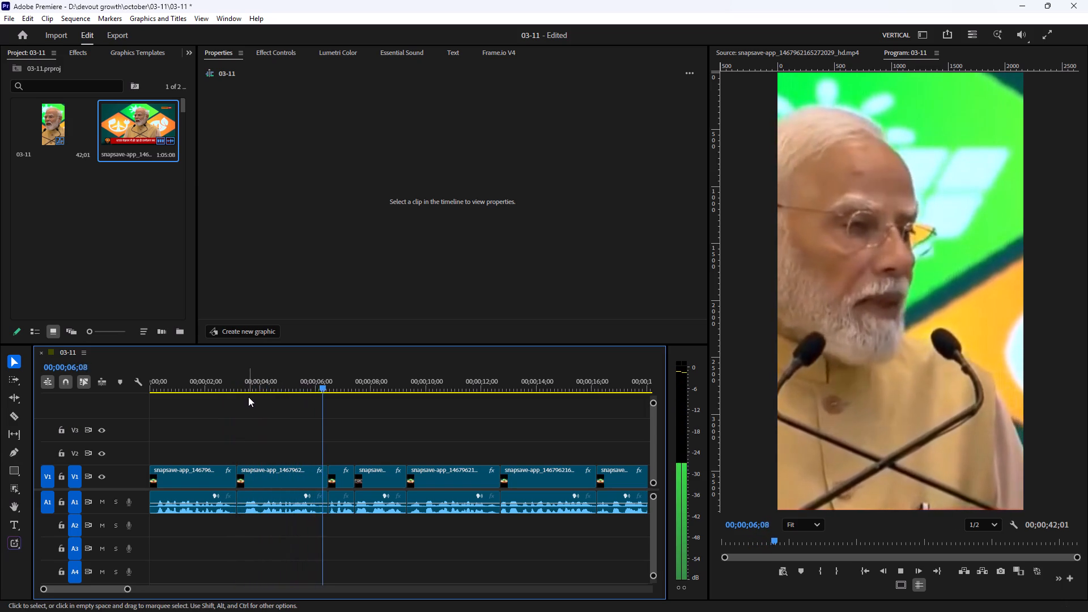
{"action": "key", "text": "space"}
Keyframe the second clip's position from its start, moving the horizontal position to 1046 at about 00;00;03;17.
{"action": "left_click", "coordinate": [247, 389]}
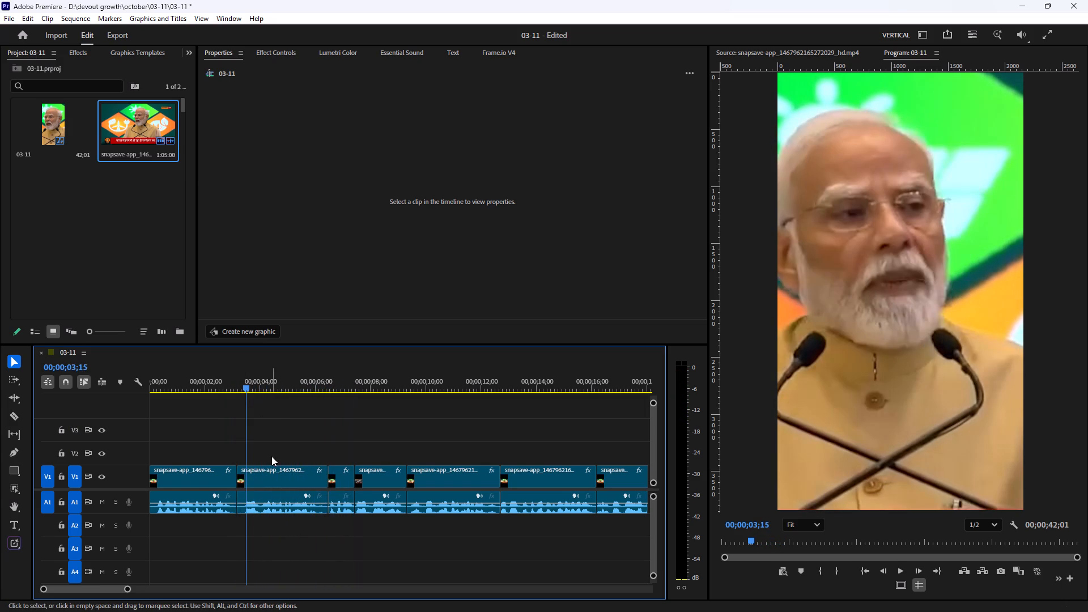
{"action": "left_click", "coordinate": [267, 468]}
{"action": "left_click", "coordinate": [277, 51]}
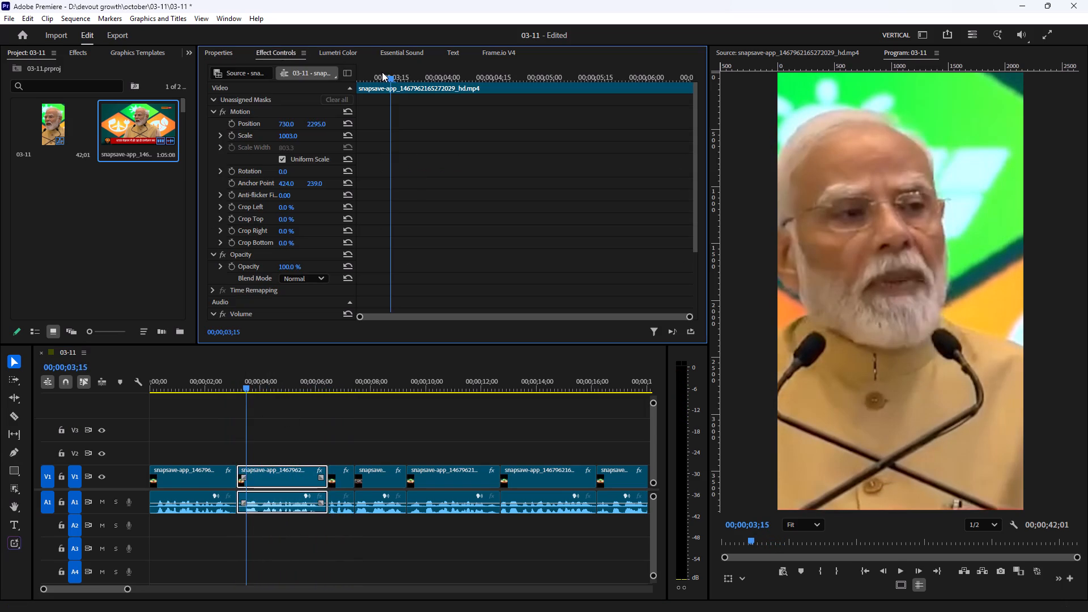
{"action": "left_click_drag", "start_coordinate": [382, 72], "coordinate": [282, 104]}
{"action": "left_click", "coordinate": [232, 125]}
{"action": "key", "text": "space"}
{"action": "key", "text": "space"}
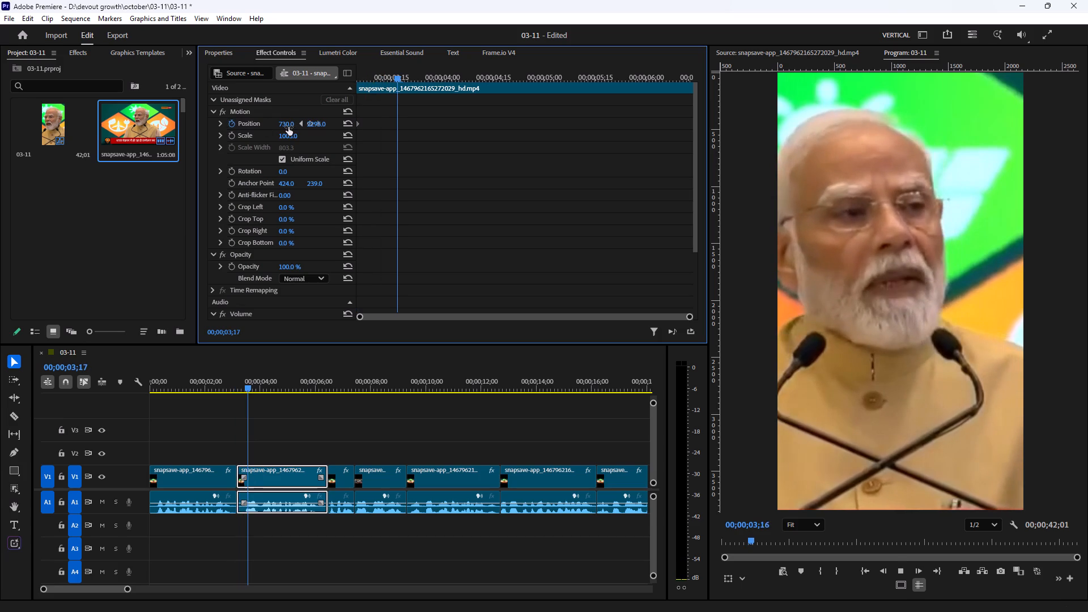
{"action": "left_click_drag", "start_coordinate": [288, 127], "coordinate": [467, 126]}
Add another position keyframe to the second clip at 00;00;04;02 with the horizontal position at 1286.
{"action": "key", "text": "space"}
{"action": "key", "text": "space"}
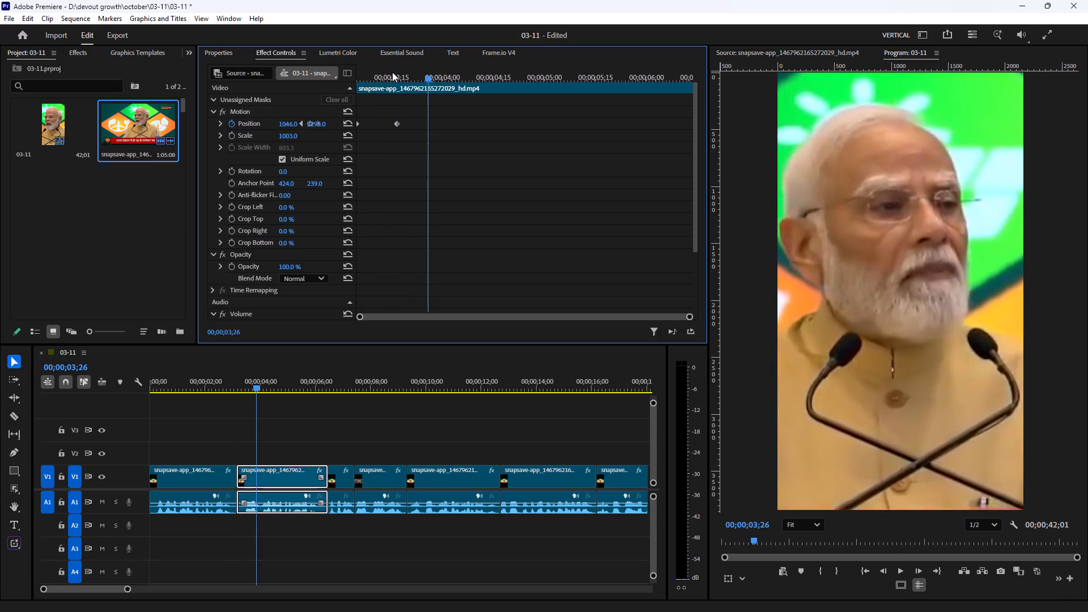
{"action": "left_click_drag", "start_coordinate": [392, 72], "coordinate": [286, 92]}
{"action": "key", "text": "space"}
{"action": "key", "text": "space"}
{"action": "key", "text": "space"}
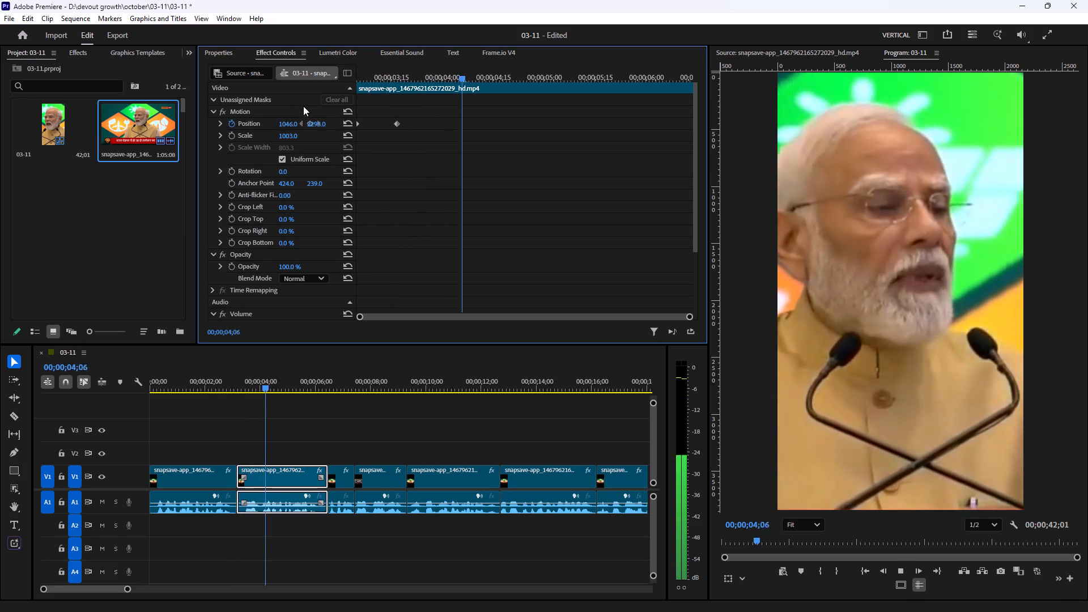
{"action": "key", "text": "space"}
{"action": "left_click_drag", "start_coordinate": [415, 68], "coordinate": [303, 99]}
{"action": "key", "text": "space"}
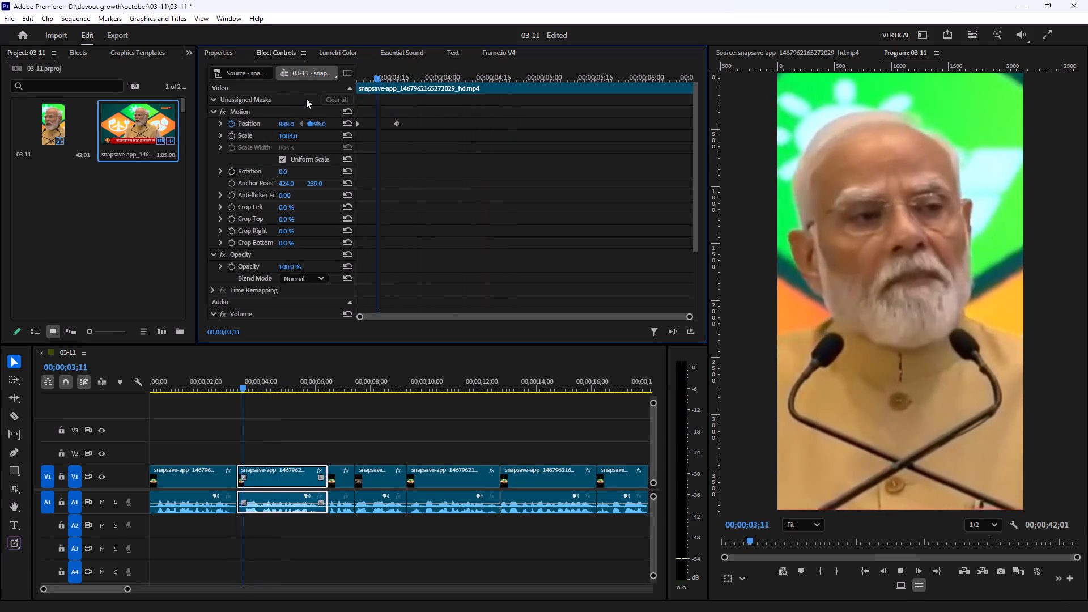
{"action": "key", "text": "space"}
{"action": "left_click_drag", "start_coordinate": [291, 123], "coordinate": [414, 127]}
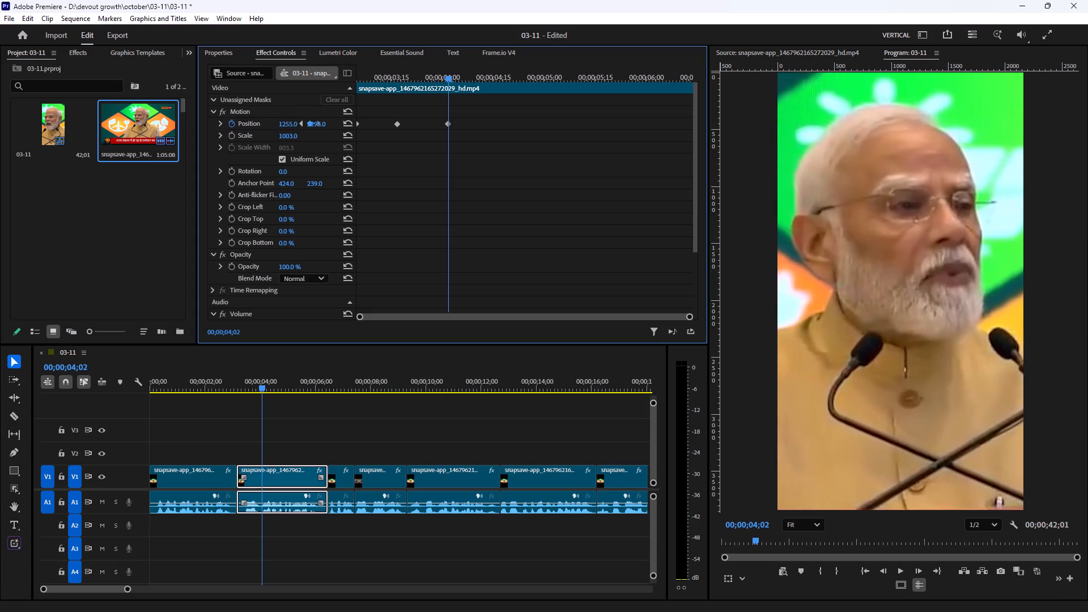
{"action": "left_click_drag", "start_coordinate": [414, 127], "coordinate": [428, 127]}
Replay the second clip's keyframed move, and play the sequence from the first clip to about 00;00;17;08 to check framing.
{"action": "left_click_drag", "start_coordinate": [403, 72], "coordinate": [247, 111]}
{"action": "key", "text": "space"}
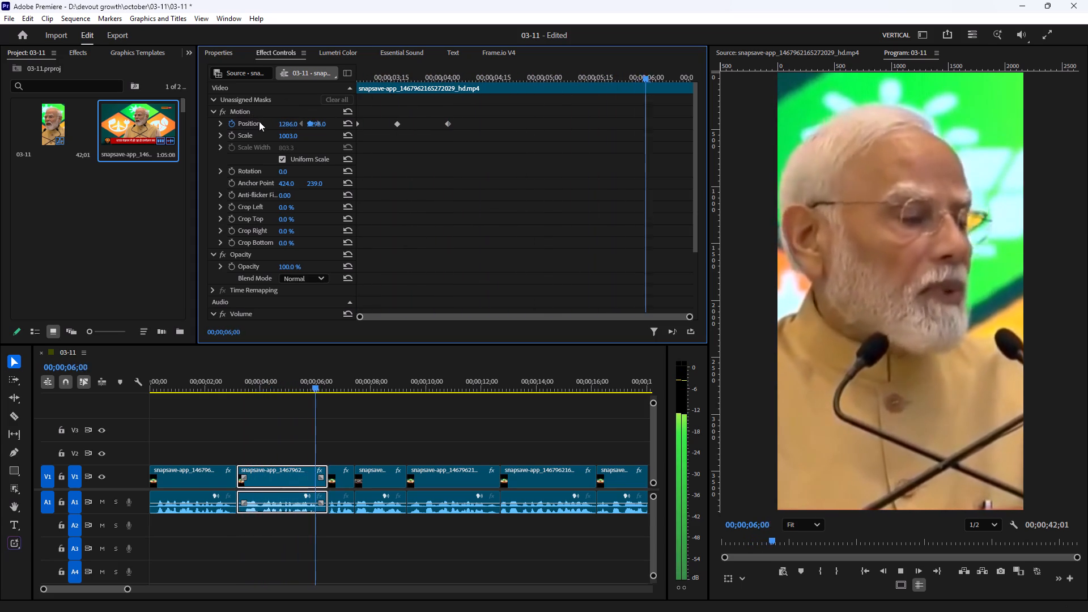
{"action": "key", "text": "space"}
{"action": "left_click", "coordinate": [289, 423]}
{"action": "left_click_drag", "start_coordinate": [262, 380], "coordinate": [191, 385]}
{"action": "key", "text": "space"}
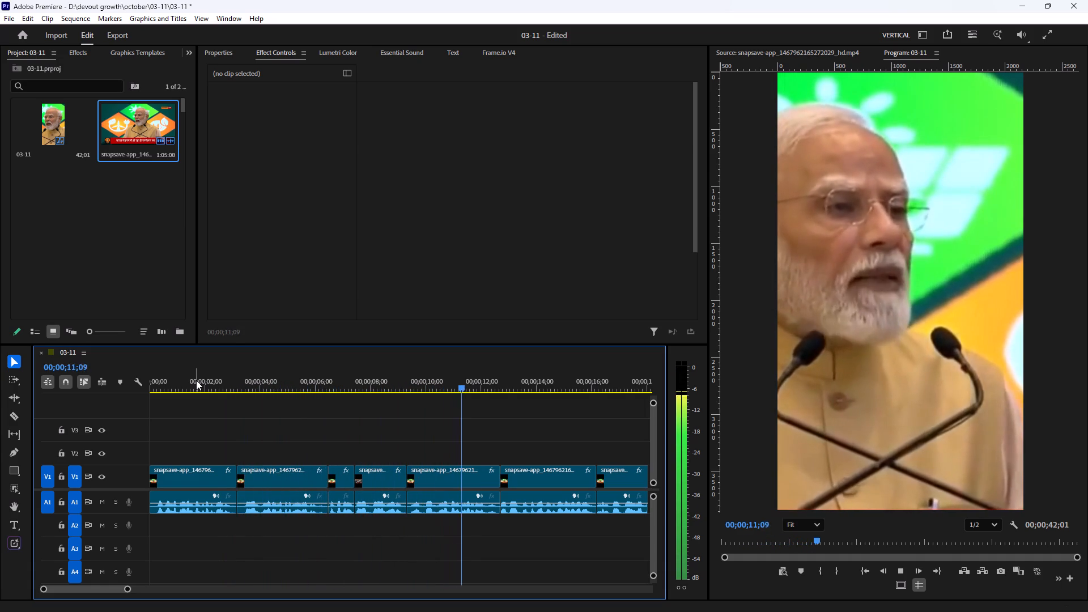
{"action": "scroll", "coordinate": [345, 448], "scroll_direction": "down", "scroll_amount": 4}
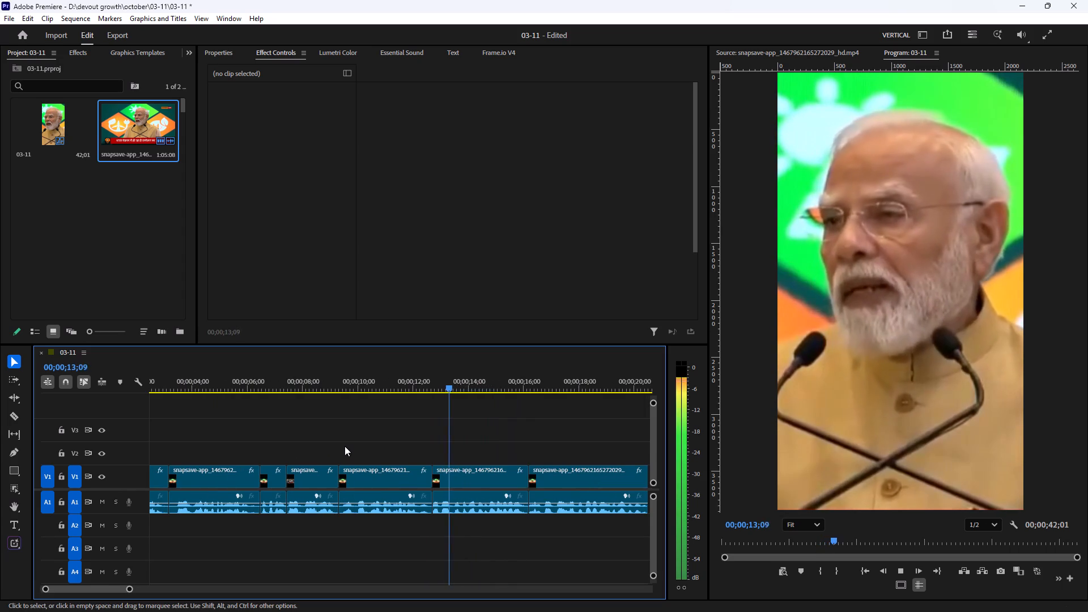
{"action": "type", "text": "--"}
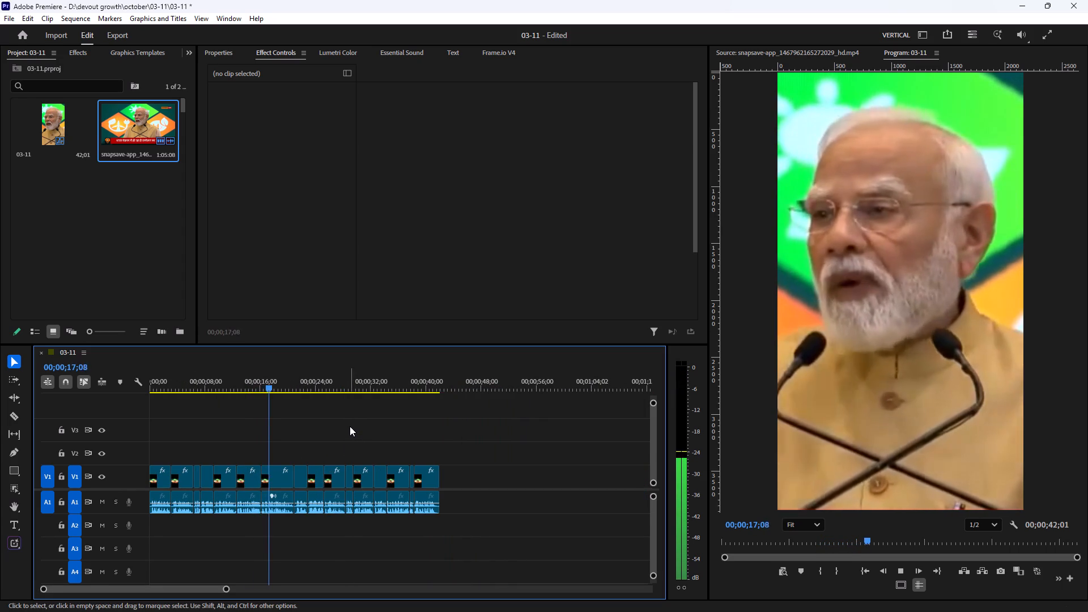
Start position keyframing on the clip spanning about 00;00;13;00 to 00;00;16;00, with the first keyframe at 00;00;14;24.
{"action": "left_click_drag", "start_coordinate": [270, 382], "coordinate": [244, 386]}
{"action": "key", "text": "equal"}
{"action": "key", "text": "equal"}
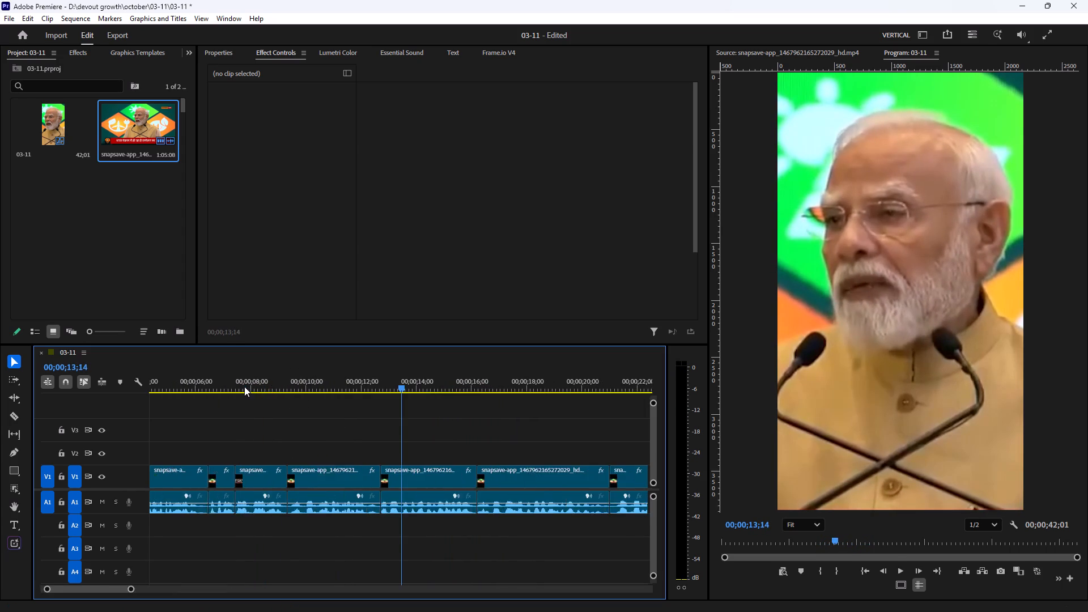
{"action": "key", "text": "equal"}
{"action": "key", "text": "space"}
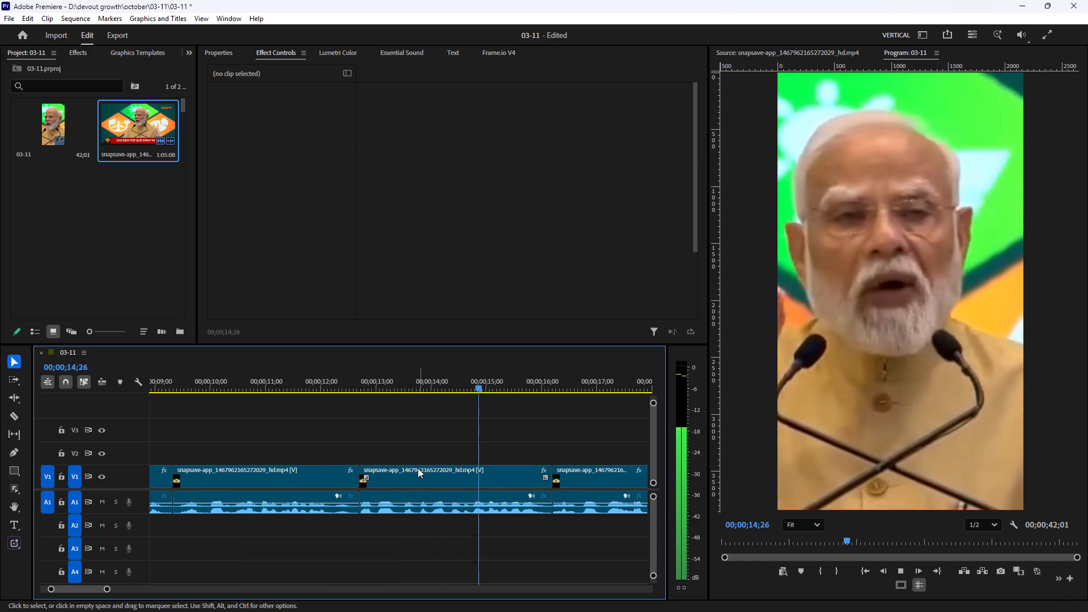
{"action": "scroll", "coordinate": [414, 465], "scroll_direction": "down", "scroll_amount": 4}
{"action": "key", "text": "space"}
{"action": "left_click_drag", "start_coordinate": [378, 382], "coordinate": [353, 385]}
{"action": "key", "text": "space"}
{"action": "left_click", "coordinate": [387, 469]}
{"action": "key", "text": "space"}
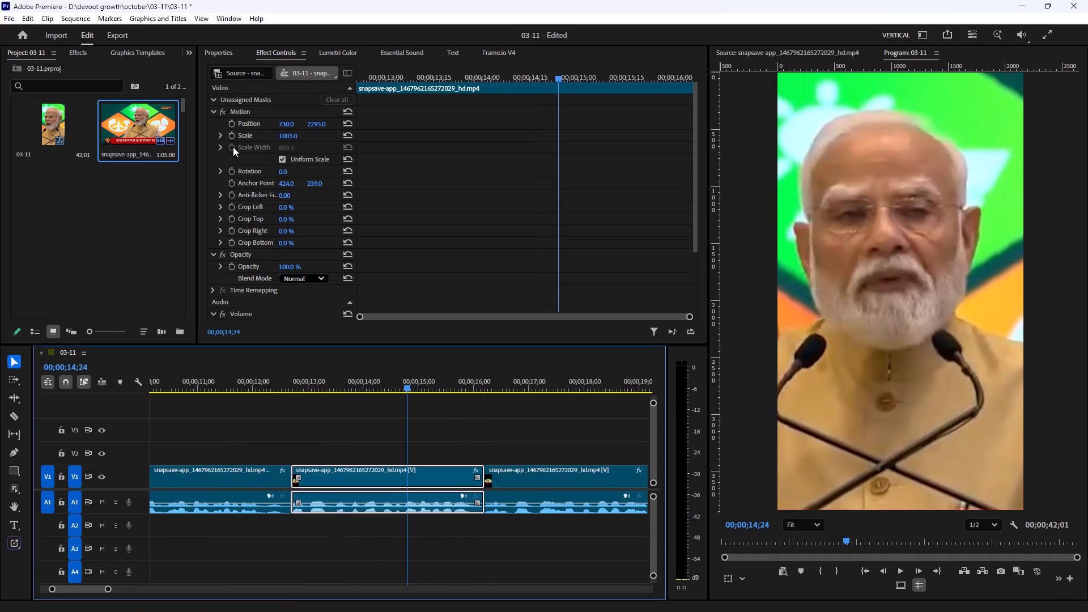
{"action": "left_click", "coordinate": [233, 127]}
Add position keyframes to this clip with the horizontal position at 1087 at 00;00;15;09 and 1166 at 00;00;15;22.
{"action": "key", "text": "space"}
{"action": "key", "text": "space"}
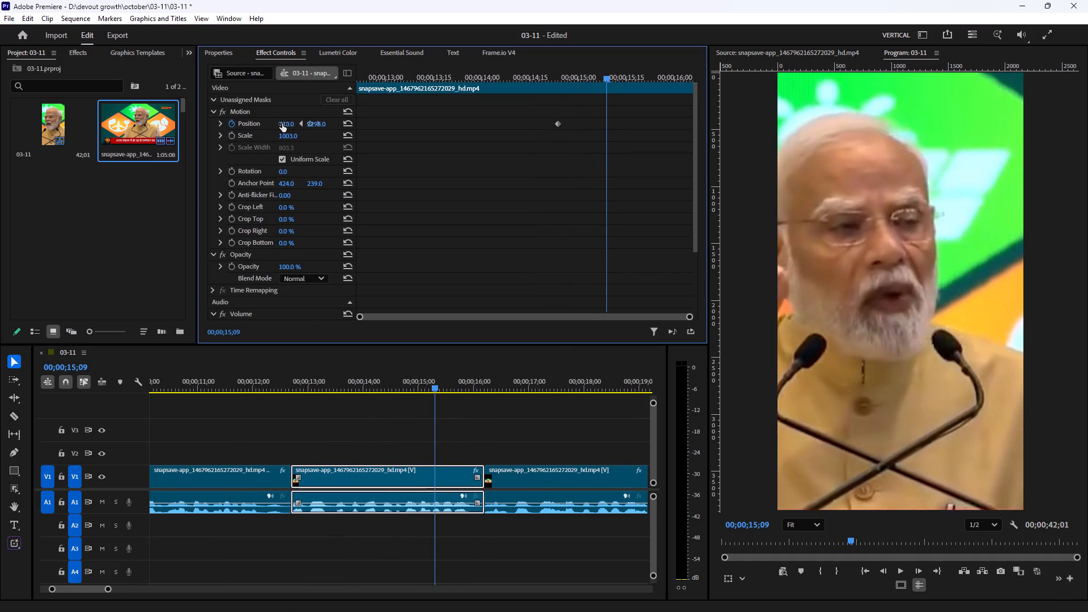
{"action": "left_click_drag", "start_coordinate": [282, 124], "coordinate": [484, 129]}
{"action": "key", "text": "space"}
{"action": "key", "text": "space"}
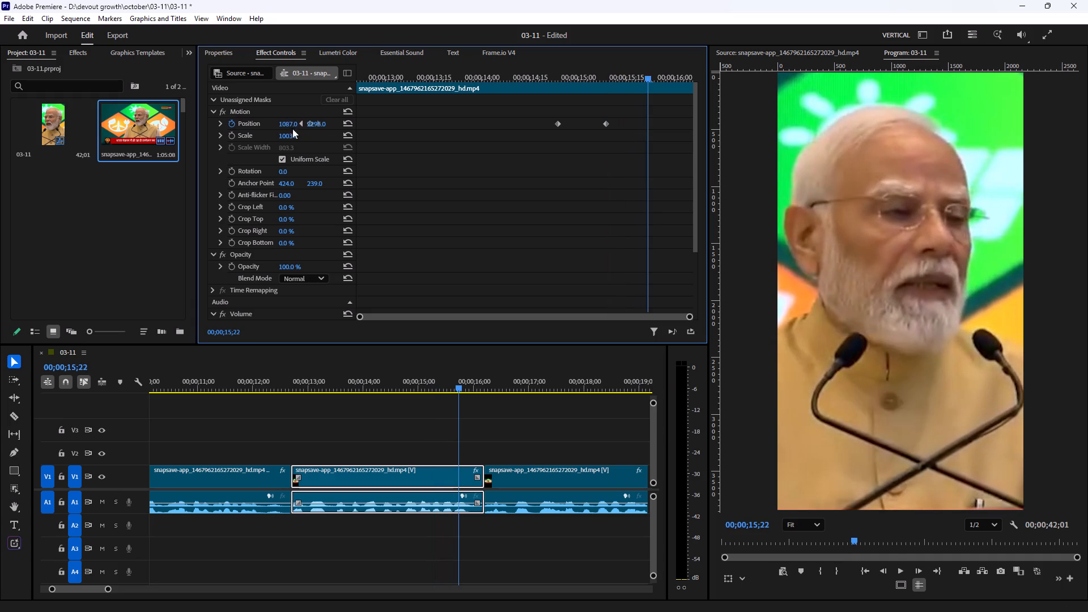
{"action": "left_click_drag", "start_coordinate": [290, 125], "coordinate": [338, 133]}
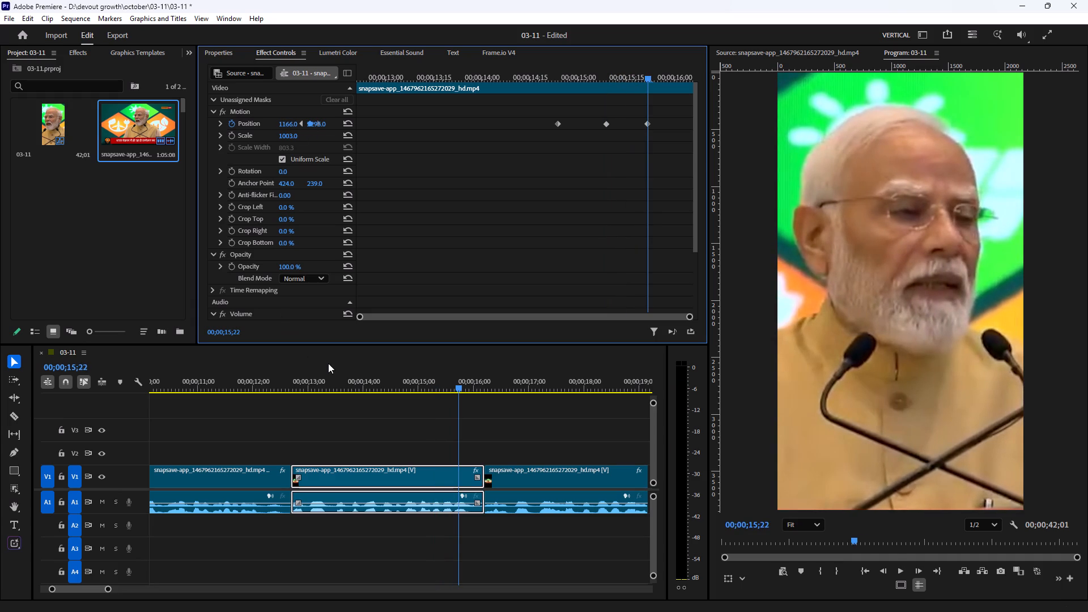
Replay the keyframed move, and set the following clip's horizontal position to 1265 from its start at 00;00;16;06.
{"action": "left_click", "coordinate": [322, 381]}
{"action": "key", "text": "space"}
{"action": "left_click", "coordinate": [448, 445]}
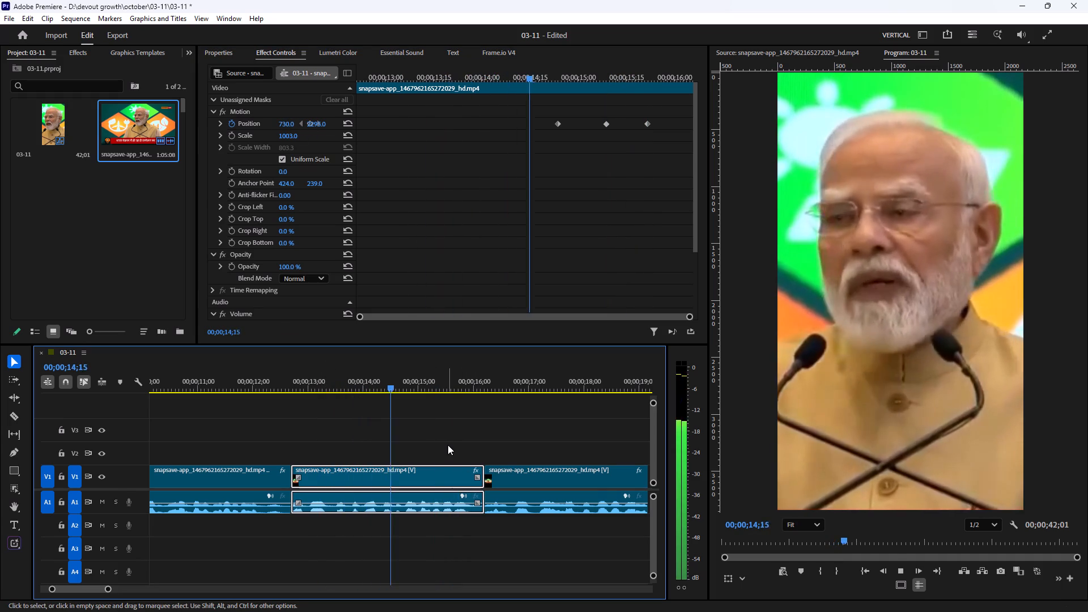
{"action": "scroll", "coordinate": [435, 440], "scroll_direction": "down", "scroll_amount": 2}
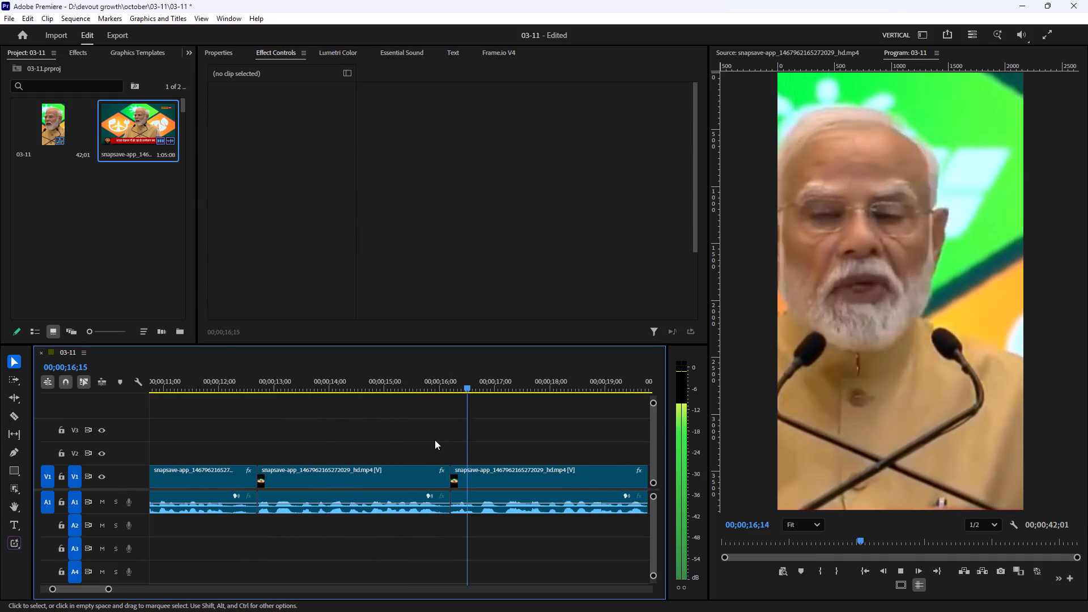
{"action": "scroll", "coordinate": [435, 440], "scroll_direction": "down", "scroll_amount": 3}
{"action": "key", "text": "space"}
{"action": "left_click", "coordinate": [438, 470]}
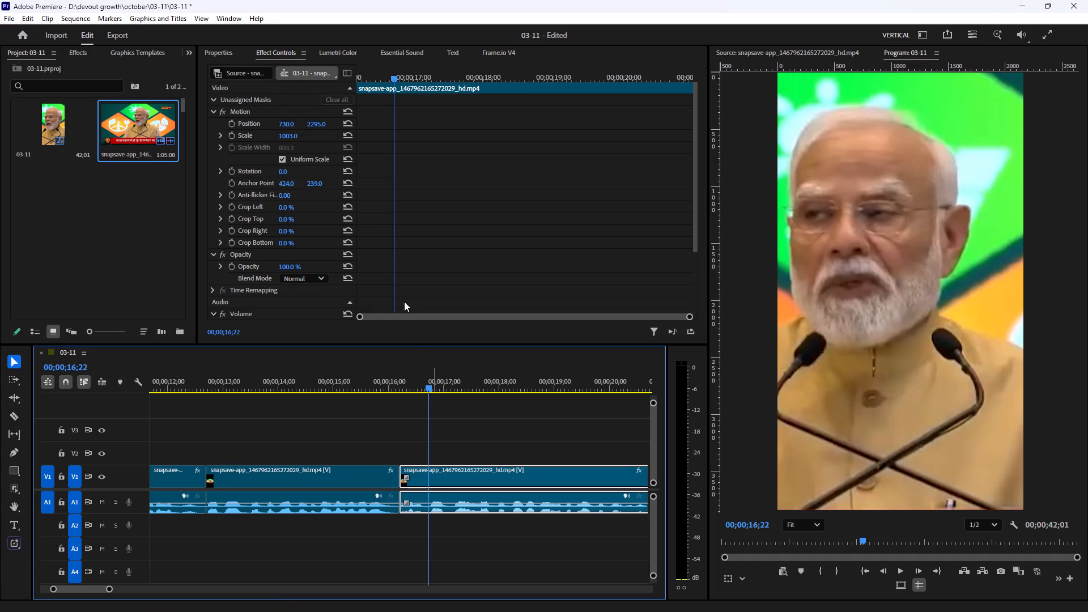
{"action": "left_click_drag", "start_coordinate": [392, 73], "coordinate": [293, 107]}
{"action": "left_click_drag", "start_coordinate": [284, 125], "coordinate": [538, 124]}
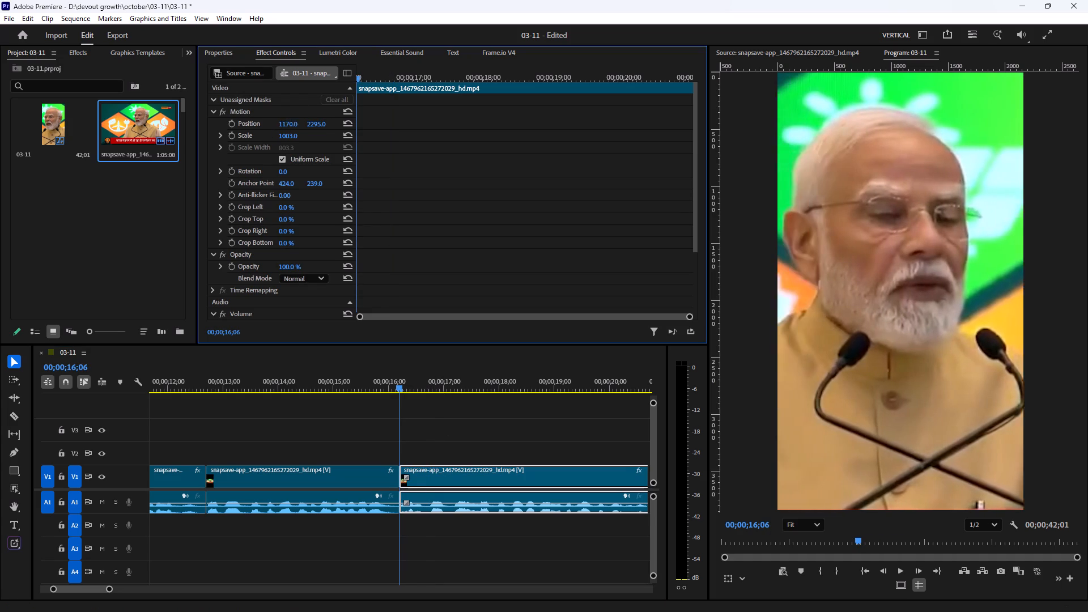
{"action": "left_click_drag", "start_coordinate": [538, 124], "coordinate": [588, 124]}
Play across the join into this clip and start position keyframing on it at 00;00;16;17.
{"action": "left_click_drag", "start_coordinate": [377, 384], "coordinate": [371, 382]}
{"action": "key", "text": "space"}
{"action": "key", "text": "space"}
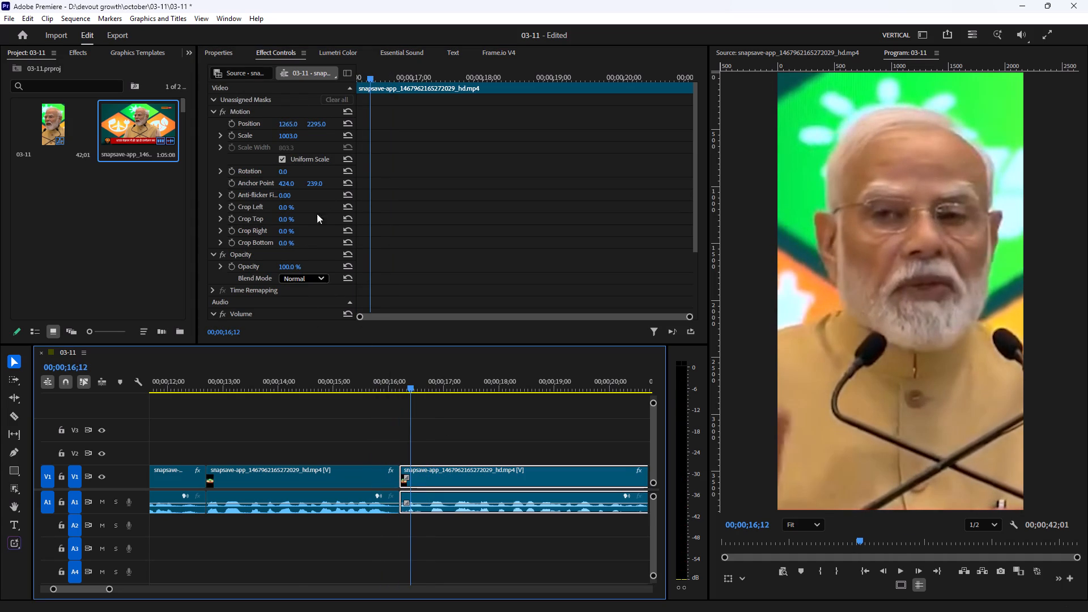
{"action": "key", "text": "space"}
{"action": "key", "text": "space"}
{"action": "left_click_drag", "start_coordinate": [398, 79], "coordinate": [376, 85]}
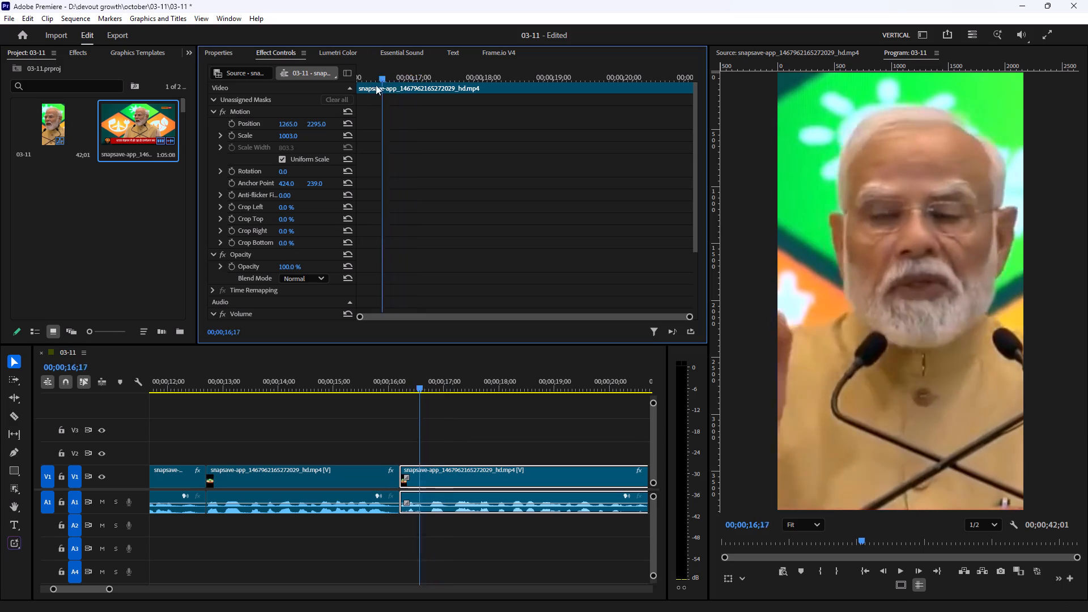
{"action": "left_click_drag", "start_coordinate": [376, 85], "coordinate": [345, 99]}
{"action": "key", "text": "space"}
{"action": "key", "text": "space"}
{"action": "left_click", "coordinate": [229, 123]}
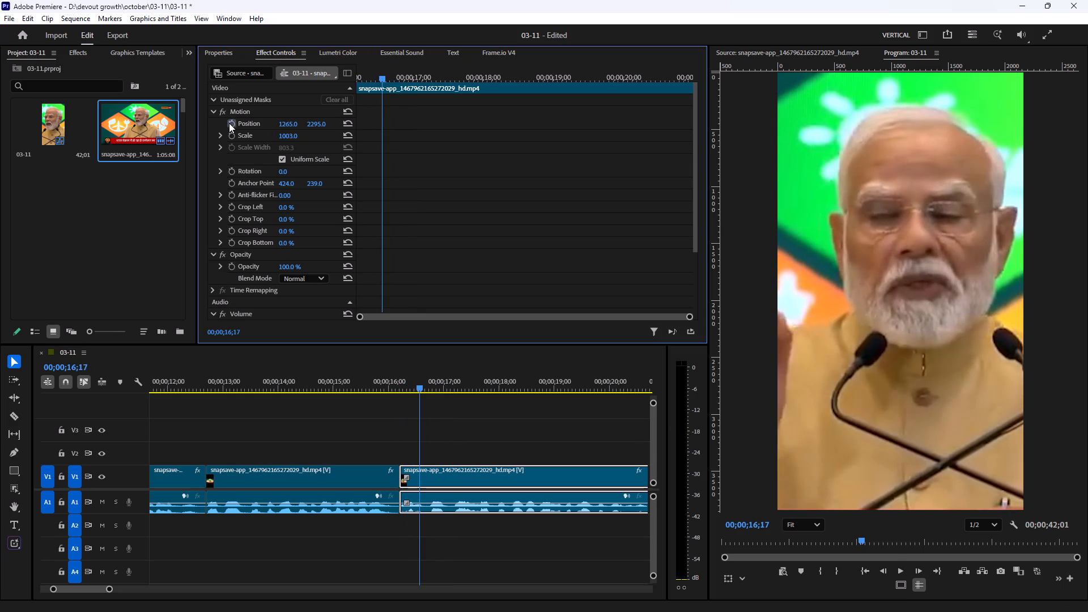
Add a position keyframe to the clip at 00;00;17;08 with the horizontal position at 822.
{"action": "key", "text": "space"}
{"action": "key", "text": "space"}
{"action": "left_click_drag", "start_coordinate": [288, 125], "coordinate": [169, 141]}
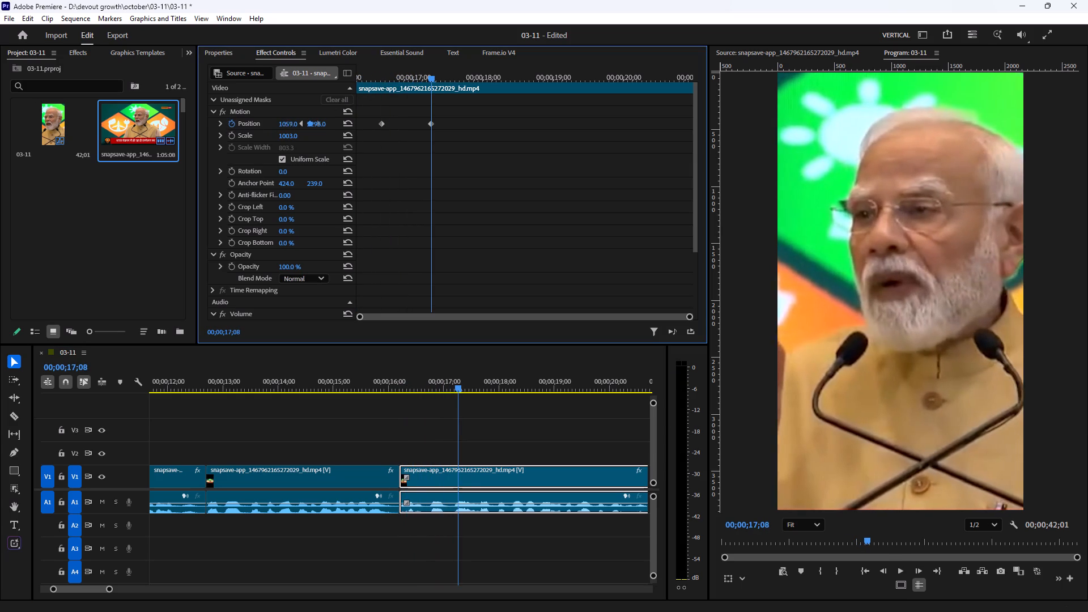
{"action": "left_click_drag", "start_coordinate": [169, 141], "coordinate": [37, 173]}
Play the rest of this clip to about 00;00;20;22 and replay its last part to check the framing.
{"action": "key", "text": "space"}
{"action": "key", "text": "space"}
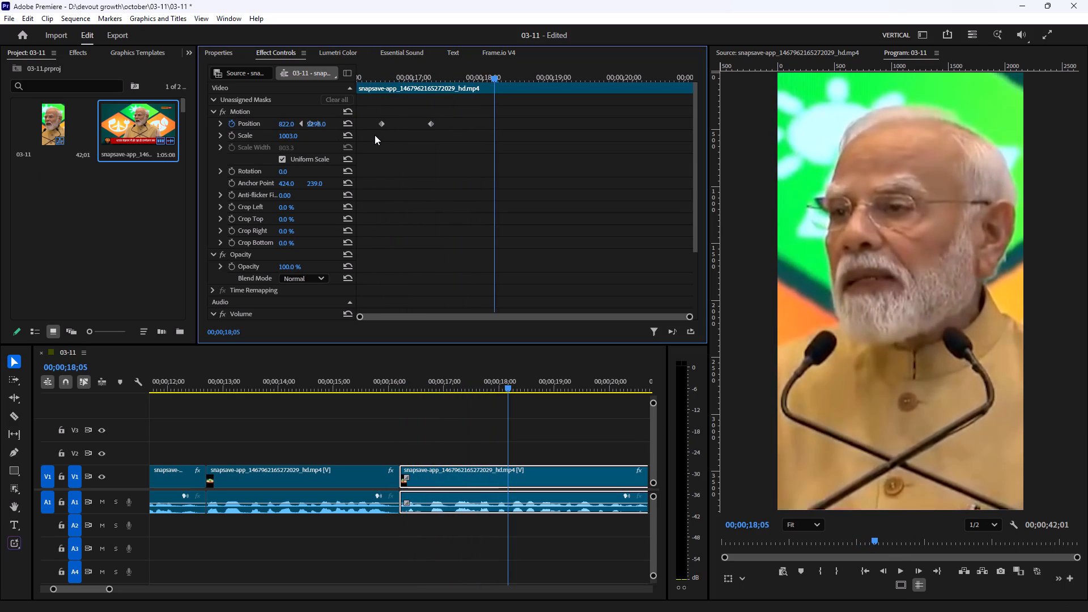
{"action": "key", "text": "space"}
{"action": "scroll", "coordinate": [519, 409], "scroll_direction": "down", "scroll_amount": 10}
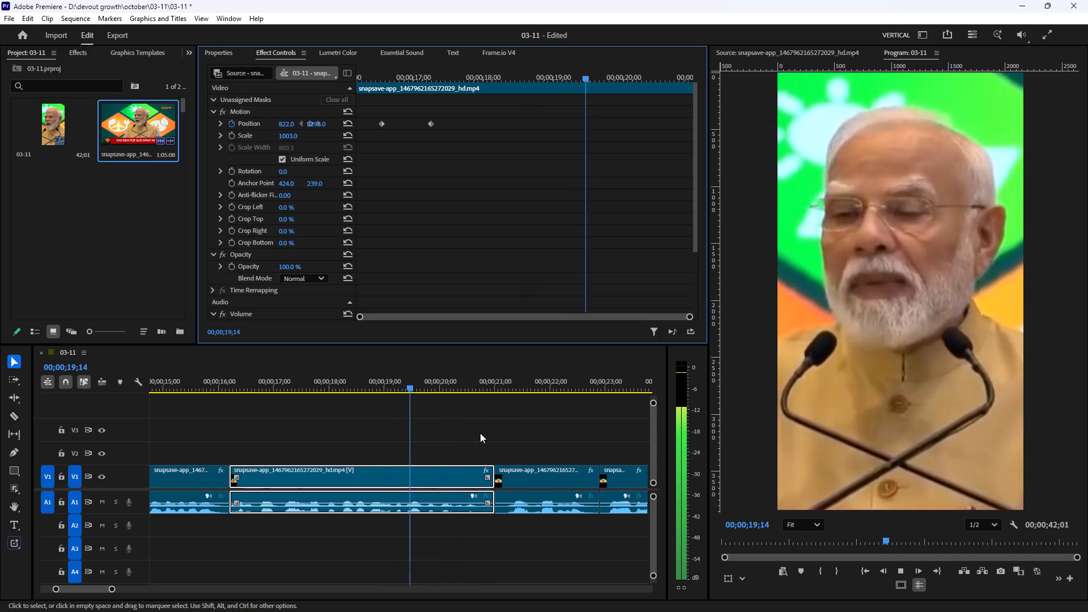
{"action": "key", "text": "space"}
{"action": "key", "text": "space"}
{"action": "key", "text": "space"}
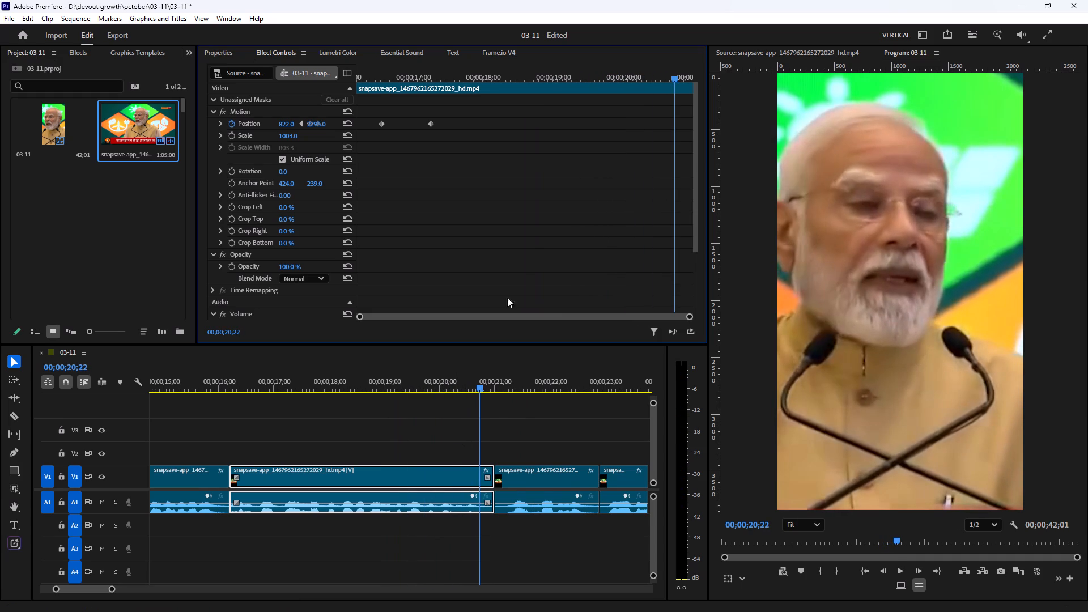
{"action": "left_click_drag", "start_coordinate": [621, 77], "coordinate": [545, 107]}
{"action": "key", "text": "space"}
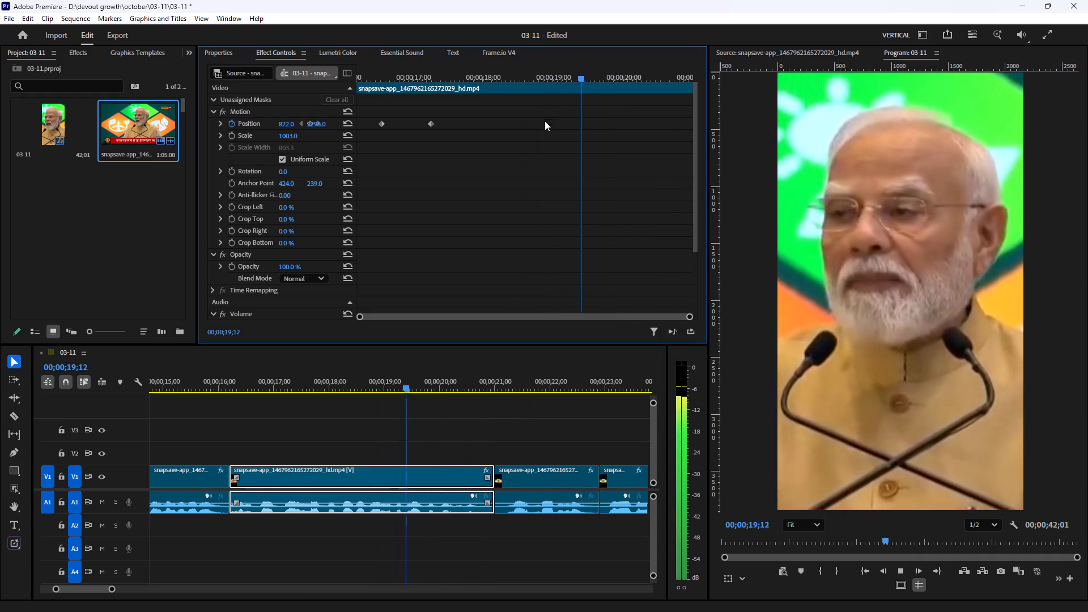
{"action": "key", "text": "space"}
Replay the sequence from before this clip to about 00;00;27;18 to check the speaker's framing across the joins.
{"action": "left_click", "coordinate": [475, 421]}
{"action": "left_click_drag", "start_coordinate": [207, 378], "coordinate": [157, 388]}
{"action": "key", "text": "space"}
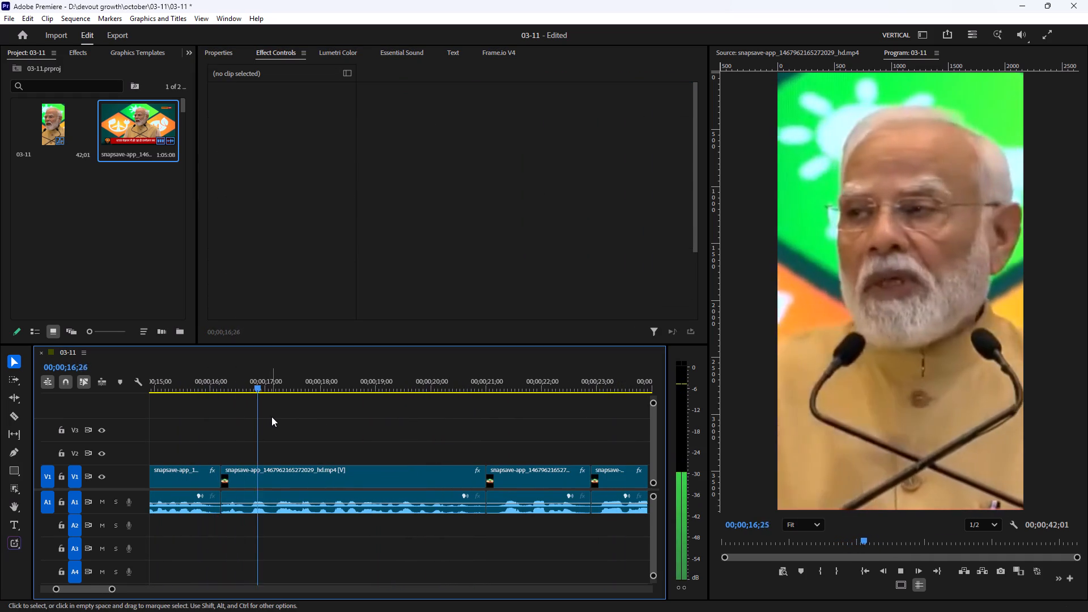
{"action": "type", "text": "--"}
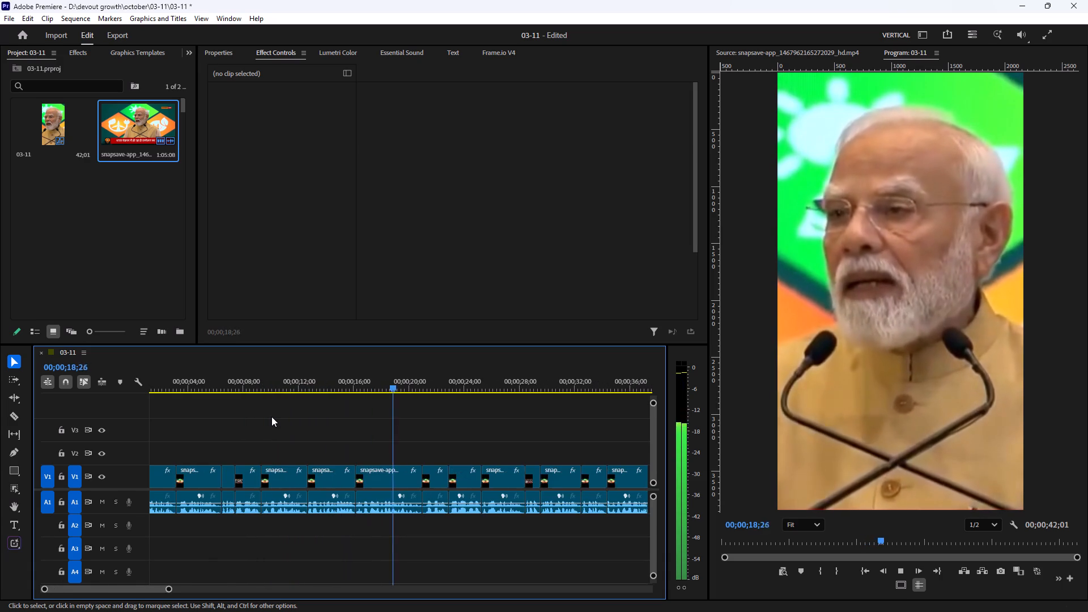
{"action": "key", "text": "minus"}
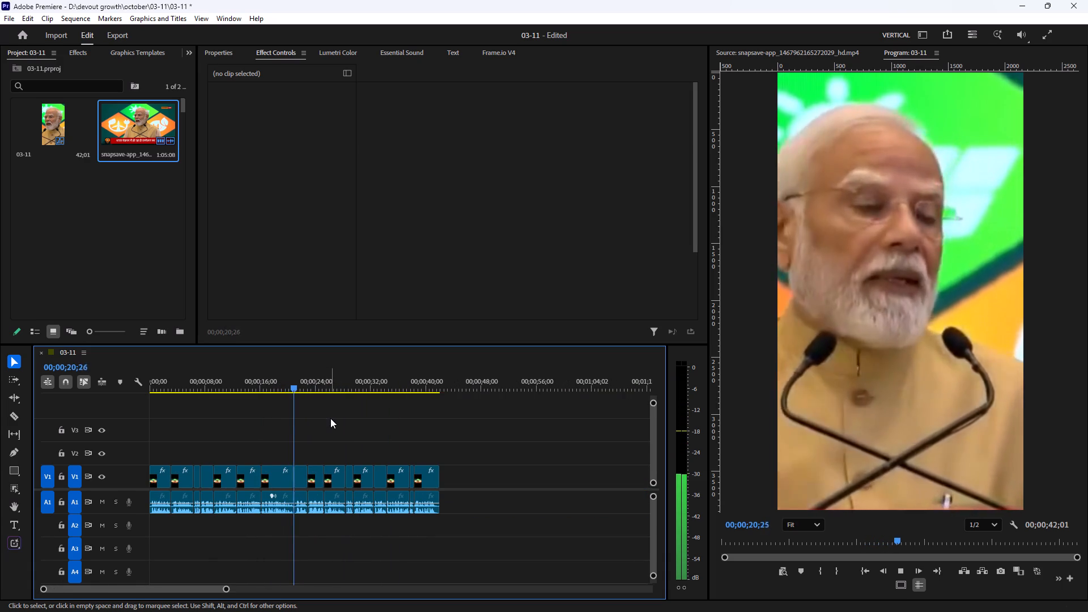
{"action": "key", "text": "minus"}
{"action": "left_click_drag", "start_coordinate": [227, 385], "coordinate": [227, 385]}
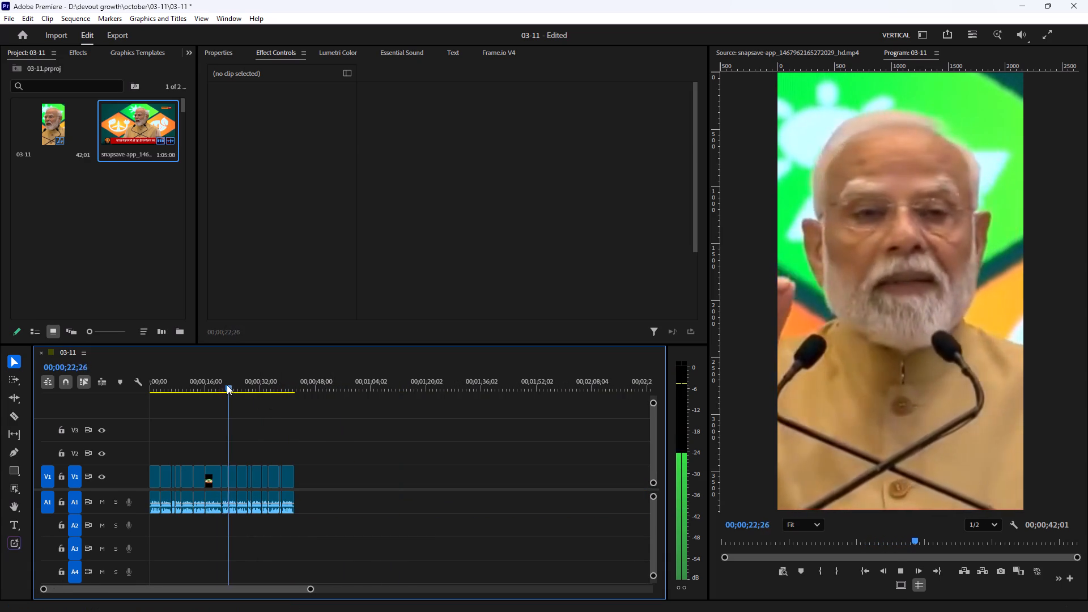
{"action": "left_click_drag", "start_coordinate": [227, 385], "coordinate": [218, 384]}
{"action": "key", "text": "equal"}
{"action": "key", "text": "equal"}
{"action": "key", "text": "equal"}
{"action": "left_click", "coordinate": [382, 380]}
{"action": "key", "text": "space"}
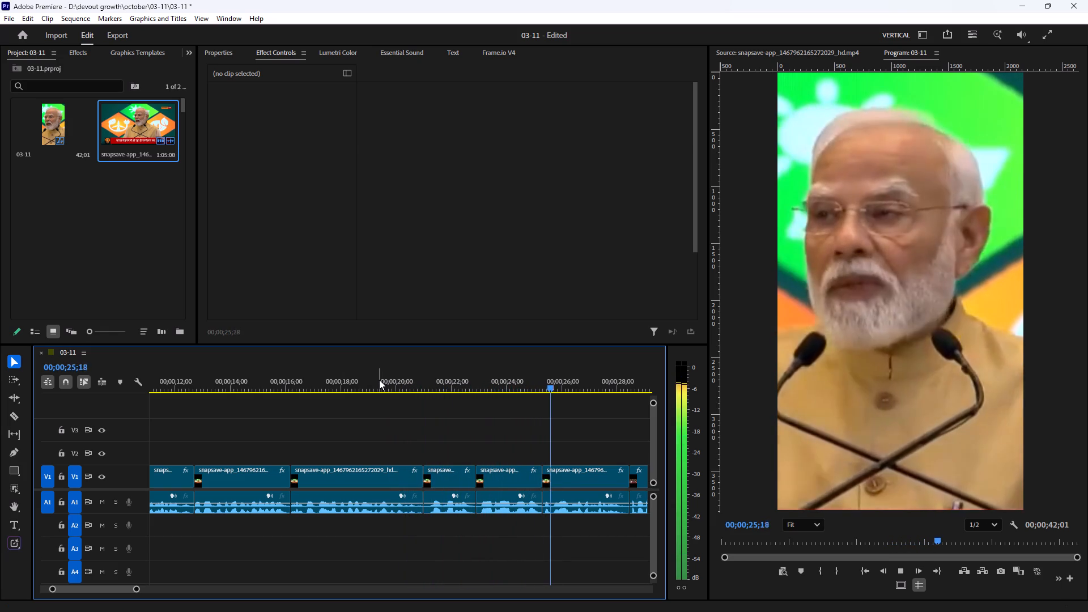
{"action": "key", "text": "space"}
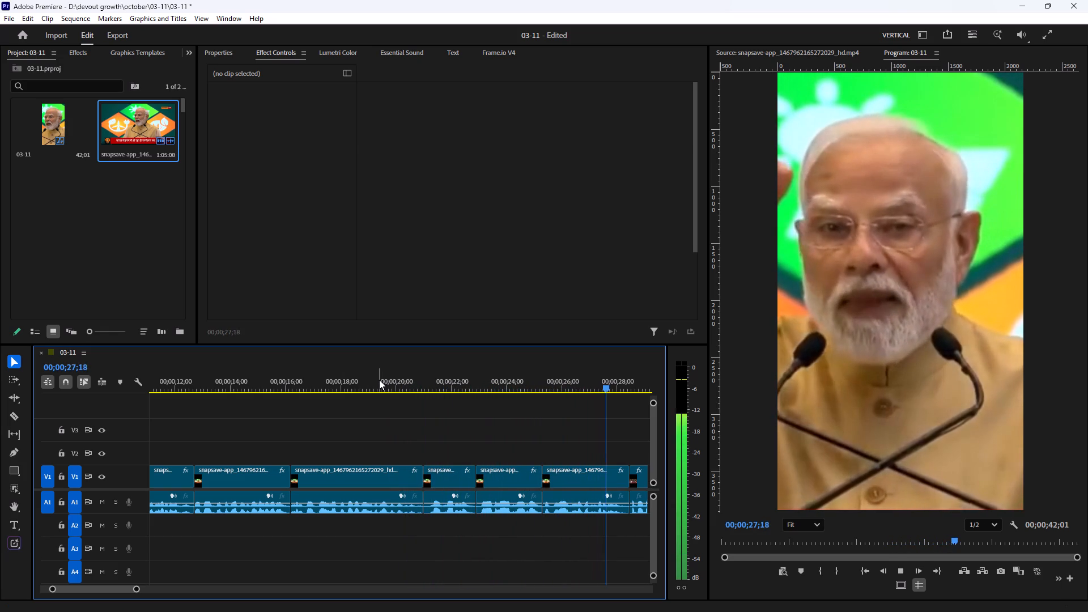
Play on from about 00;00;20;00 and set the horizontal position of the clip around 00;00;24;00 to 1257.
{"action": "left_click", "coordinate": [398, 380]}
{"action": "key", "text": "space"}
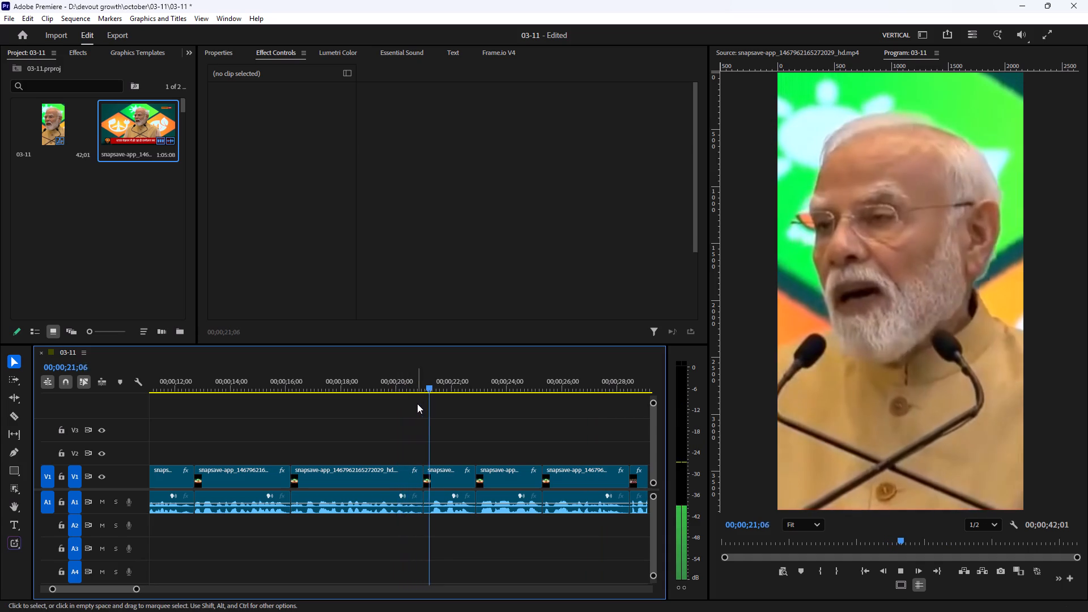
{"action": "scroll", "coordinate": [437, 432], "scroll_direction": "down", "scroll_amount": 4}
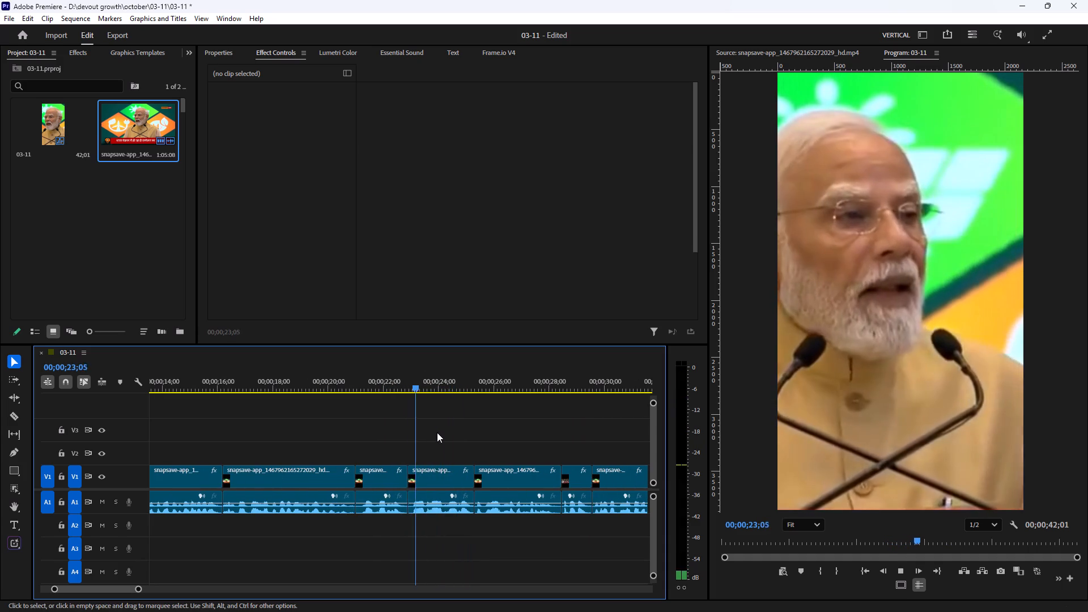
{"action": "key", "text": "space"}
{"action": "left_click", "coordinate": [445, 486]}
{"action": "key", "text": "space"}
{"action": "key", "text": "space"}
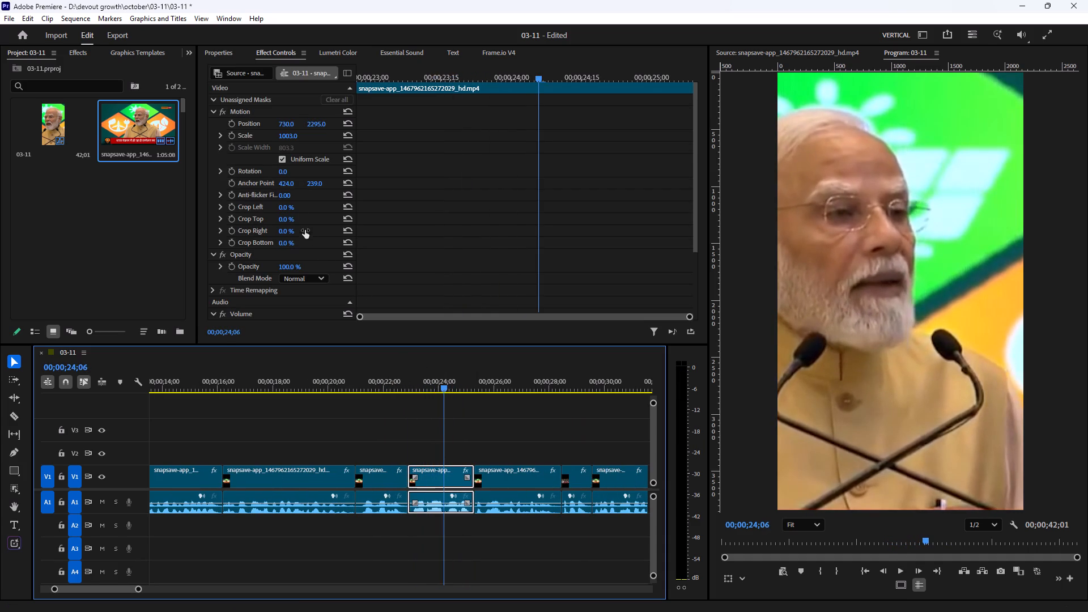
{"action": "key", "text": "space"}
{"action": "key", "text": "space"}
{"action": "left_click_drag", "start_coordinate": [290, 120], "coordinate": [658, 132]}
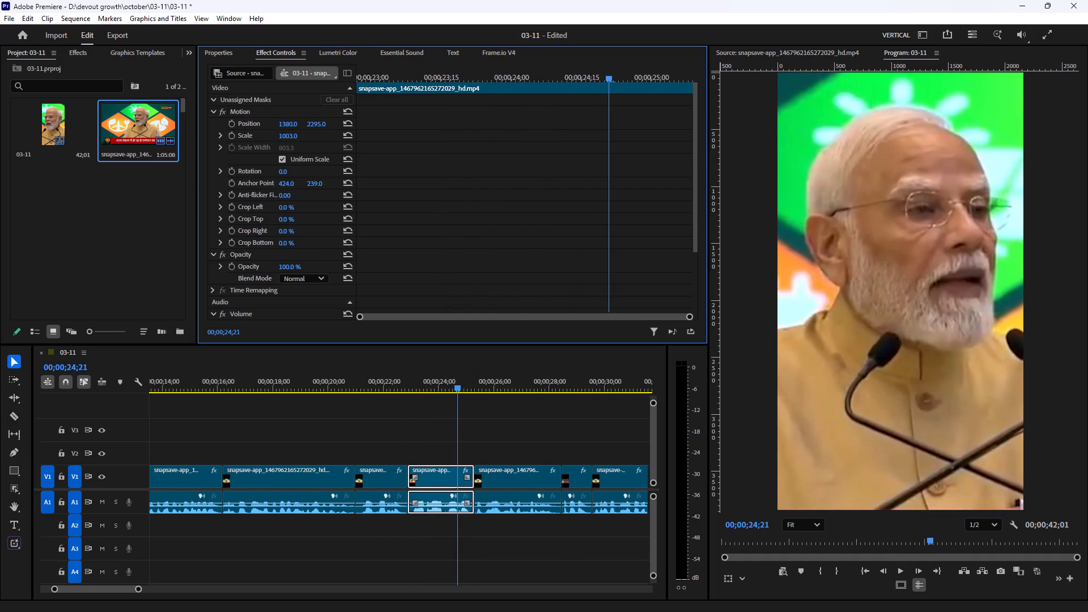
{"action": "left_click_drag", "start_coordinate": [658, 132], "coordinate": [591, 151]}
Play from shortly before the repositioned clip to about 00;00;34;16 to check the framing of the following clips.
{"action": "left_click_drag", "start_coordinate": [398, 377], "coordinate": [360, 377]}
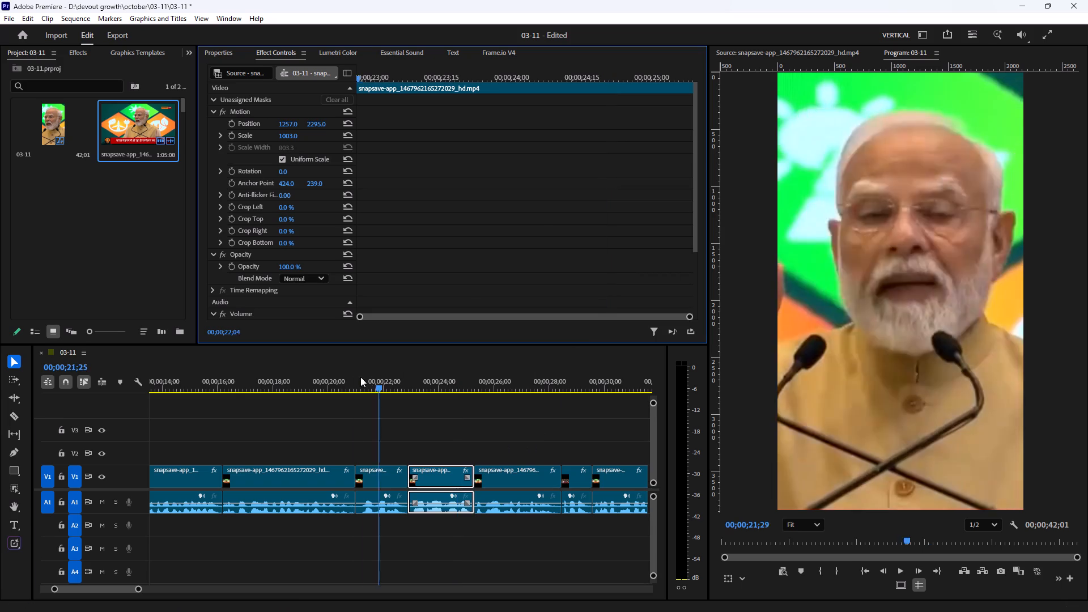
{"action": "left_click_drag", "start_coordinate": [360, 377], "coordinate": [352, 377]}
{"action": "key", "text": "space"}
{"action": "left_click", "coordinate": [403, 429]}
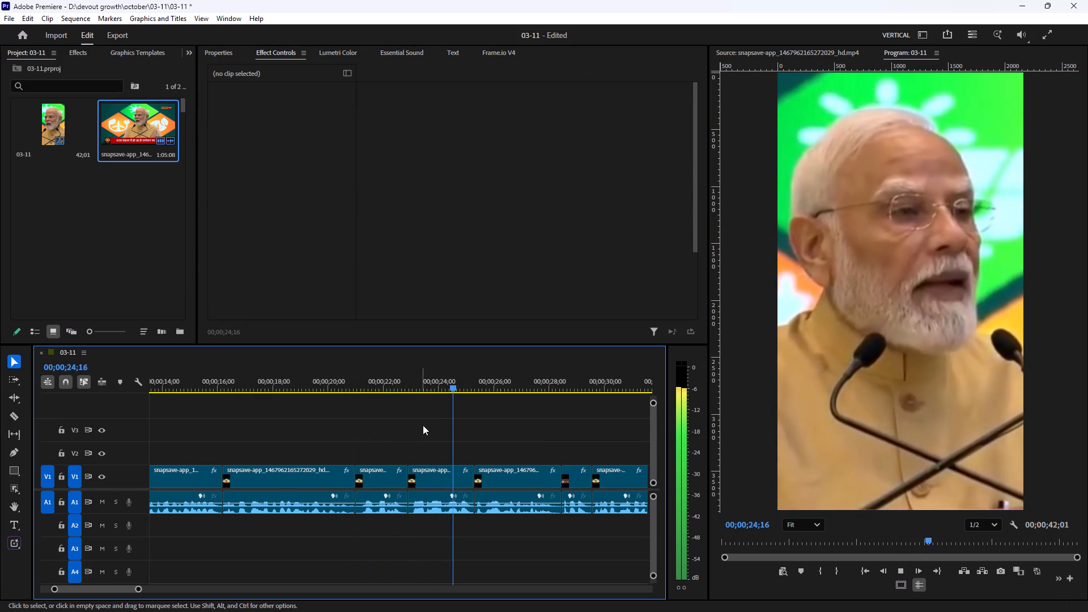
{"action": "scroll", "coordinate": [429, 426], "scroll_direction": "down", "scroll_amount": 8}
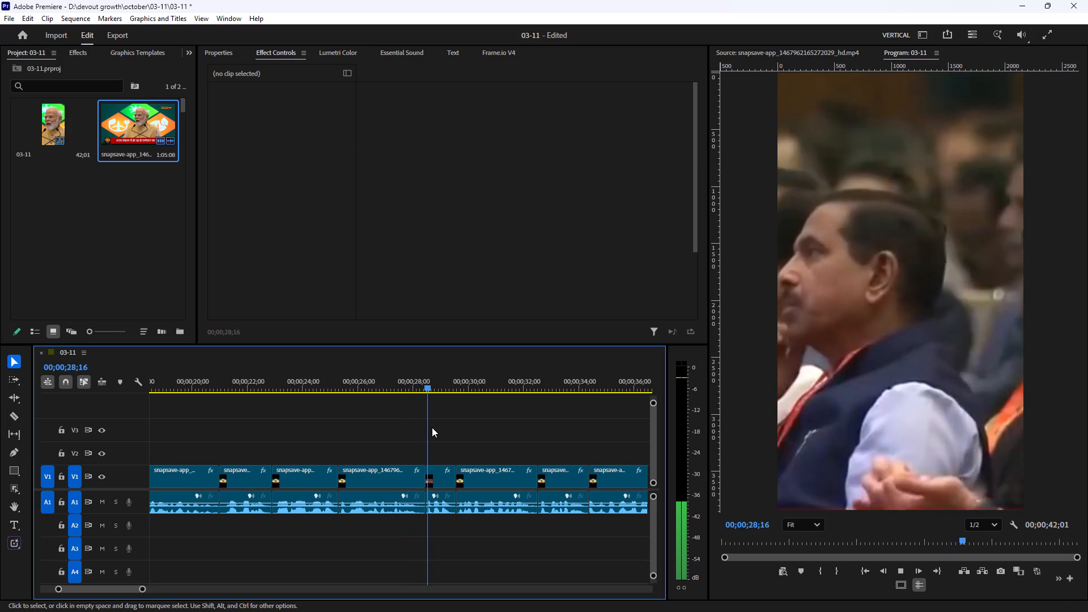
{"action": "scroll", "coordinate": [432, 427], "scroll_direction": "down", "scroll_amount": 2}
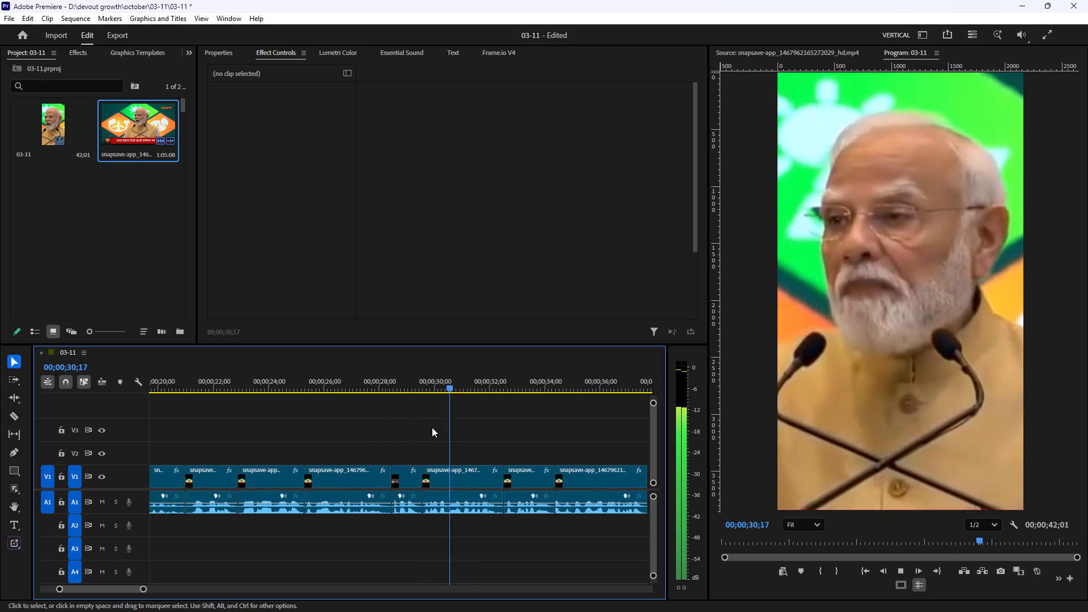
{"action": "scroll", "coordinate": [432, 427], "scroll_direction": "down", "scroll_amount": 5}
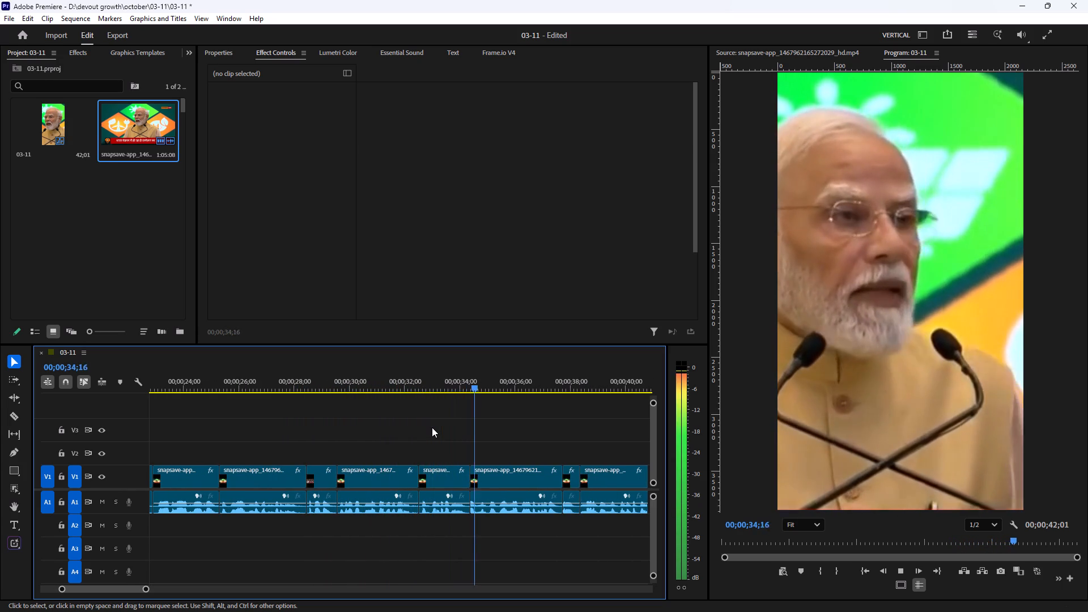
{"action": "key", "text": "space"}
Start position keyframes on the clip around 00;00;33;00, with a first keyframe at horizontal 730 at about 00;00;32;23.
{"action": "left_click_drag", "start_coordinate": [441, 378], "coordinate": [410, 380]}
{"action": "key", "text": "space"}
{"action": "key", "text": "space"}
{"action": "left_click", "coordinate": [439, 469]}
{"action": "key", "text": "space"}
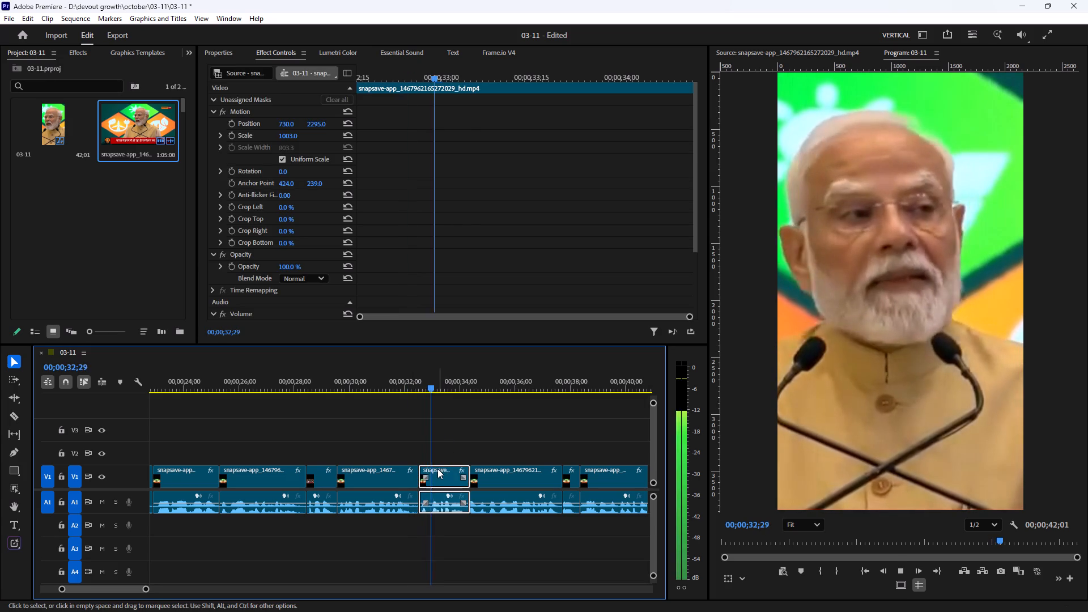
{"action": "key", "text": "space"}
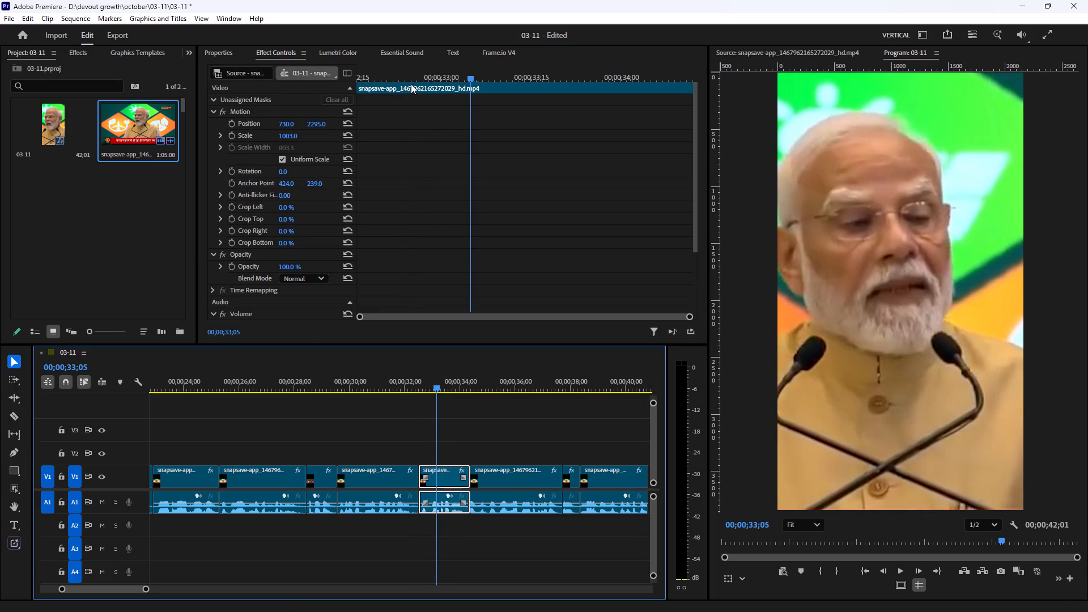
{"action": "left_click_drag", "start_coordinate": [453, 71], "coordinate": [364, 107]}
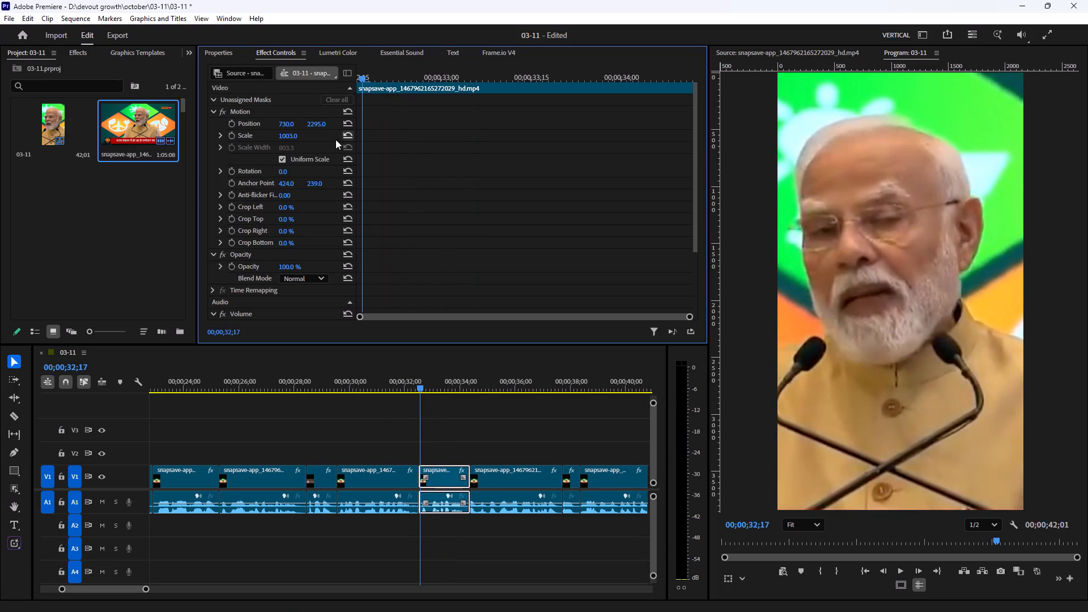
{"action": "key", "text": "space"}
{"action": "key", "text": "space"}
{"action": "left_click", "coordinate": [231, 126]}
Keyframe this clip's horizontal position to 1123 at 00;00;33;16, shift it further right at about 00;00;34;04, and replay the move.
{"action": "key", "text": "space"}
{"action": "key", "text": "space"}
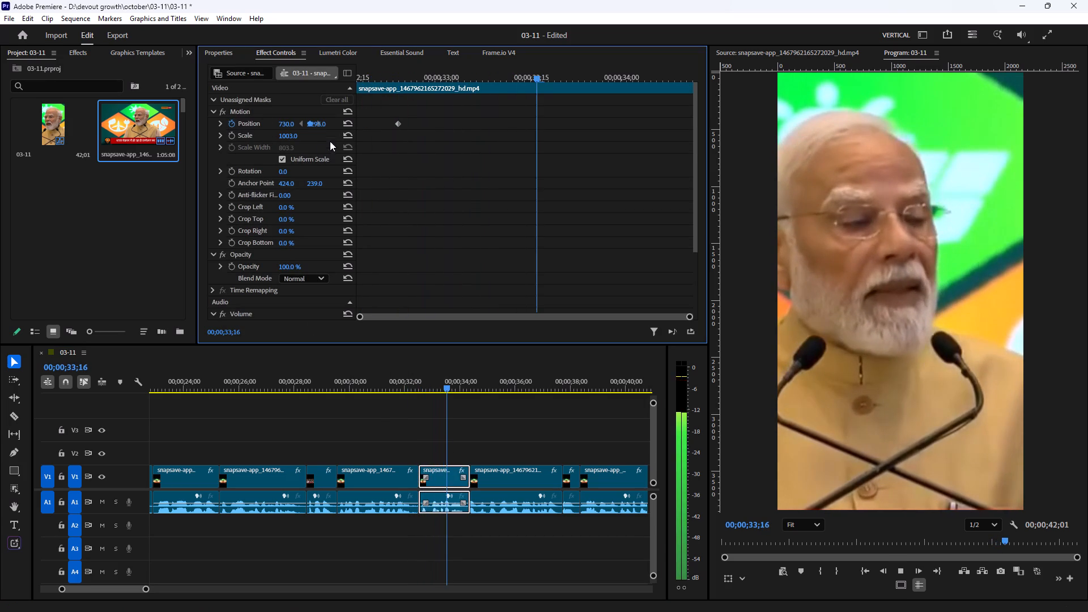
{"action": "left_click_drag", "start_coordinate": [283, 123], "coordinate": [504, 126]}
{"action": "key", "text": "space"}
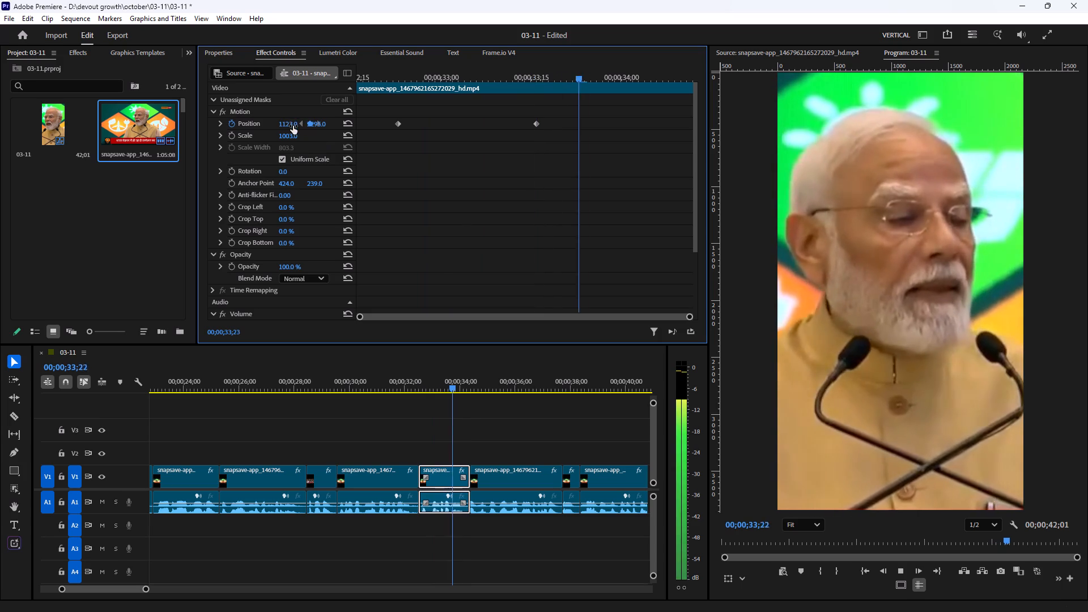
{"action": "key", "text": "space"}
{"action": "left_click_drag", "start_coordinate": [288, 123], "coordinate": [339, 123]}
{"action": "left_click", "coordinate": [422, 378]}
{"action": "key", "text": "space"}
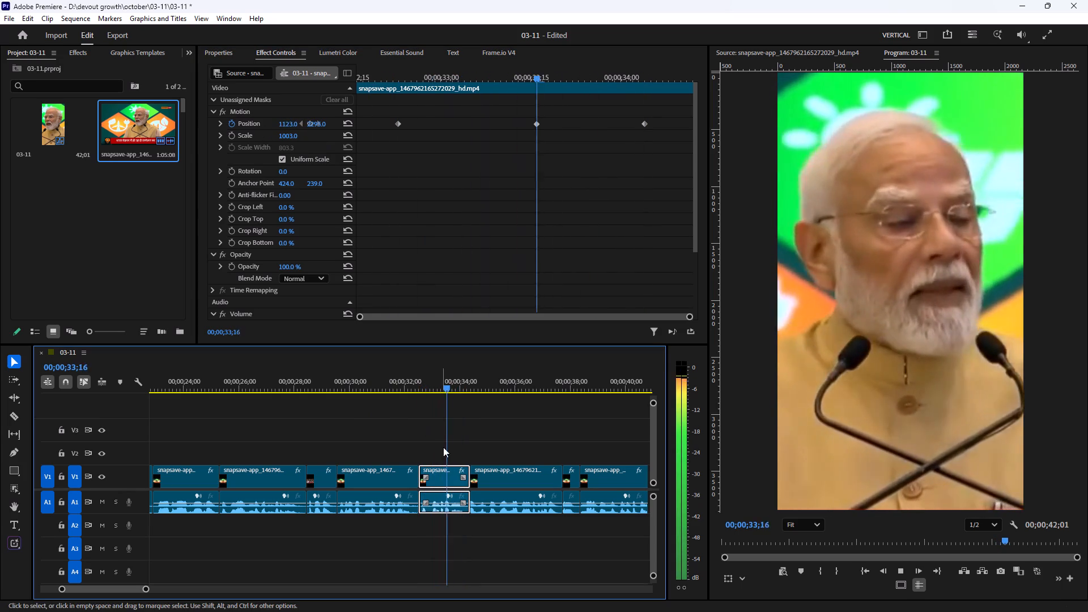
{"action": "left_click", "coordinate": [493, 439]}
{"action": "key", "text": "space"}
Set the horizontal position of the clip starting at 00;00;34;12 to 1301 and start position keyframes on its first frame.
{"action": "left_click", "coordinate": [509, 471]}
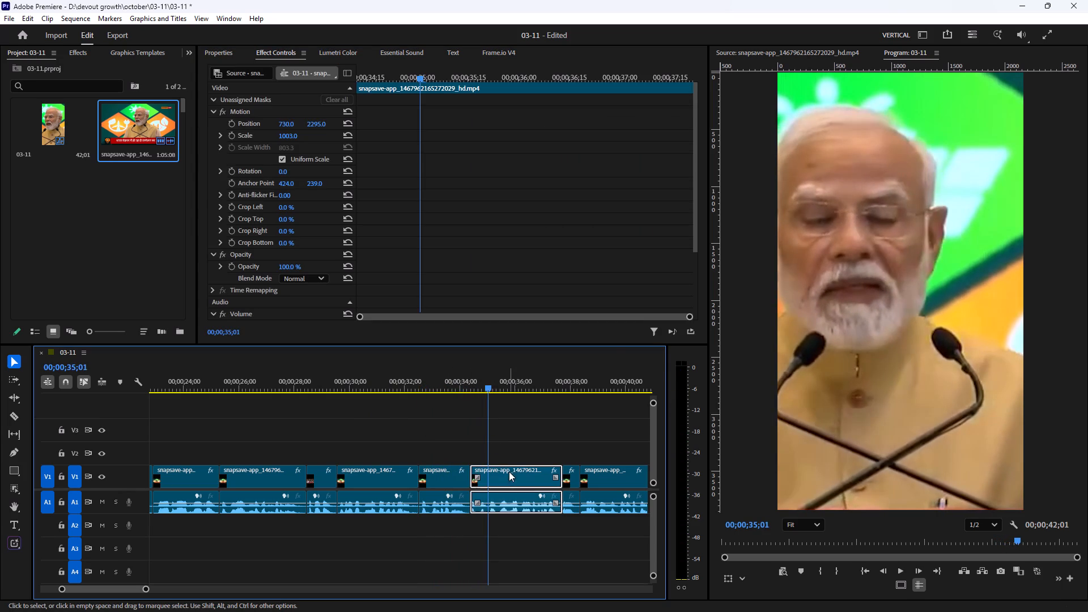
{"action": "left_click_drag", "start_coordinate": [485, 386], "coordinate": [474, 398]}
{"action": "left_click_drag", "start_coordinate": [371, 71], "coordinate": [281, 103]}
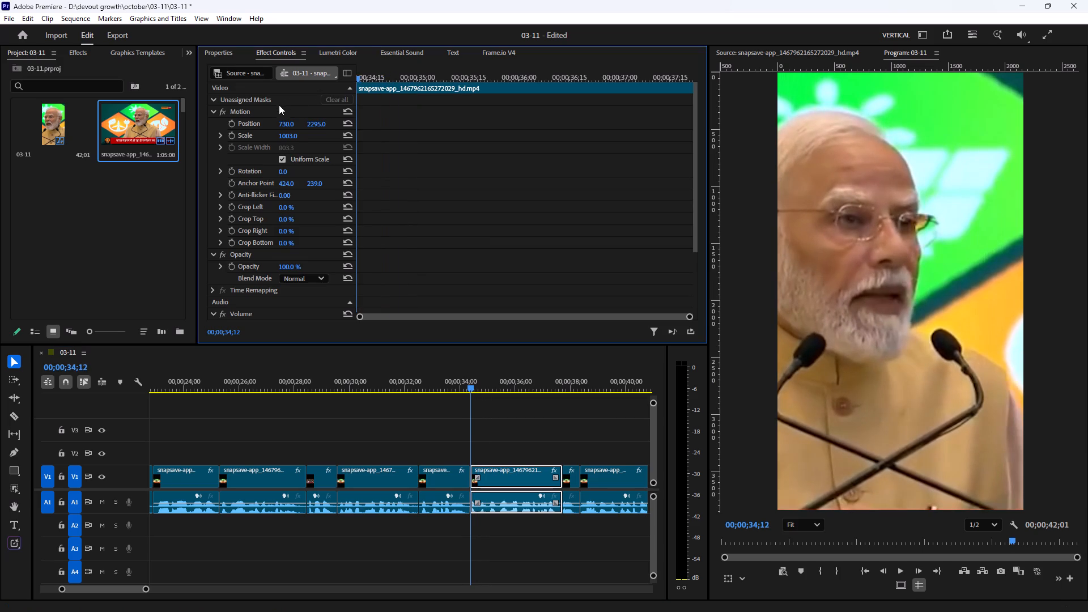
{"action": "left_click_drag", "start_coordinate": [284, 125], "coordinate": [607, 125]}
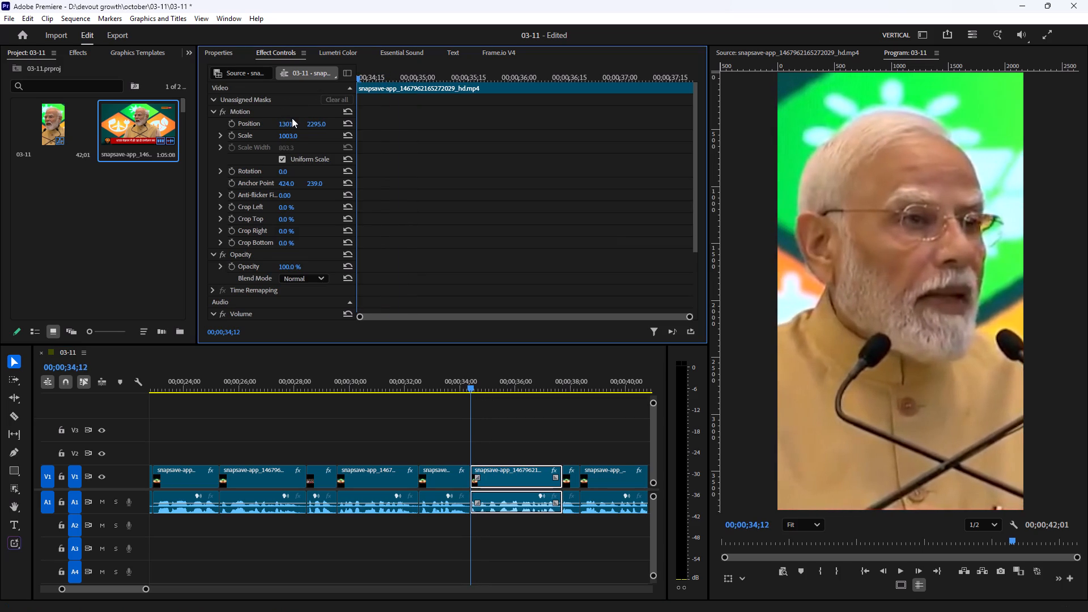
{"action": "left_click", "coordinate": [231, 121]}
Add position keyframes to this clip, shifting the picture left at about 00;00;35;14 and to horizontal 801 at 00;00;36;01.
{"action": "key", "text": "space"}
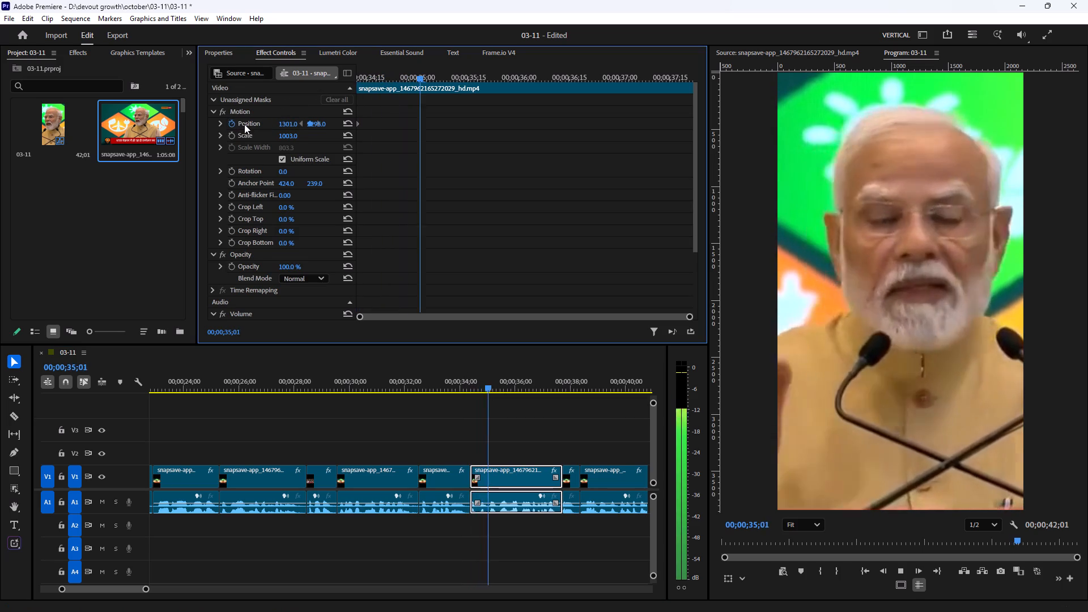
{"action": "key", "text": "space"}
{"action": "left_click_drag", "start_coordinate": [288, 125], "coordinate": [142, 161]}
{"action": "key", "text": "space"}
{"action": "key", "text": "space"}
{"action": "left_click_drag", "start_coordinate": [292, 121], "coordinate": [237, 136]}
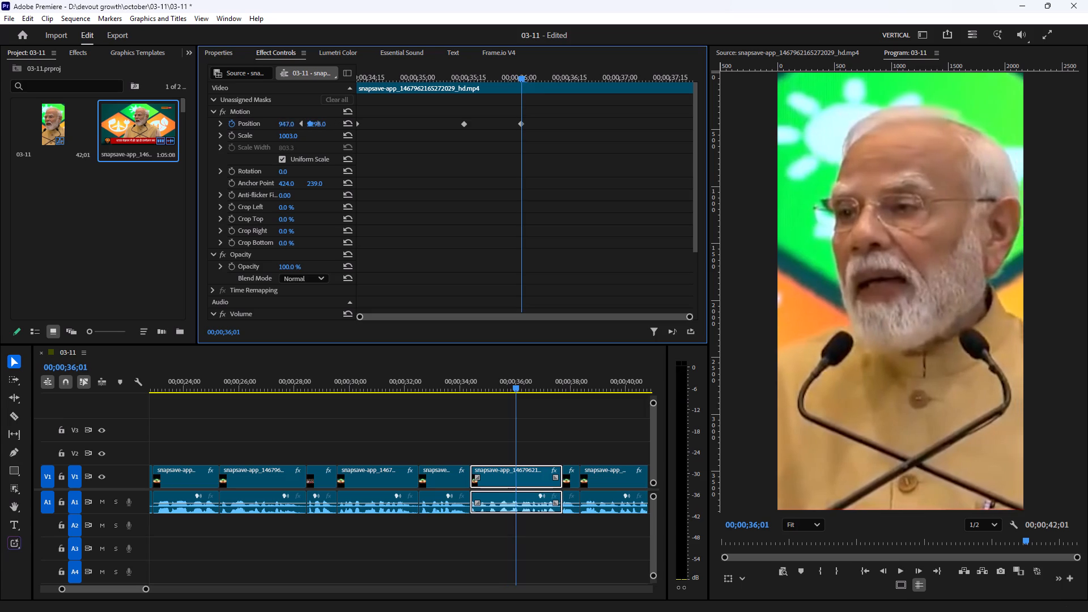
{"action": "left_click_drag", "start_coordinate": [237, 136], "coordinate": [156, 159]}
{"action": "key", "text": "space"}
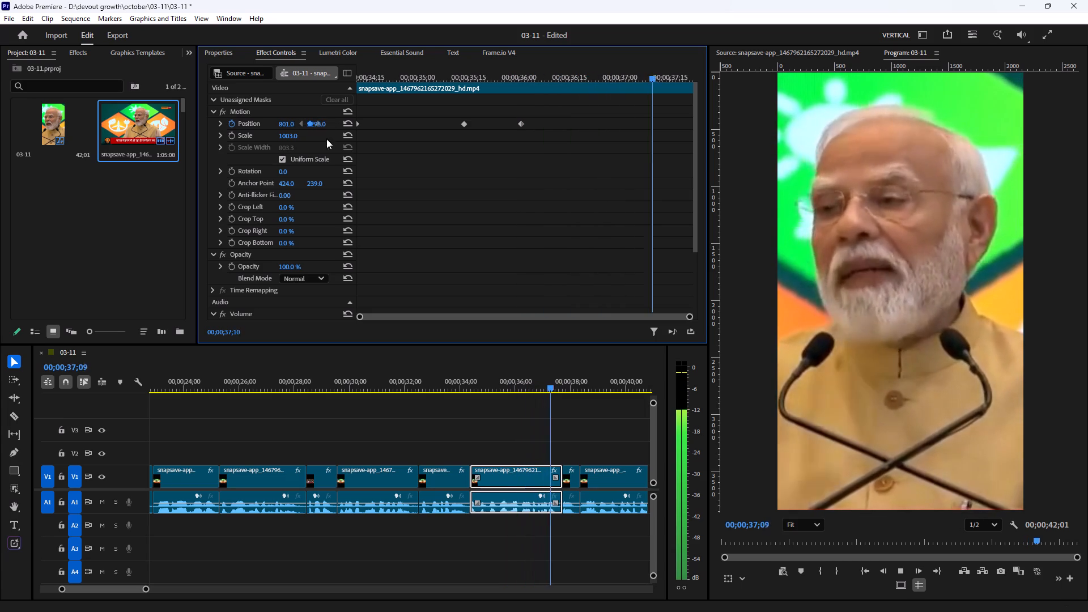
{"action": "key", "text": "space"}
Set the horizontal position of the short clip starting at 00;00;37;22 to 1066.
{"action": "left_click", "coordinate": [569, 480]}
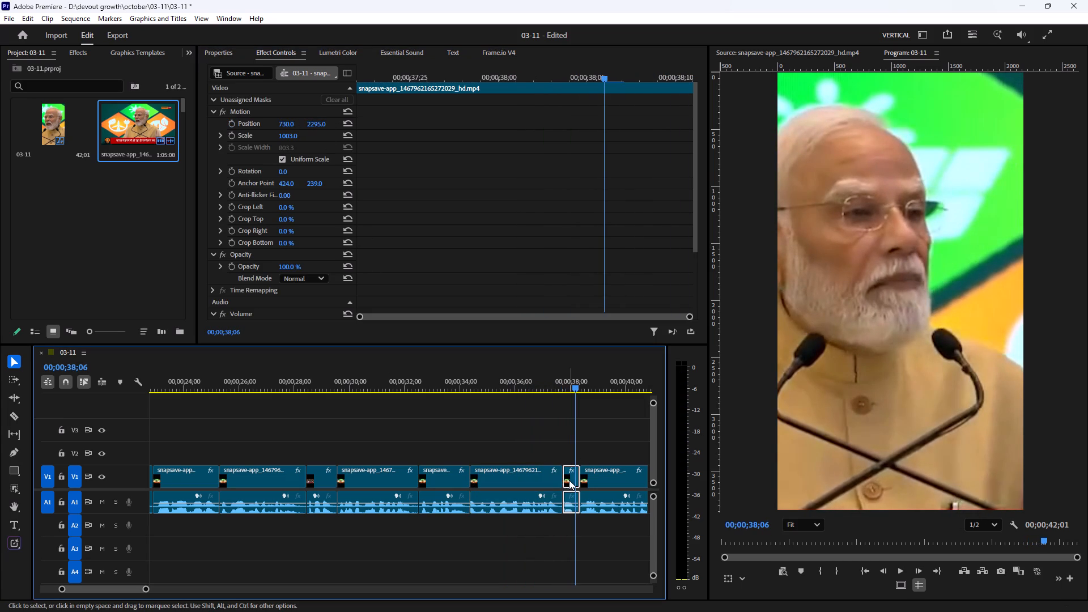
{"action": "left_click_drag", "start_coordinate": [552, 76], "coordinate": [321, 135]}
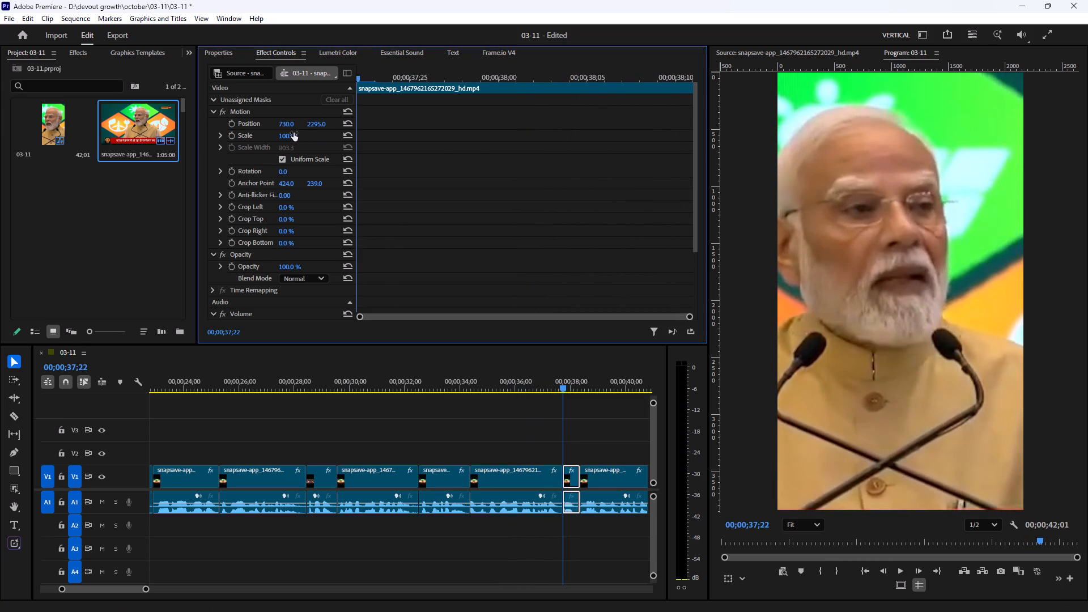
{"action": "left_click_drag", "start_coordinate": [291, 125], "coordinate": [483, 156]}
Replay the sequence from about 00;00;32;00 to about 00;00;39;22 to check the framing across the repositioned clips.
{"action": "left_click_drag", "start_coordinate": [441, 381], "coordinate": [416, 381]}
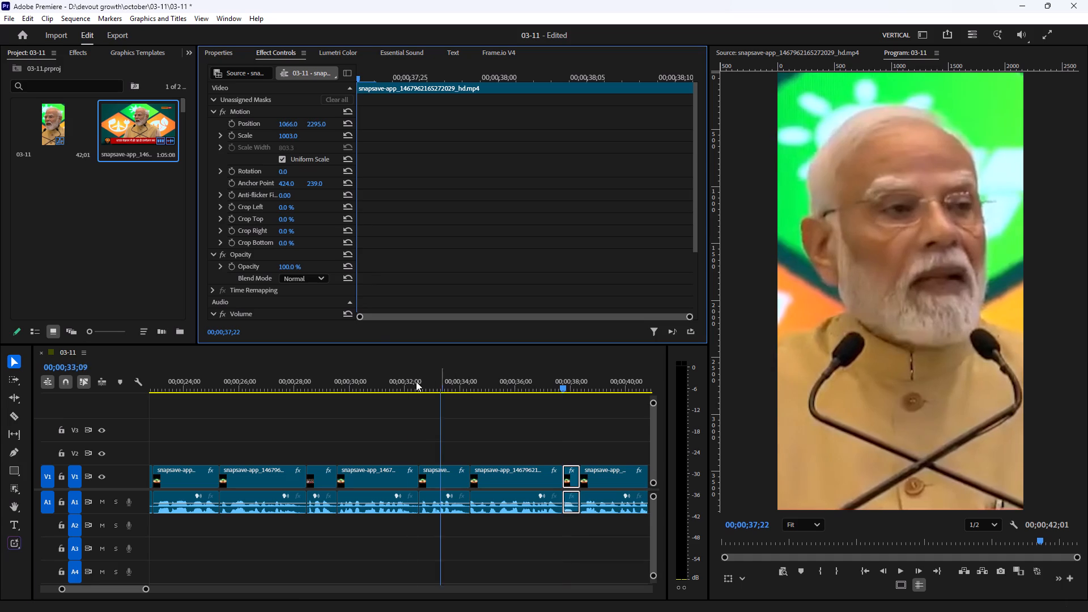
{"action": "left_click_drag", "start_coordinate": [416, 381], "coordinate": [404, 385]}
{"action": "key", "text": "space"}
{"action": "left_click", "coordinate": [477, 420]}
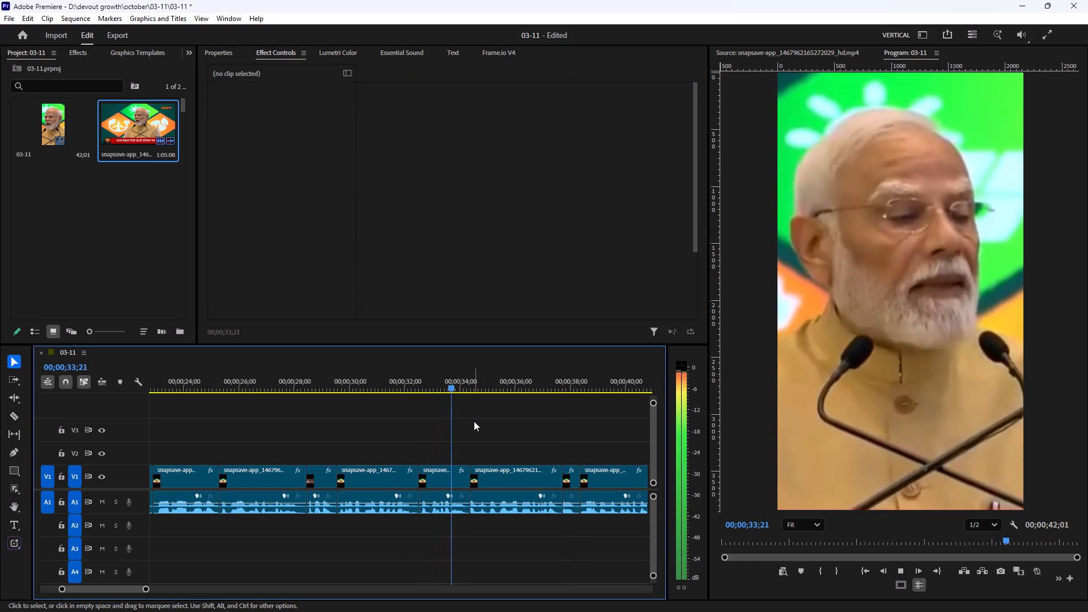
{"action": "scroll", "coordinate": [474, 421], "scroll_direction": "down", "scroll_amount": 2}
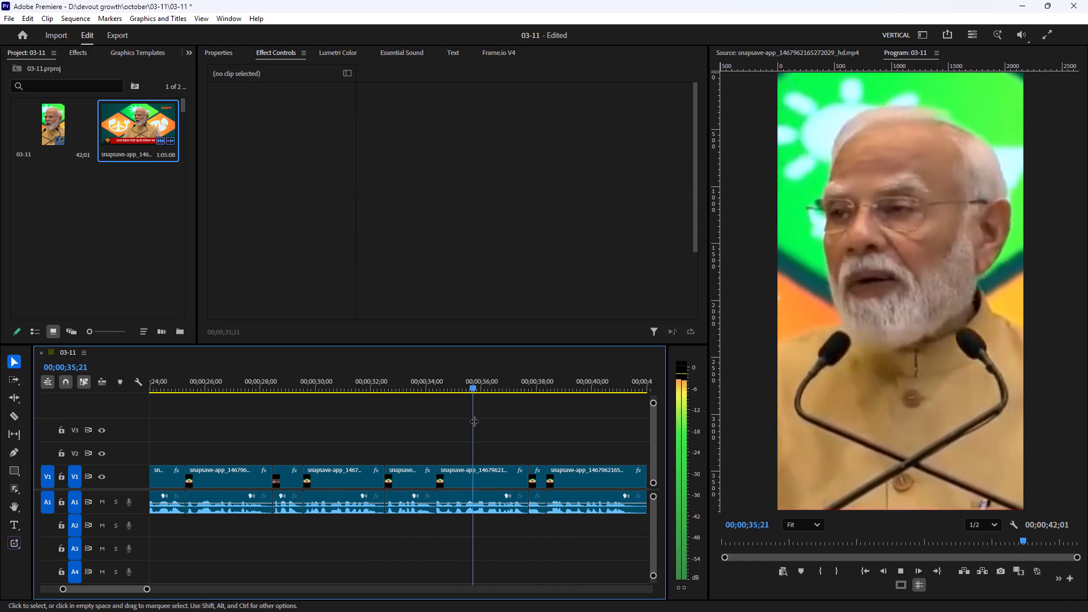
{"action": "scroll", "coordinate": [477, 428], "scroll_direction": "down", "scroll_amount": 2}
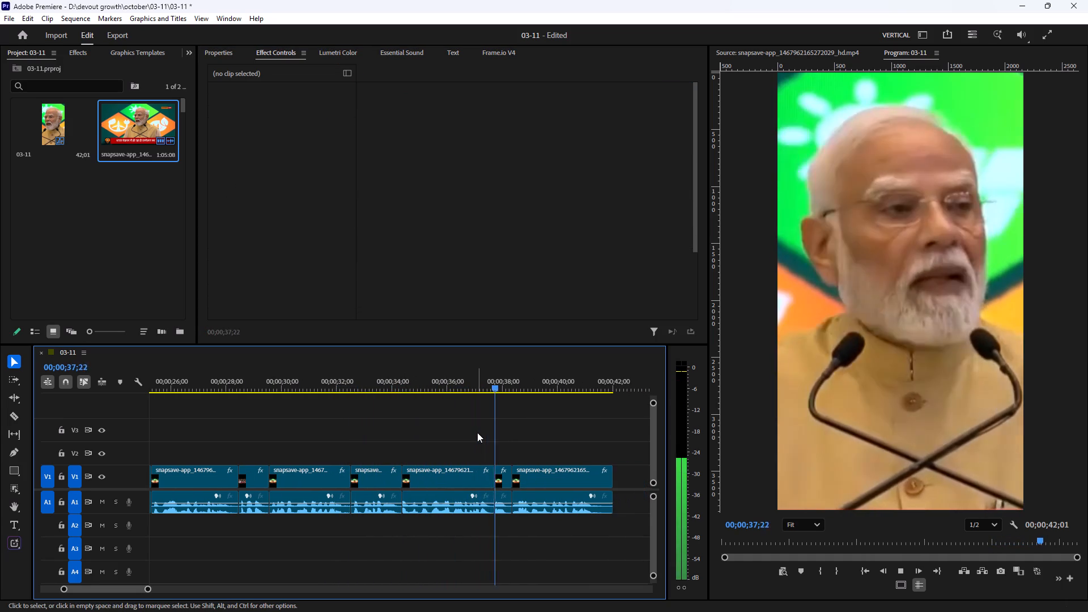
Set the horizontal position of the last clip in the sequence to 1217.
{"action": "left_click", "coordinate": [511, 485]}
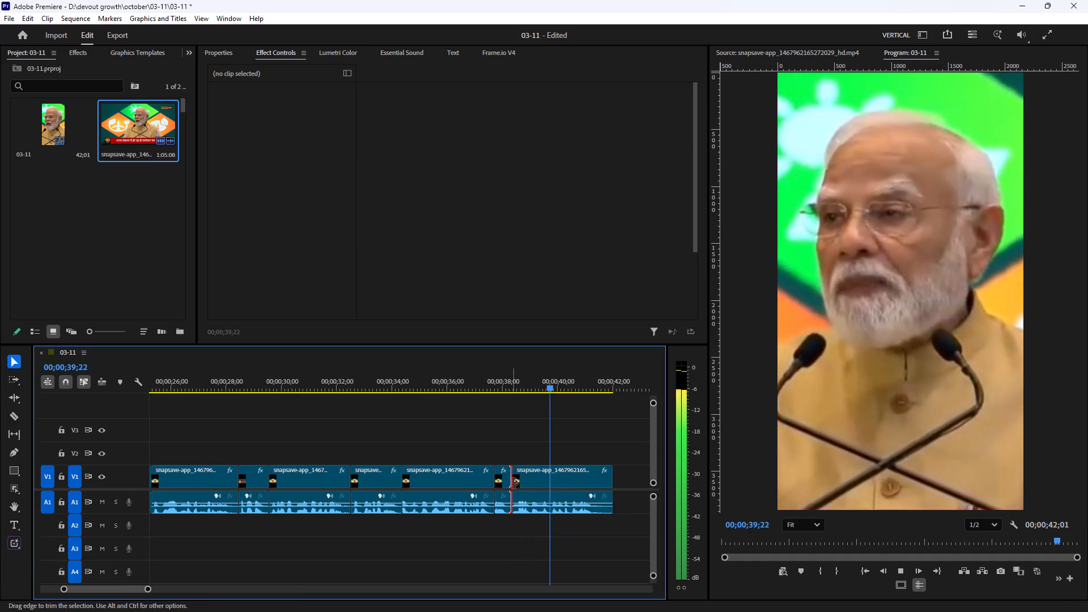
{"action": "left_click", "coordinate": [533, 479]}
{"action": "key", "text": "space"}
{"action": "left_click_drag", "start_coordinate": [533, 385], "coordinate": [524, 385]}
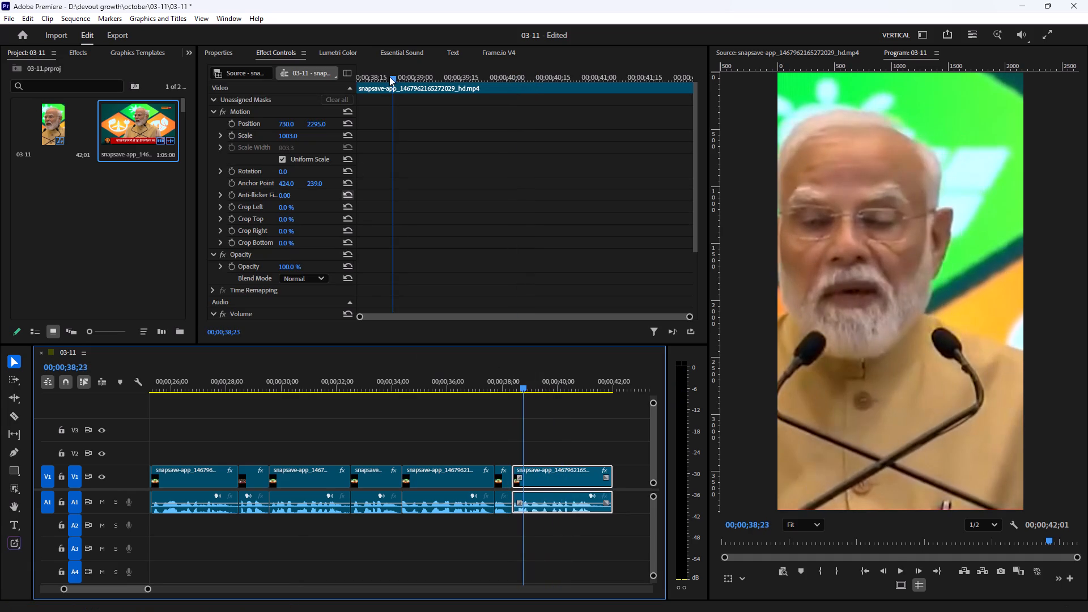
{"action": "left_click_drag", "start_coordinate": [389, 76], "coordinate": [246, 115]}
{"action": "left_click_drag", "start_coordinate": [285, 121], "coordinate": [561, 121]}
Keyframe the last clip's horizontal position at 1217 at 00;00;38;29 and 939 at about 00;00;39;14, and play on through it.
{"action": "key", "text": "space"}
{"action": "key", "text": "space"}
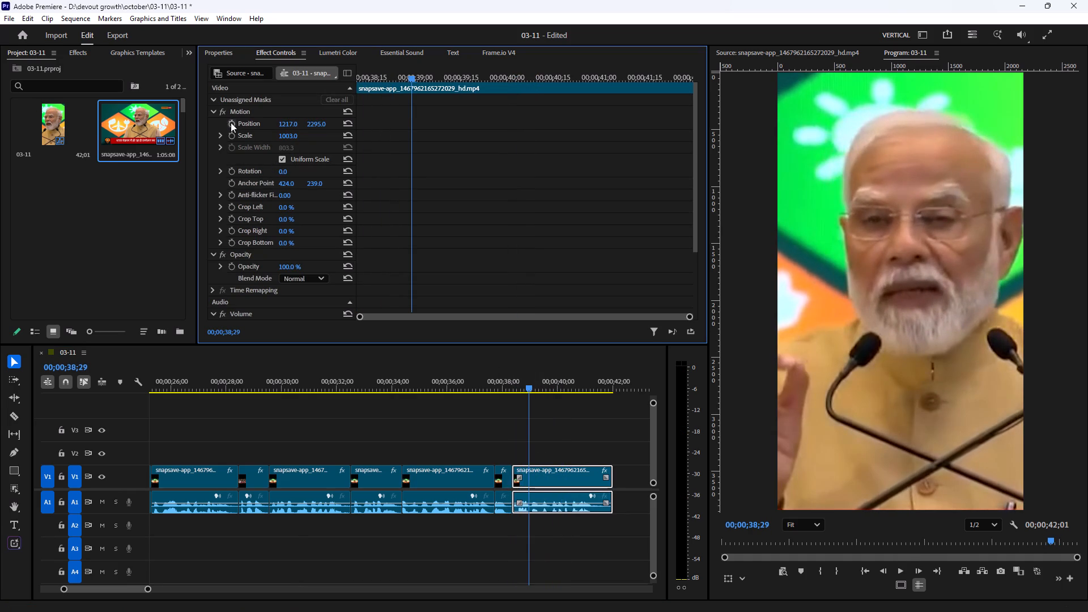
{"action": "left_click", "coordinate": [231, 124]}
{"action": "key", "text": "space"}
{"action": "key", "text": "space"}
{"action": "left_click_drag", "start_coordinate": [284, 122], "coordinate": [128, 163]}
{"action": "key", "text": "space"}
{"action": "key", "text": "space"}
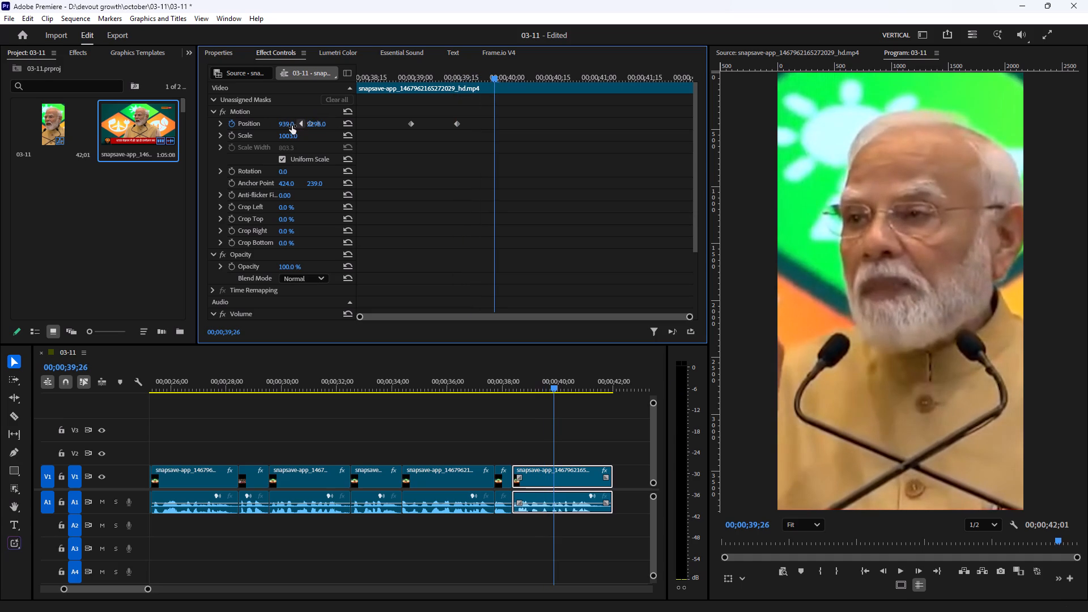
{"action": "key", "text": "space"}
{"action": "key", "text": "space"}
Replay the sequence from 00;00;36;25 through the last clip to check the speaker's framing.
{"action": "left_click_drag", "start_coordinate": [500, 380], "coordinate": [471, 386]}
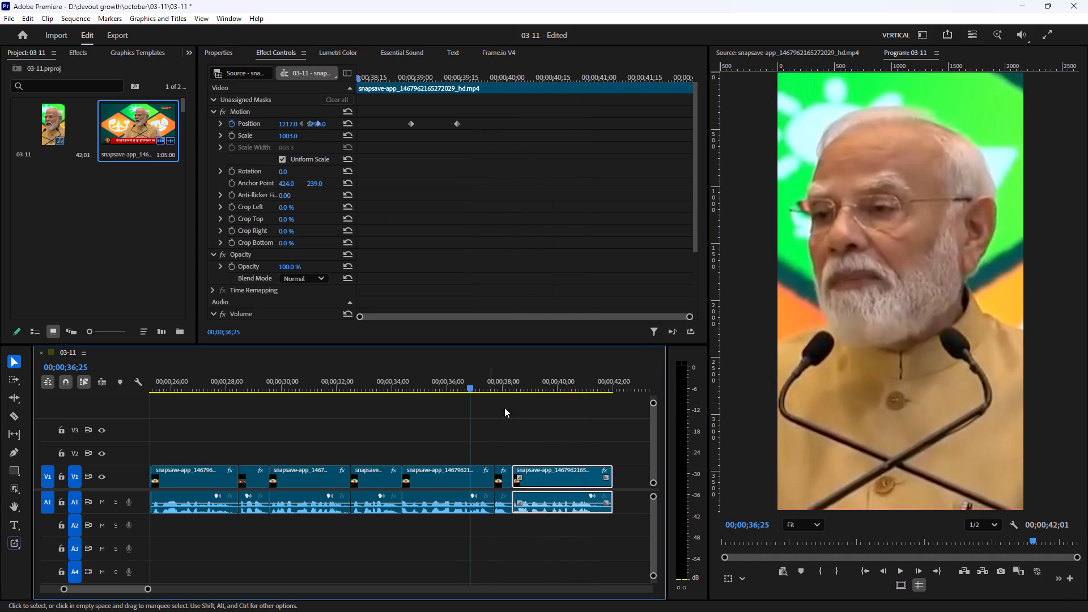
{"action": "left_click", "coordinate": [518, 415]}
{"action": "key", "text": "space"}
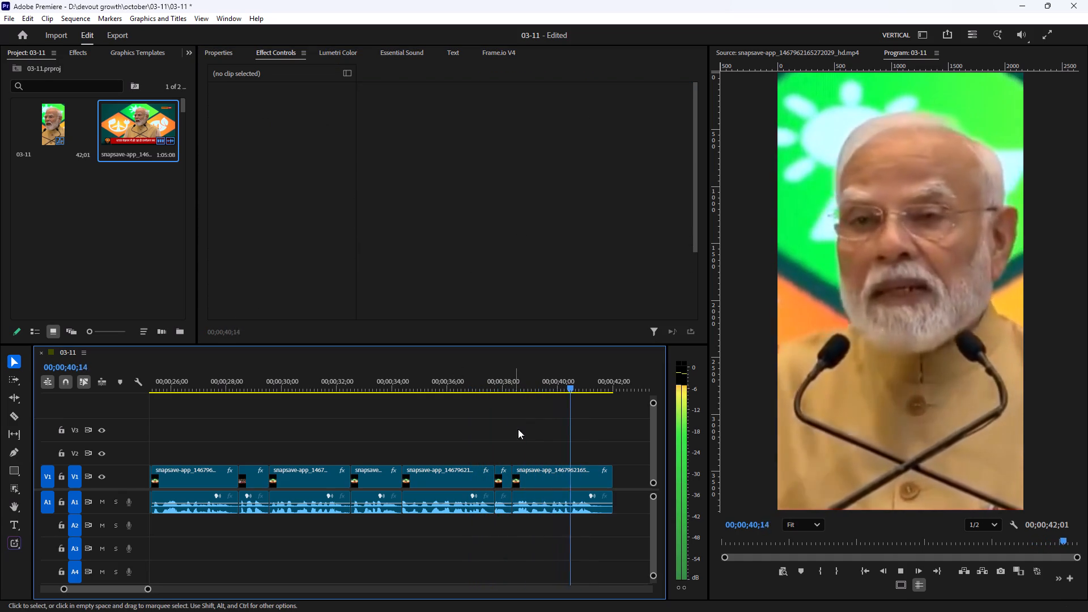
{"action": "left_click", "coordinate": [532, 436]}
Return to the start of the sequence and play its opening to 00;00;00;16 to check the first clip.
{"action": "left_click_drag", "start_coordinate": [537, 378], "coordinate": [453, 403]}
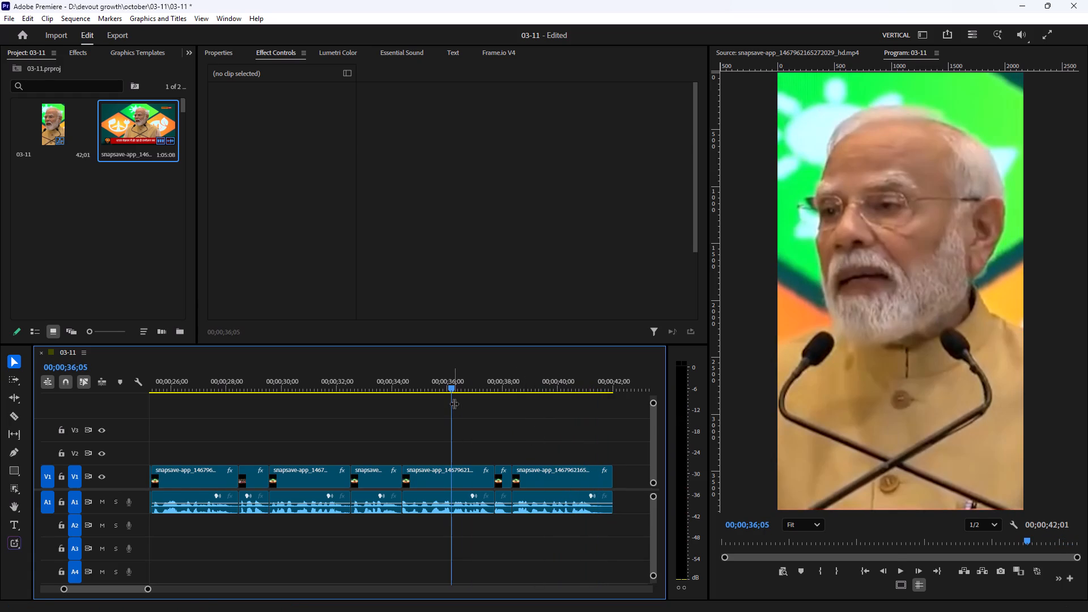
{"action": "type", "text": "--"}
{"action": "key", "text": "minus"}
{"action": "left_click_drag", "start_coordinate": [250, 380], "coordinate": [76, 428]}
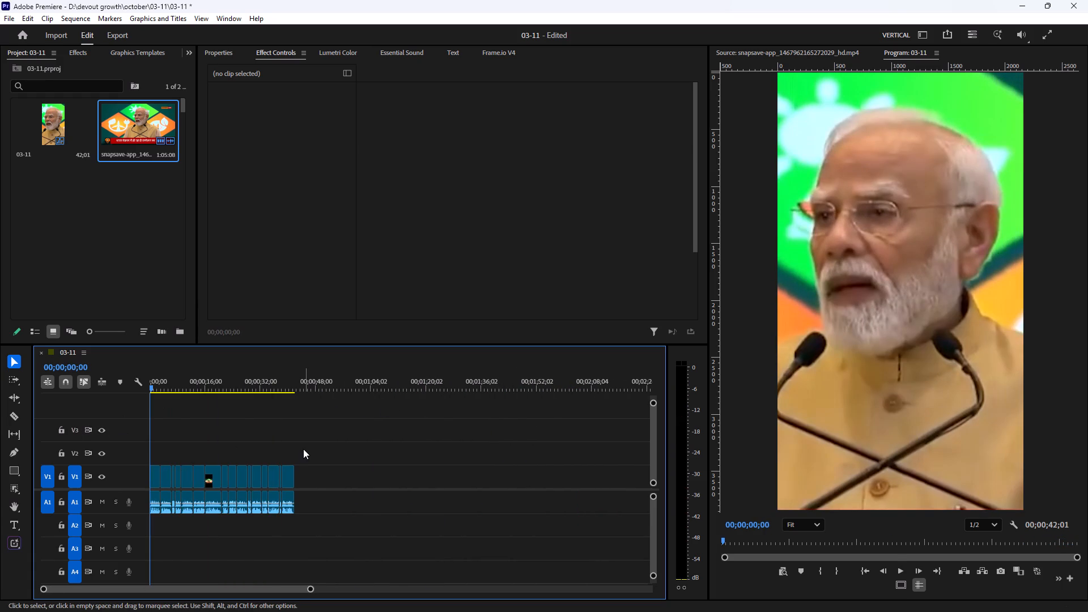
{"action": "key", "text": "equal"}
{"action": "key", "text": "equal"}
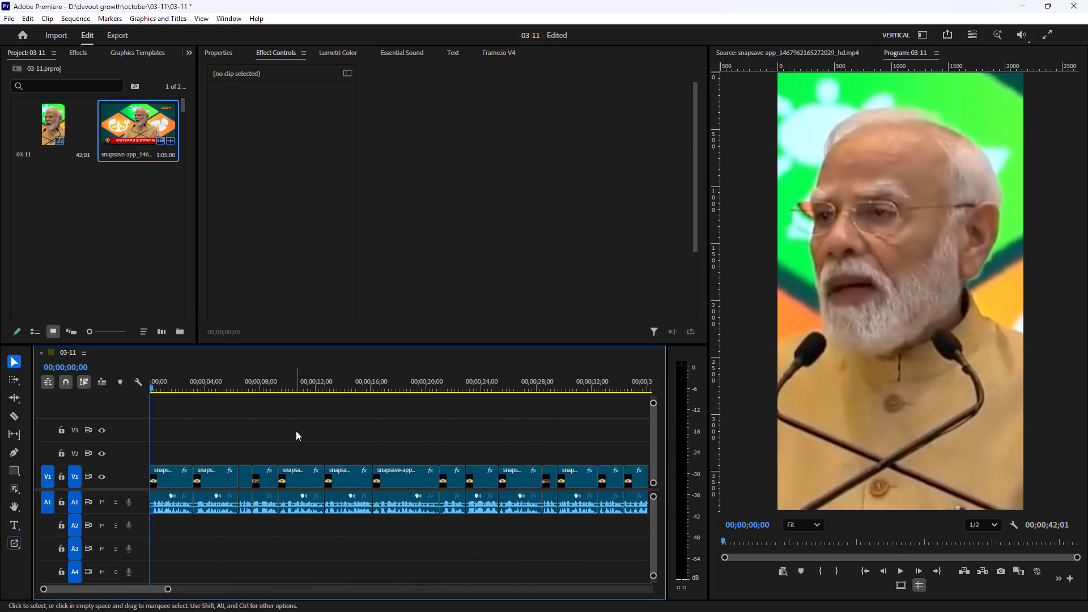
{"action": "key", "text": "space"}
{"action": "key", "text": "space"}
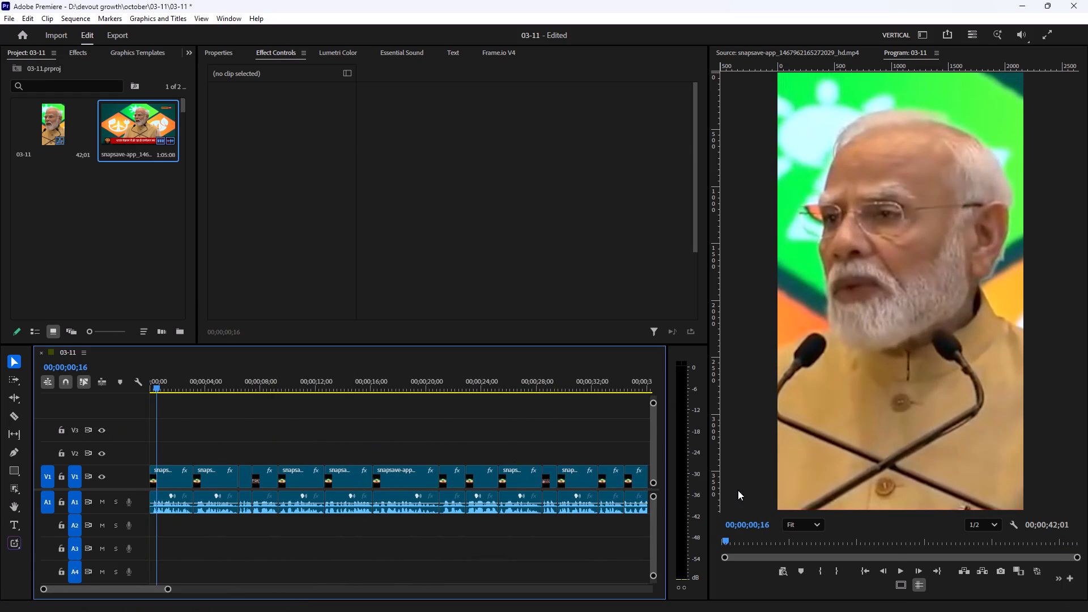
{"action": "left_click", "coordinate": [287, 449]}
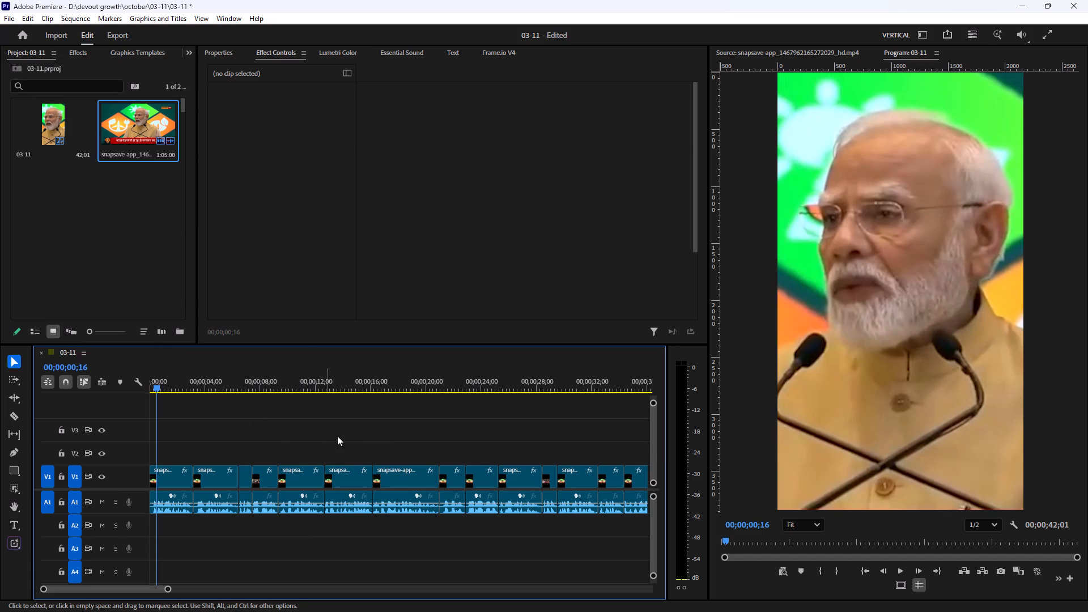
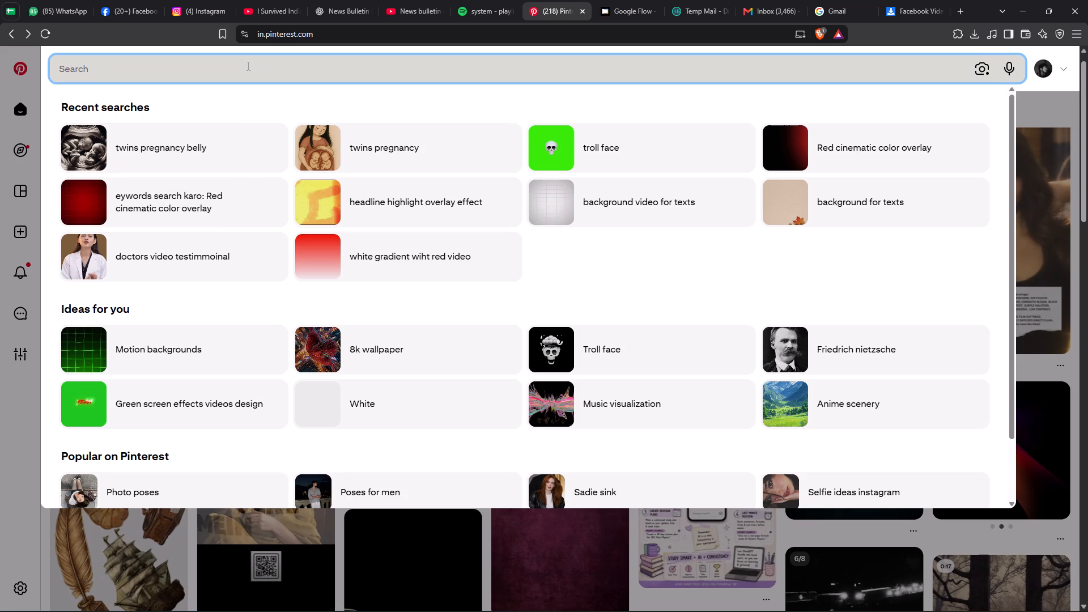
Search Pinterest for "green background" and browse the results for a suitable vertical backdrop.
{"action": "type", "text": "gree"}
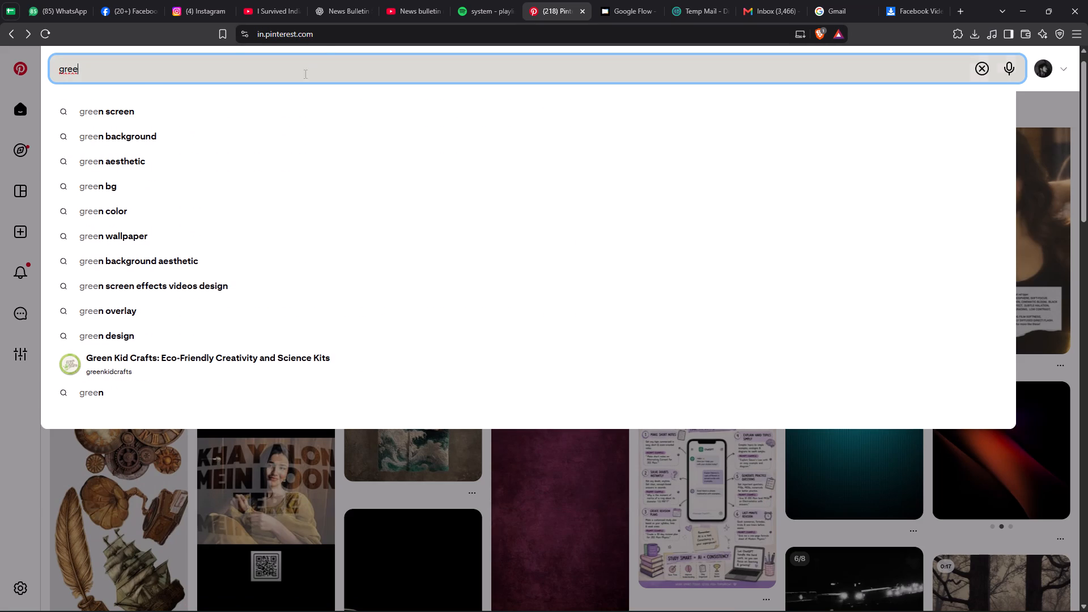
{"action": "left_click", "coordinate": [123, 143]}
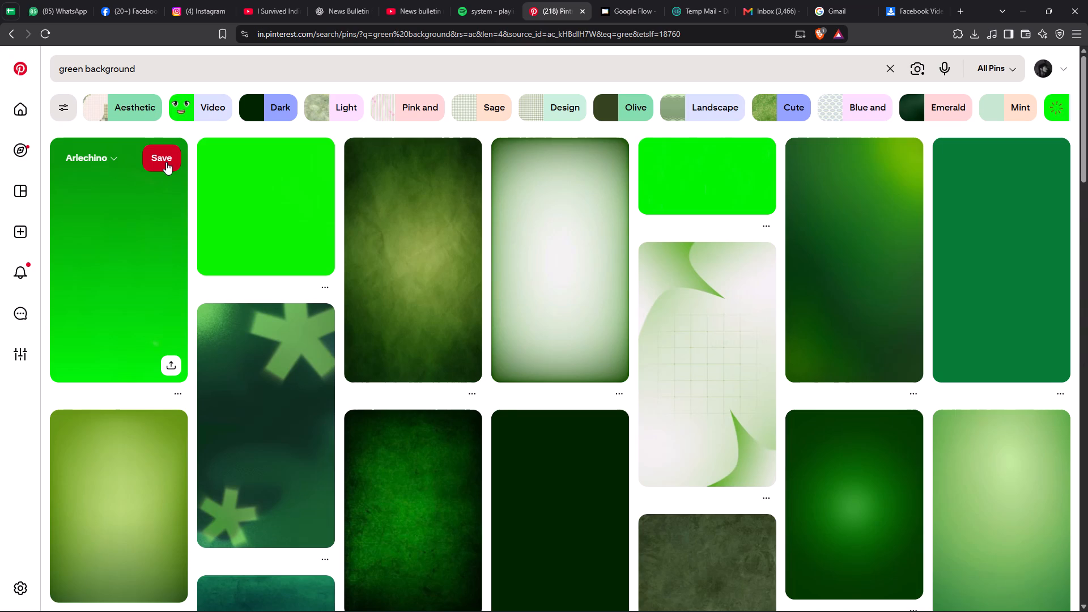
{"action": "scroll", "coordinate": [166, 162], "scroll_direction": "down", "scroll_amount": 3}
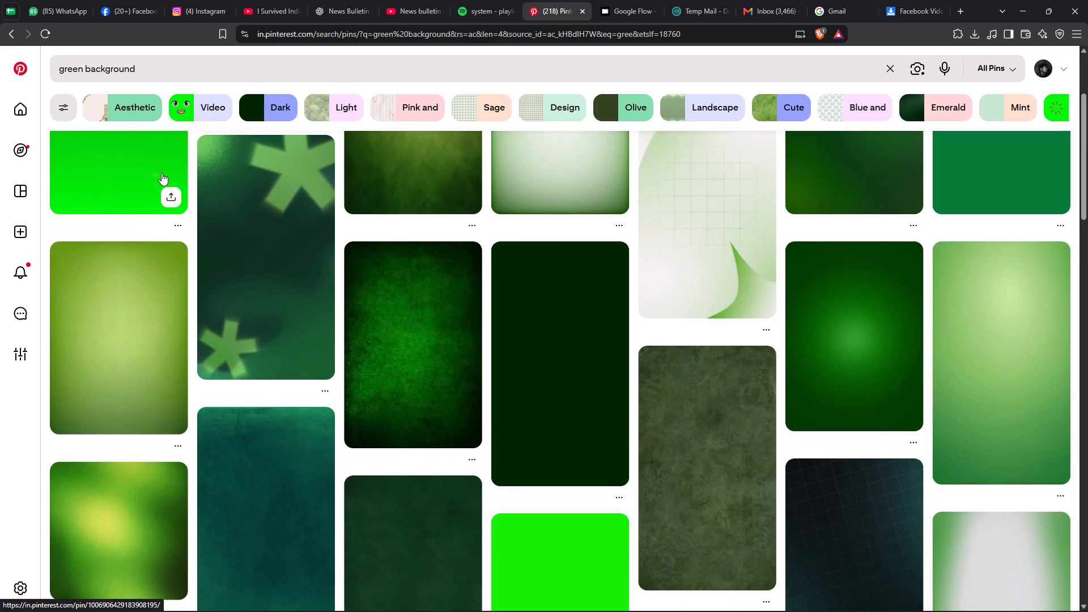
{"action": "scroll", "coordinate": [161, 173], "scroll_direction": "down", "scroll_amount": 2}
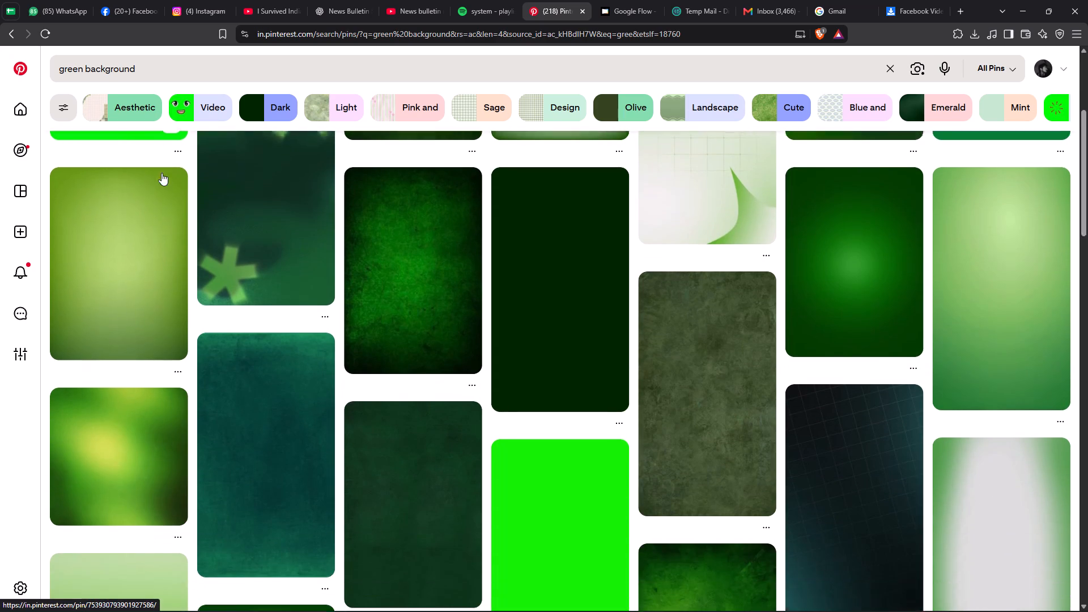
{"action": "scroll", "coordinate": [161, 173], "scroll_direction": "down", "scroll_amount": 5}
{"action": "scroll", "coordinate": [161, 173], "scroll_direction": "up", "scroll_amount": 4}
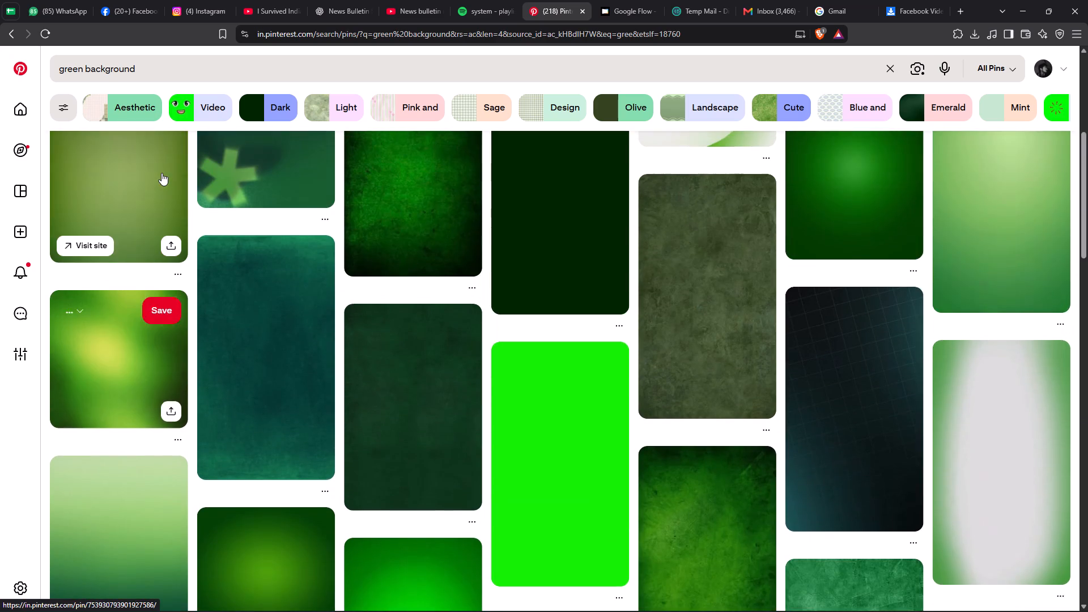
{"action": "scroll", "coordinate": [161, 173], "scroll_direction": "up", "scroll_amount": 7}
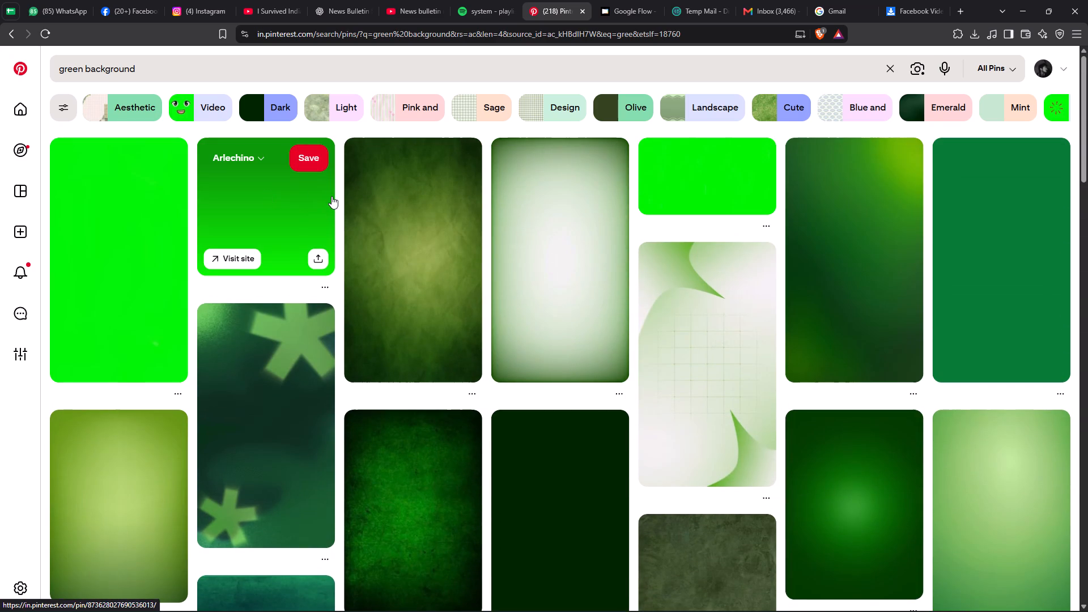
Download the vertical green gradient with the bright white centre as a JPEG named download into the 03-11 folder.
{"action": "left_click", "coordinate": [535, 232]}
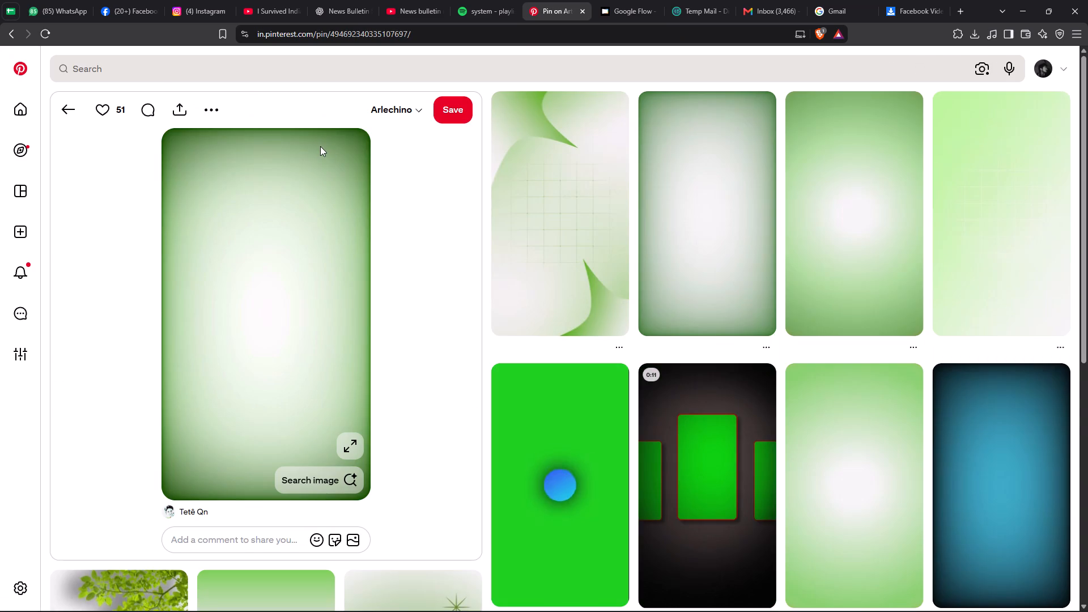
{"action": "left_click", "coordinate": [224, 107]}
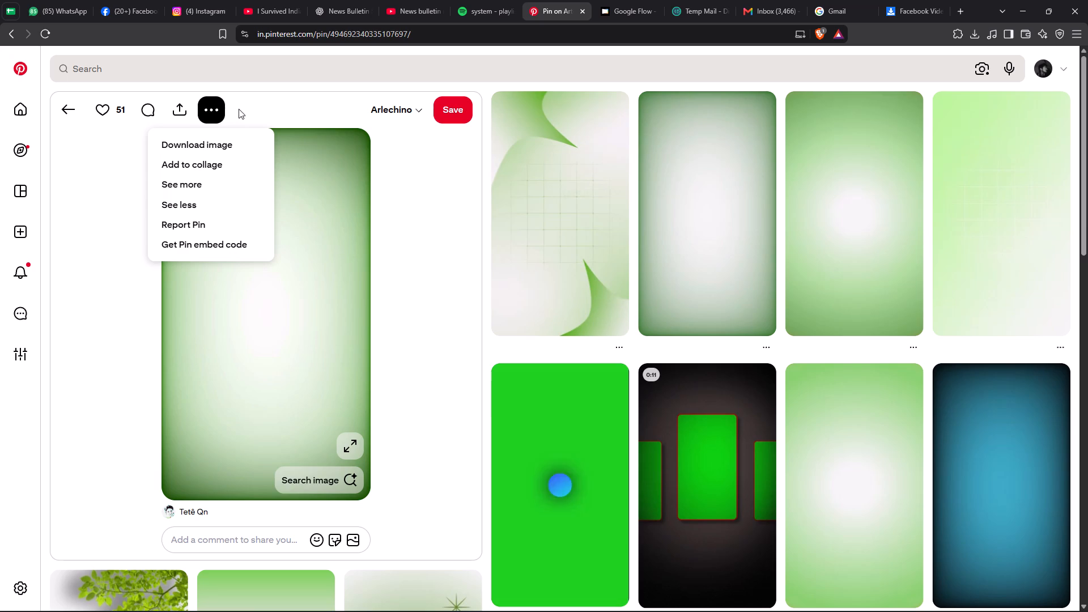
{"action": "left_click", "coordinate": [210, 147]}
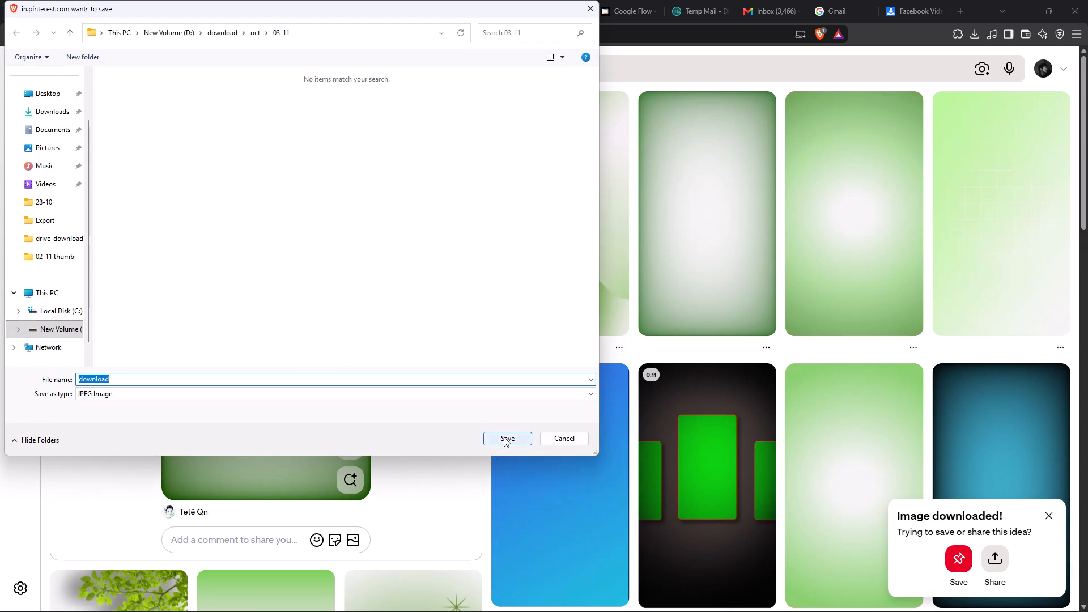
{"action": "left_click", "coordinate": [504, 437]}
Switch to Premiere and import download.jpg into the 03-11 project.
{"action": "left_click", "coordinate": [1016, 2]}
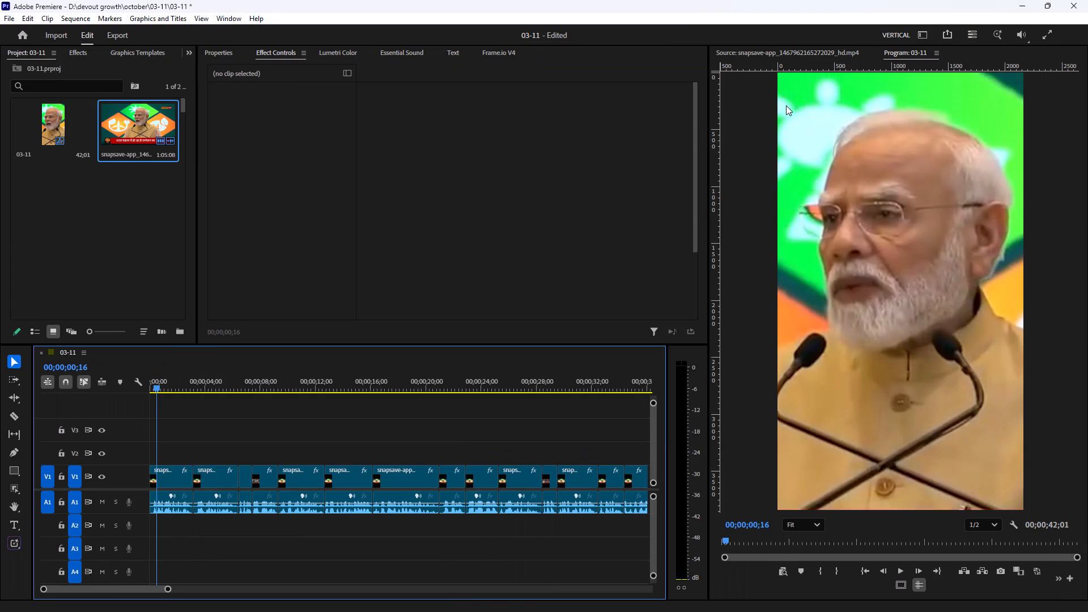
{"action": "double_click", "coordinate": [108, 233]}
{"action": "double_click", "coordinate": [131, 136]}
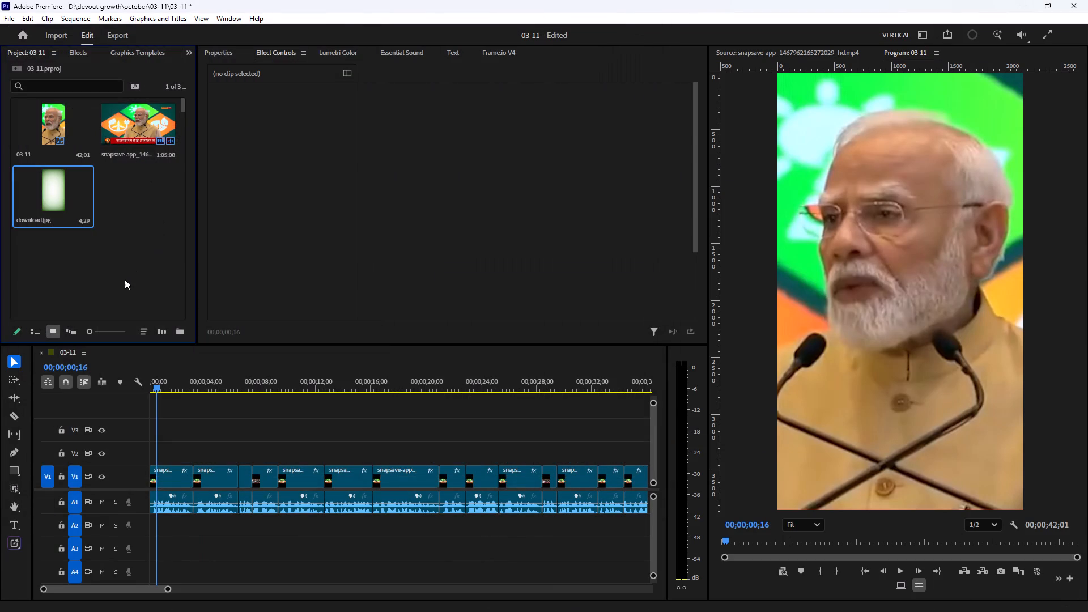
{"action": "left_click", "coordinate": [125, 279]}
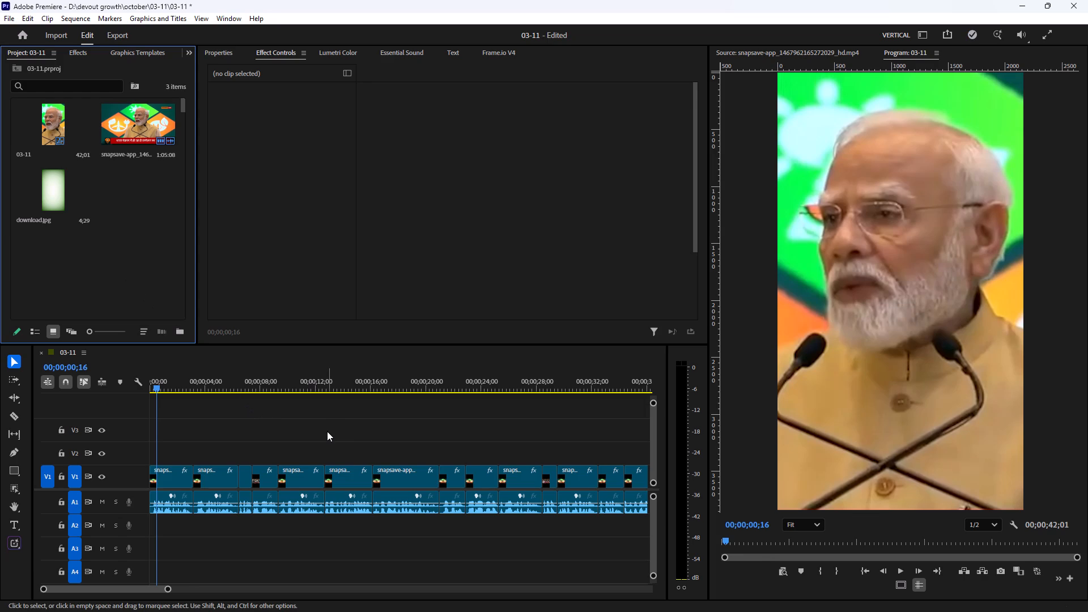
Select every speech clip in the 03-11 sequence and unlink the video from the audio.
{"action": "key", "text": "minus"}
{"action": "left_click_drag", "start_coordinate": [168, 383], "coordinate": [150, 386]}
{"action": "key", "text": "minus"}
{"action": "key", "text": "minus"}
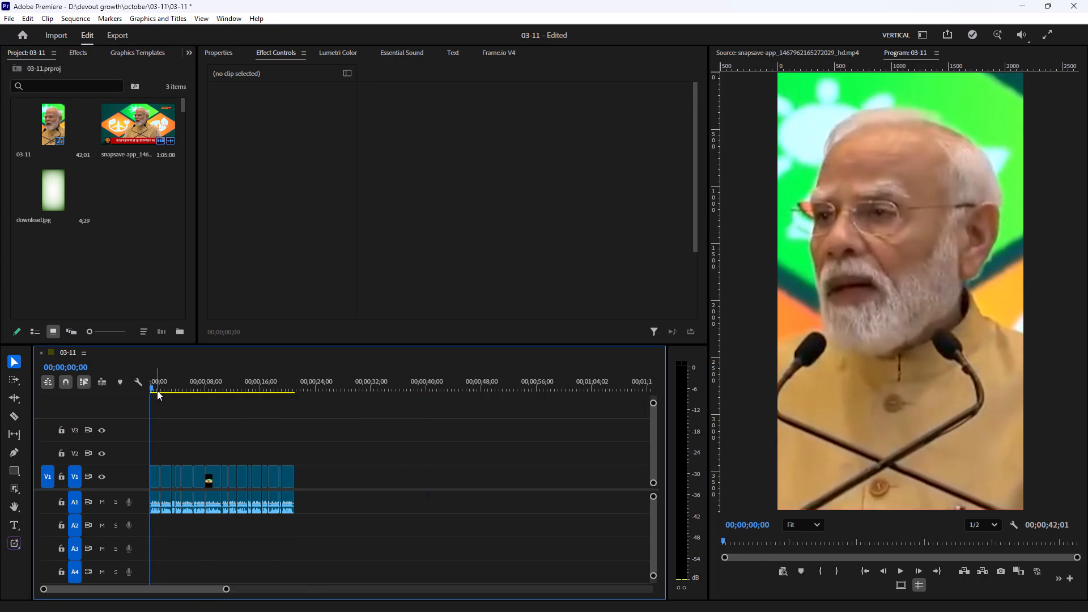
{"action": "left_click_drag", "start_coordinate": [305, 439], "coordinate": [129, 469]}
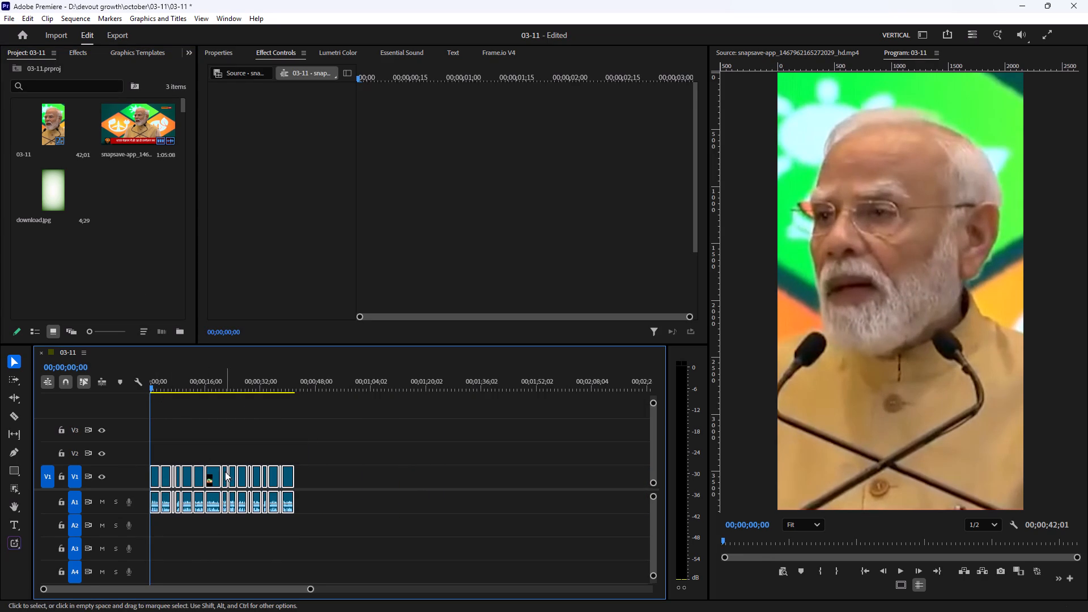
{"action": "right_click", "coordinate": [217, 470]}
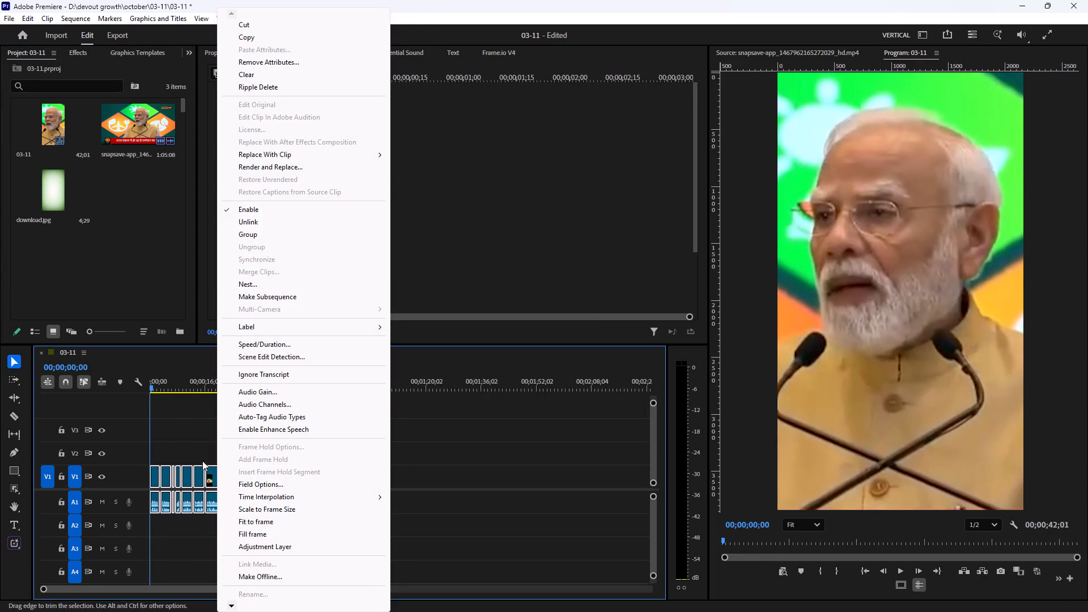
{"action": "right_click", "coordinate": [191, 443]}
{"action": "right_click", "coordinate": [216, 471]}
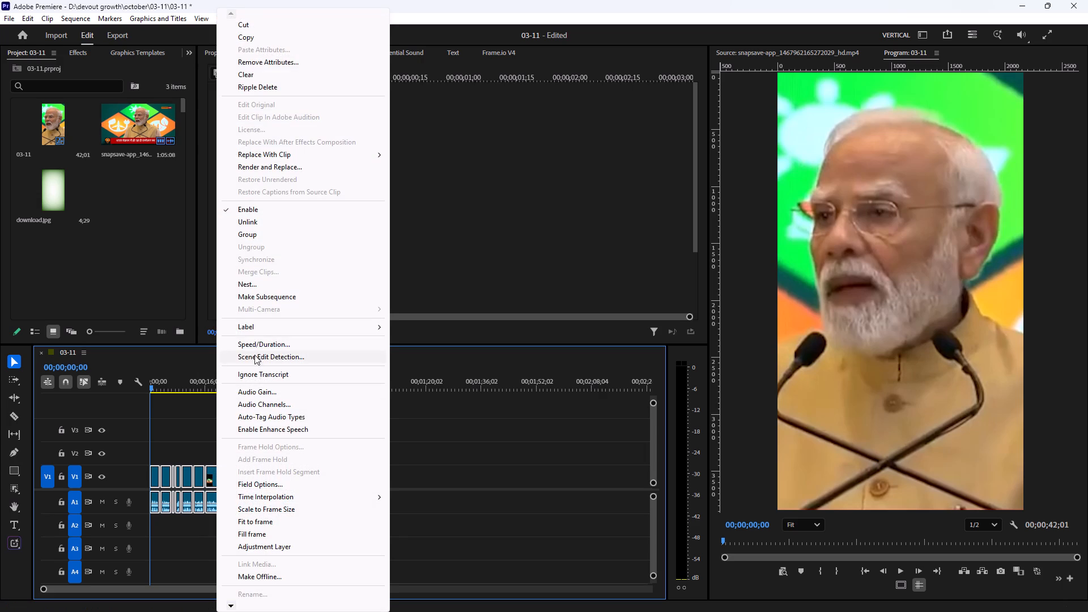
{"action": "left_click", "coordinate": [257, 219]}
Move all the unlinked speech video clips up from V1 to V2, and set the playhead to 00;00;03;04.
{"action": "left_click_drag", "start_coordinate": [324, 437], "coordinate": [175, 460]}
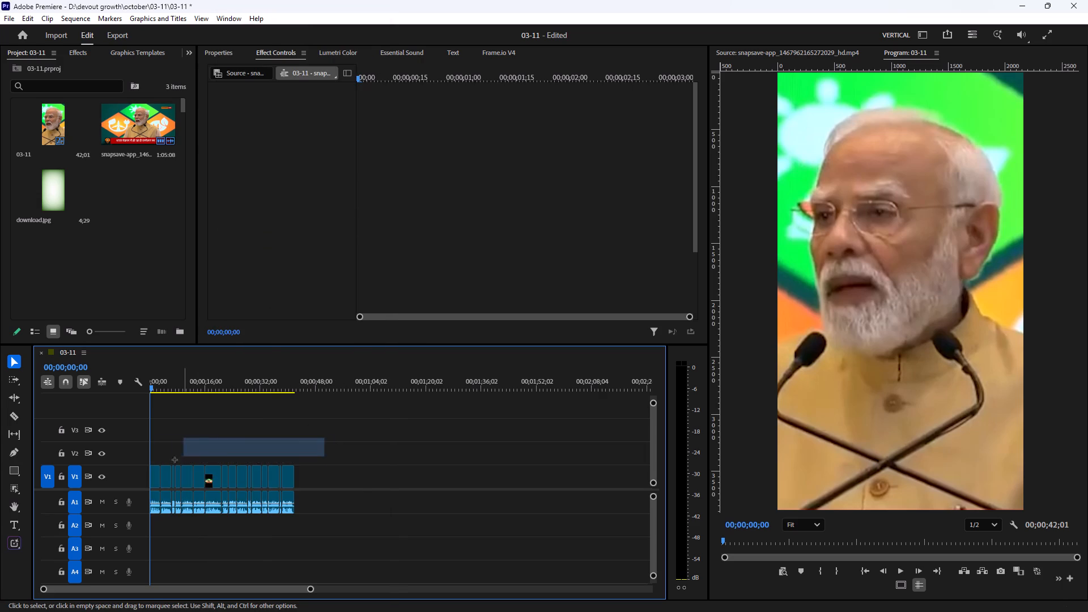
{"action": "left_click_drag", "start_coordinate": [175, 460], "coordinate": [133, 475]}
{"action": "key", "text": "alt+Up"}
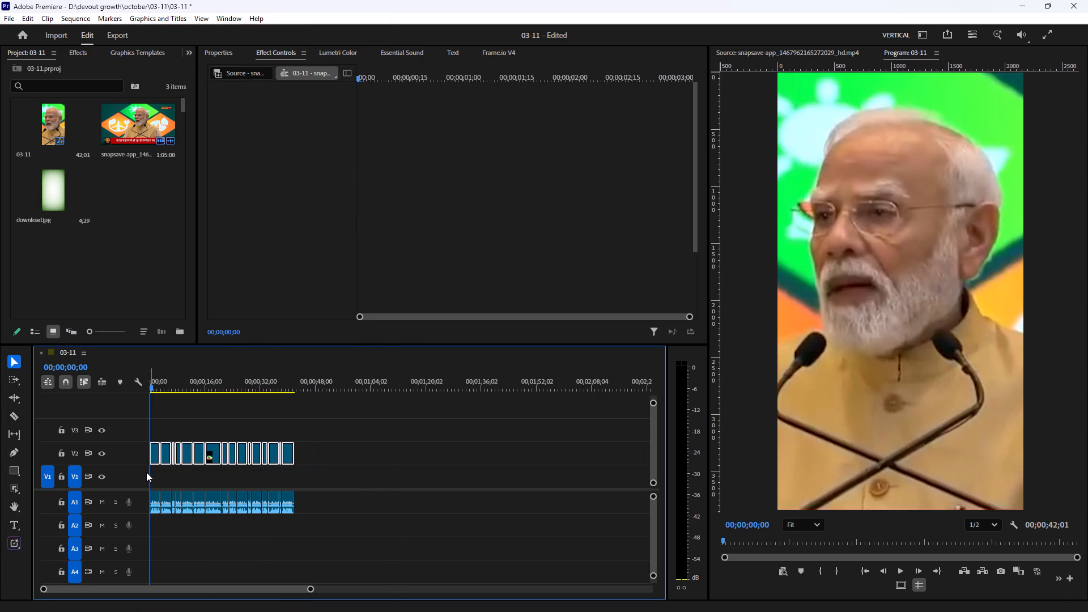
{"action": "left_click", "coordinate": [188, 418]}
{"action": "left_click", "coordinate": [165, 381]}
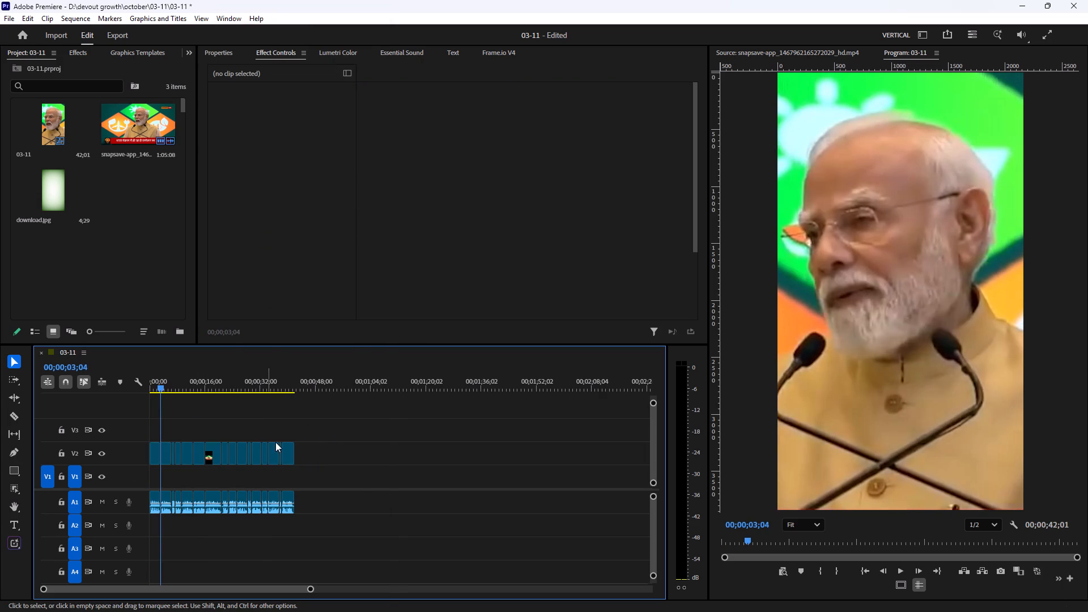
Place download.jpg on V1 from the sequence start, extend it to the end of the speech clips, and show its properties.
{"action": "left_click_drag", "start_coordinate": [308, 431], "coordinate": [158, 448]}
{"action": "left_click_drag", "start_coordinate": [55, 192], "coordinate": [171, 326]}
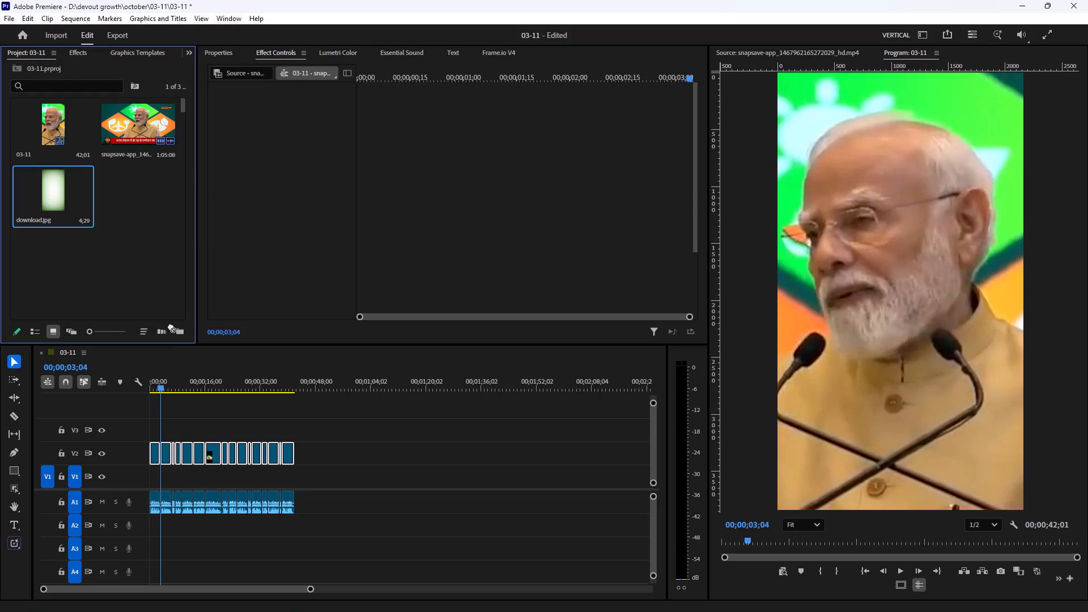
{"action": "left_click_drag", "start_coordinate": [171, 326], "coordinate": [144, 478]}
{"action": "left_click_drag", "start_coordinate": [169, 475], "coordinate": [302, 475]}
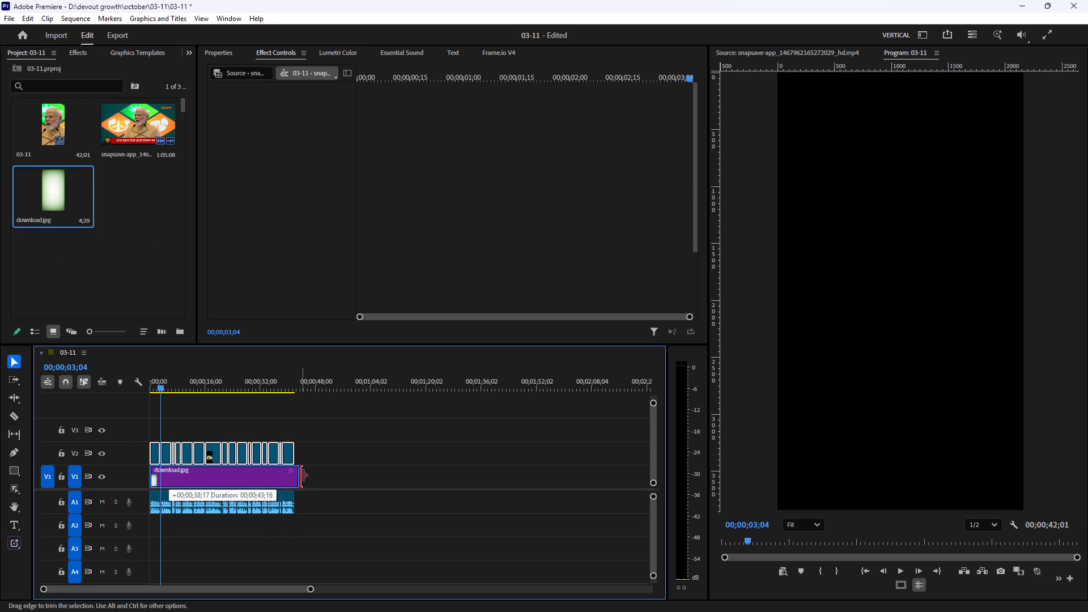
{"action": "left_click_drag", "start_coordinate": [302, 475], "coordinate": [299, 477]}
{"action": "left_click", "coordinate": [277, 479]}
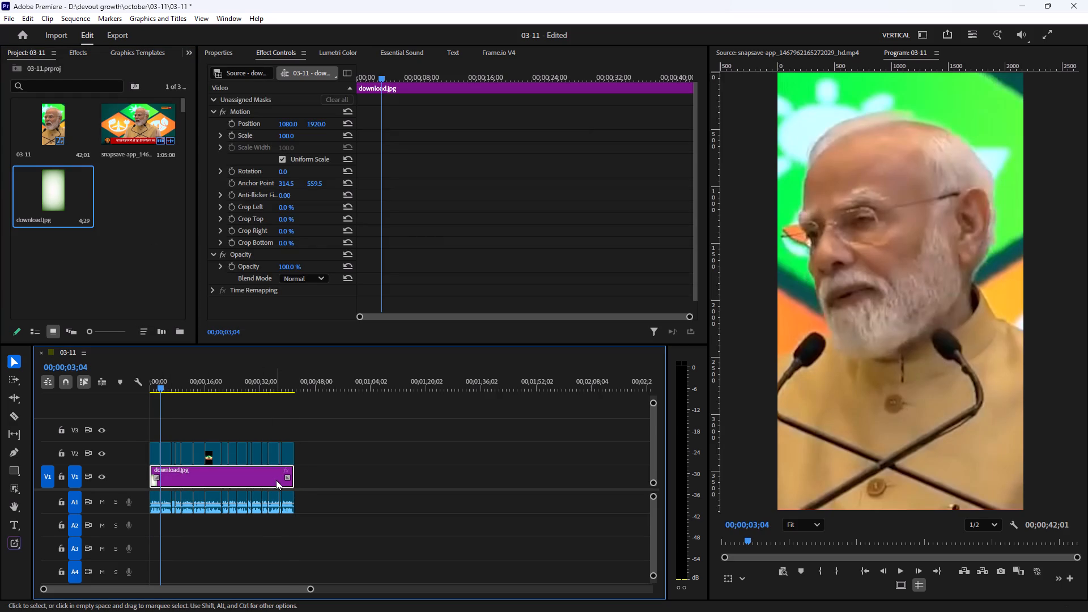
{"action": "left_click", "coordinate": [225, 56]}
{"action": "left_click", "coordinate": [169, 309]}
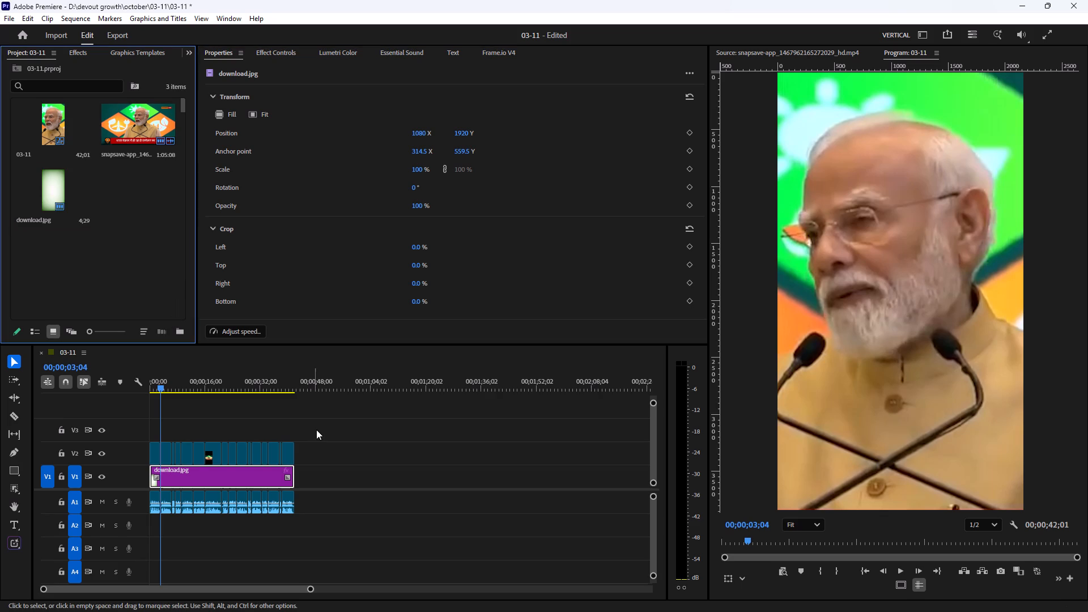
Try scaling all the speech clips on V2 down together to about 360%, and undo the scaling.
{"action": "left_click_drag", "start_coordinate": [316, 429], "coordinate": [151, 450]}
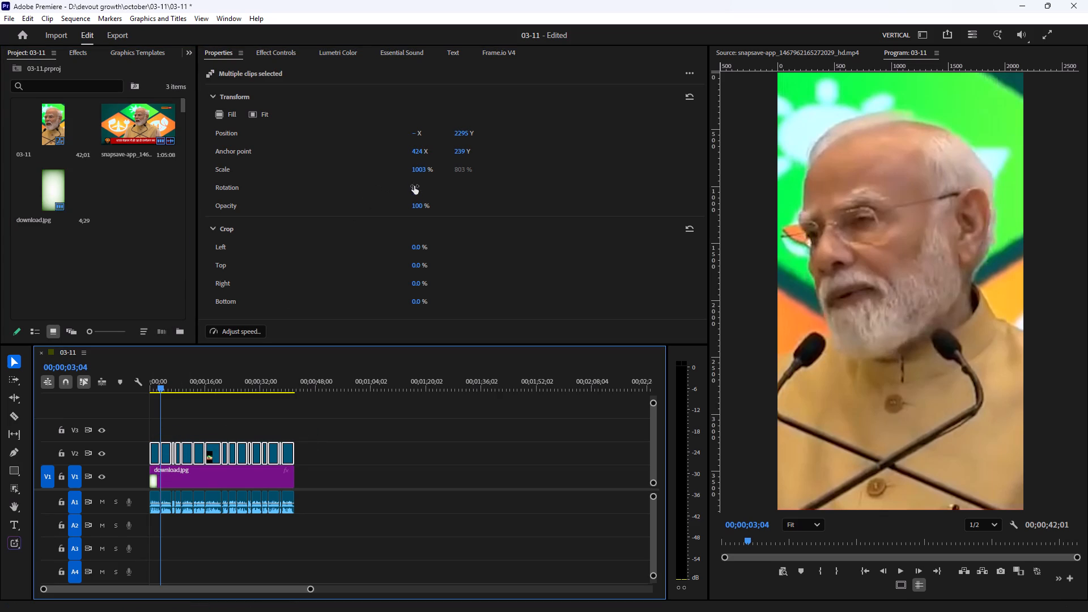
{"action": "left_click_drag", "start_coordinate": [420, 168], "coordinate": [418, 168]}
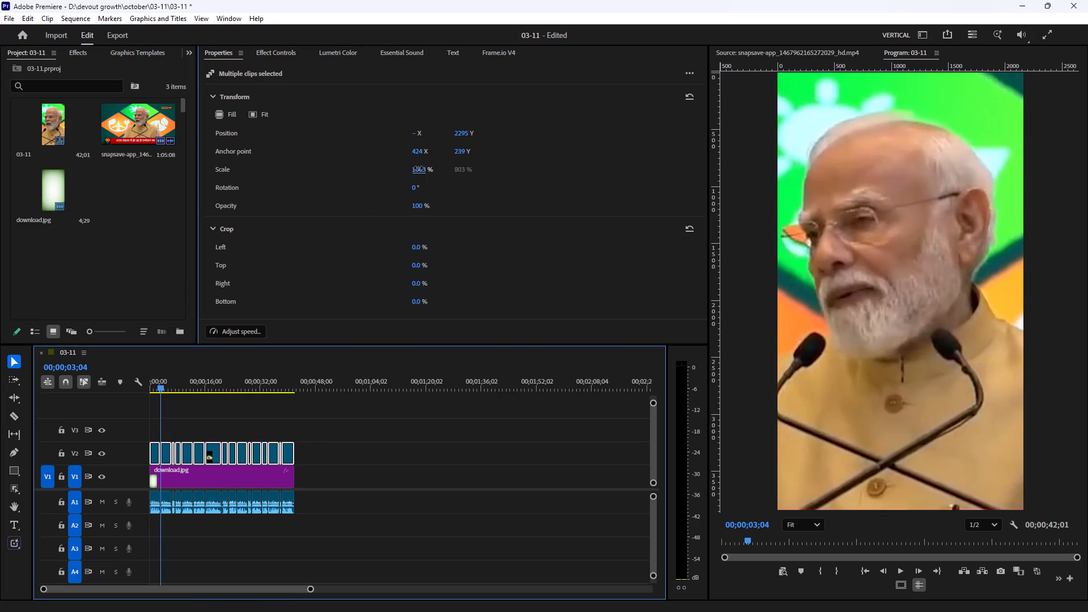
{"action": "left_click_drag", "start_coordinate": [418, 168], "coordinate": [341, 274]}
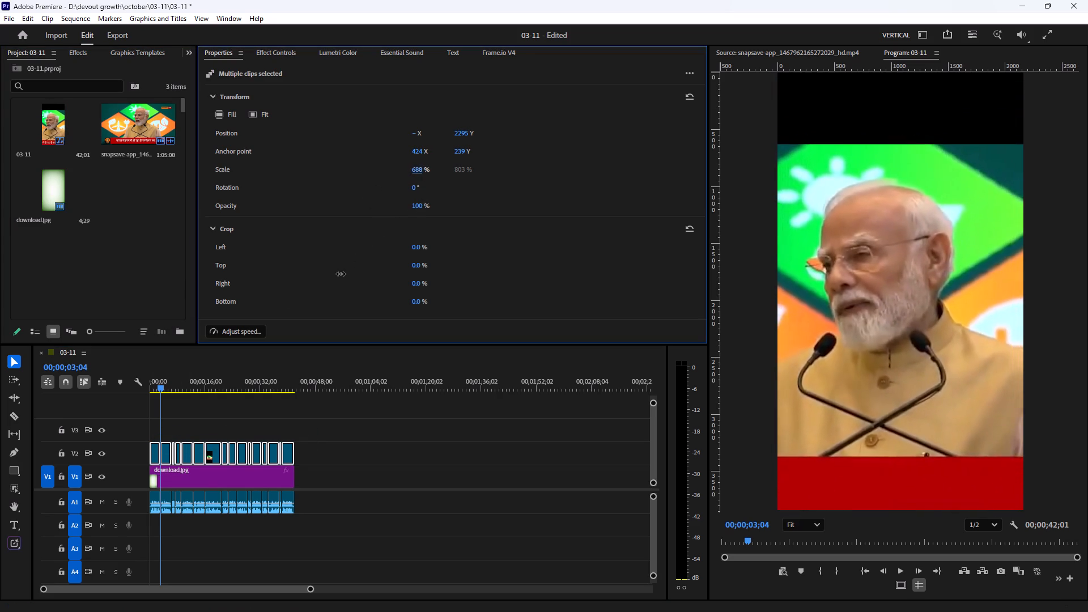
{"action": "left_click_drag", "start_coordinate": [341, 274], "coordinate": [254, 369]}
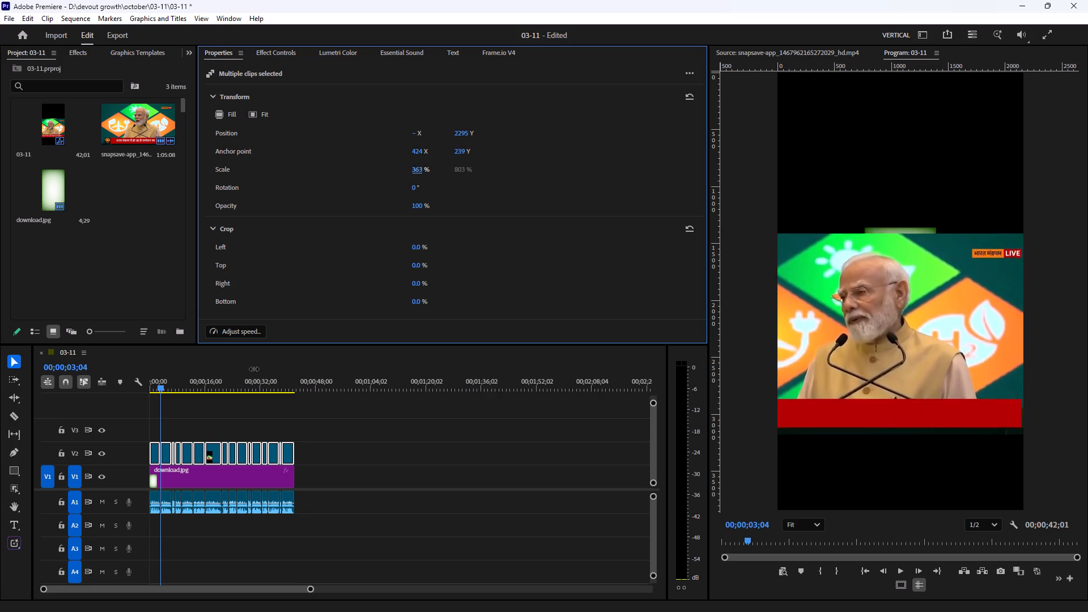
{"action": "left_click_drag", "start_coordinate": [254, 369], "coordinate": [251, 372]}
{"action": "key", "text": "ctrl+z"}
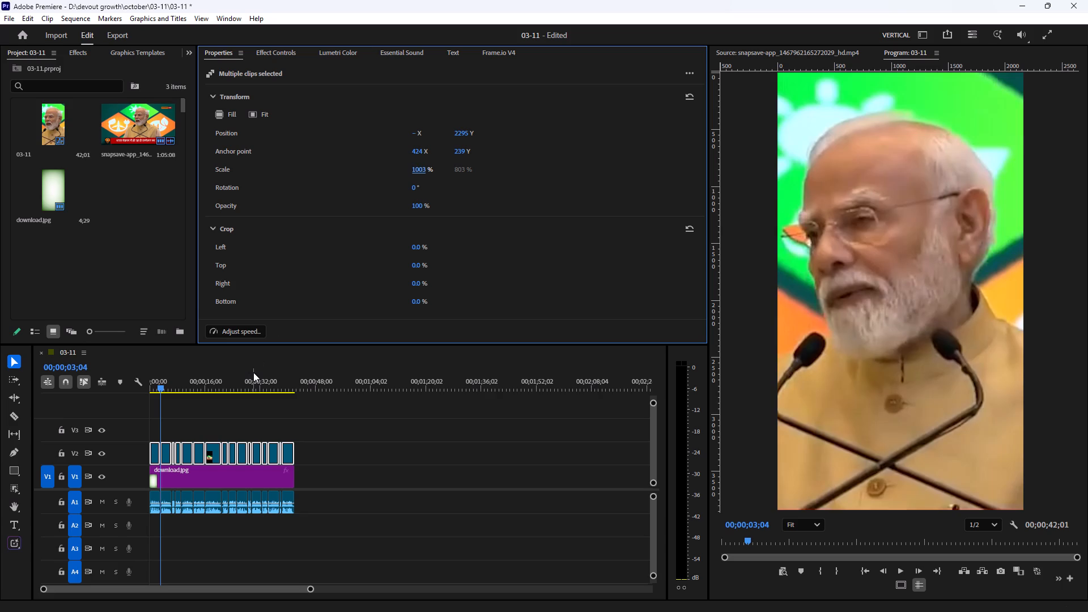
Nest all the speech clips on V2 into one sequence, keeping the default name.
{"action": "left_click", "coordinate": [294, 422]}
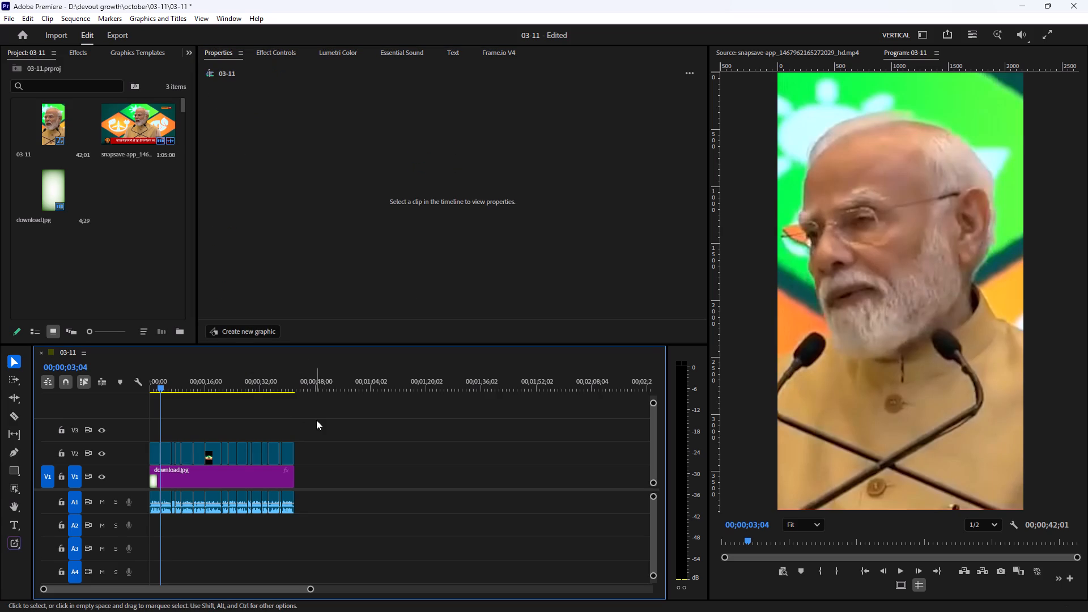
{"action": "left_click_drag", "start_coordinate": [338, 419], "coordinate": [155, 458]}
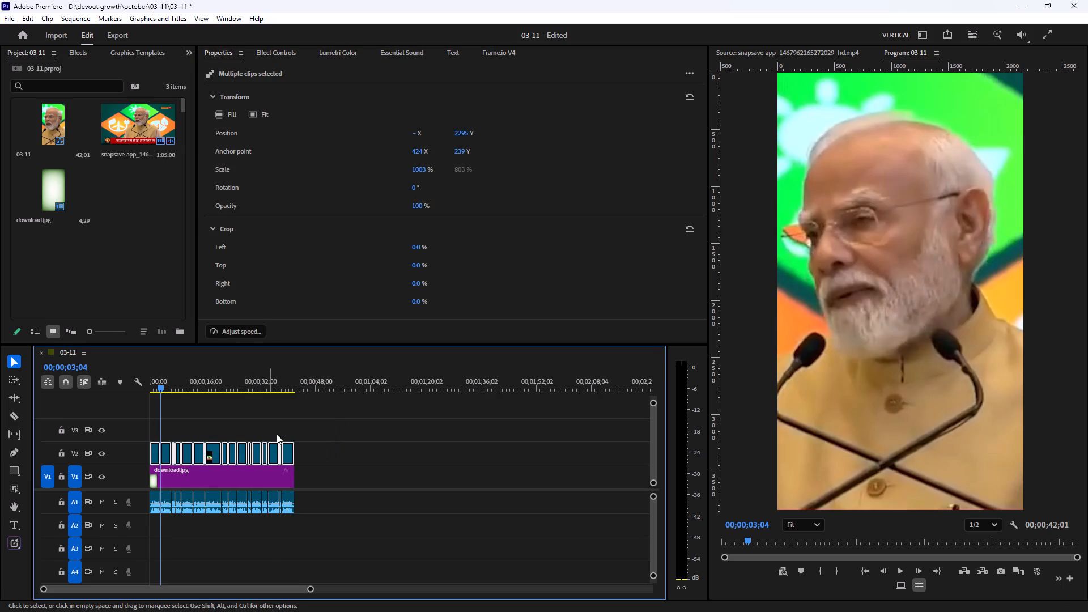
{"action": "right_click", "coordinate": [285, 449]}
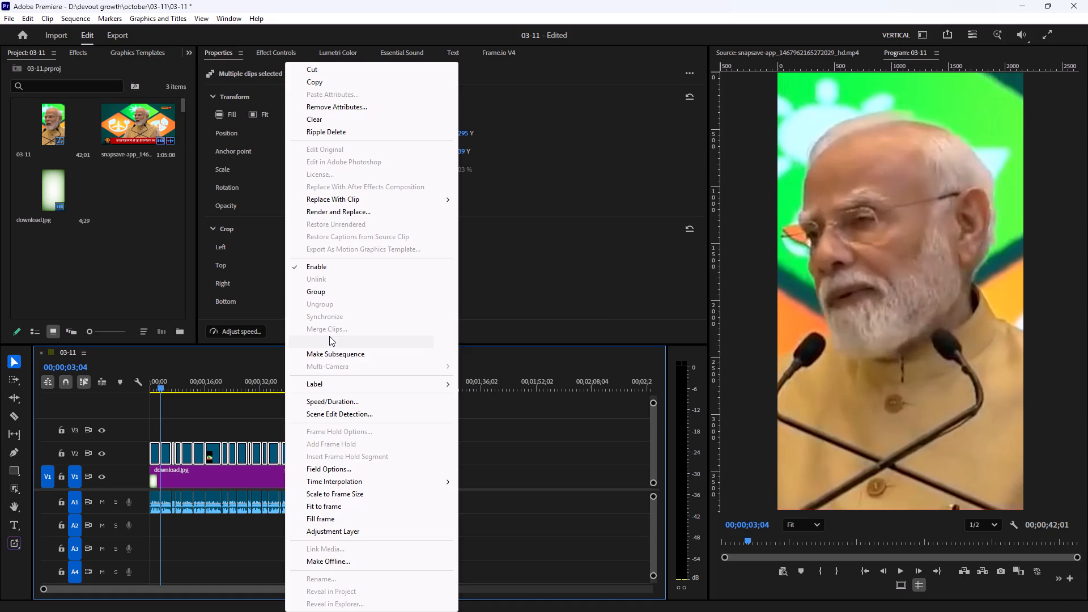
{"action": "left_click", "coordinate": [329, 338]}
{"action": "left_click", "coordinate": [560, 322]}
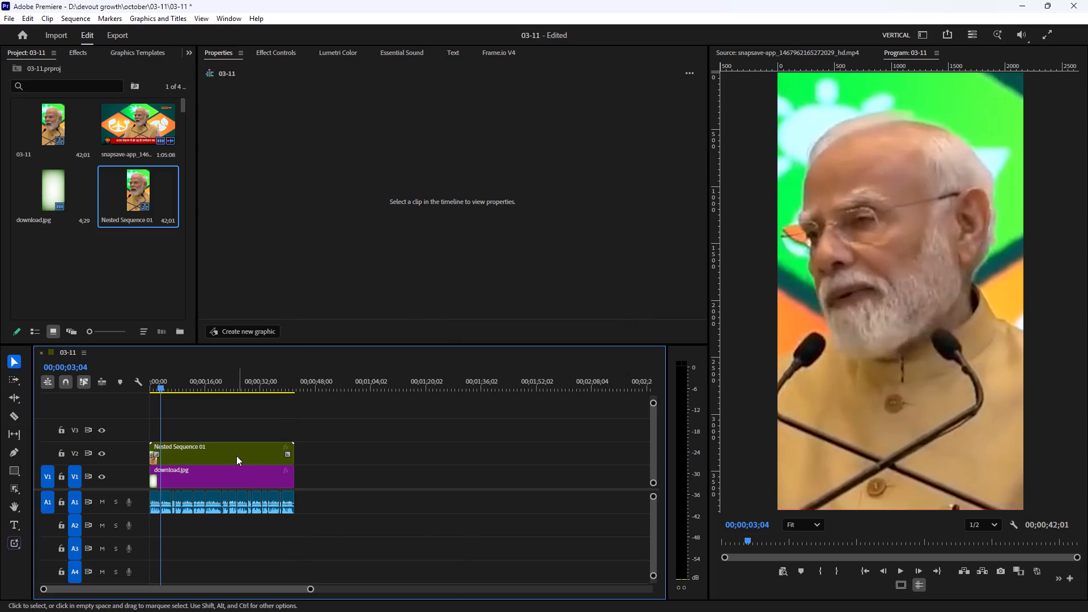
Scale the nested speech sequence on V2 down to 61%.
{"action": "left_click", "coordinate": [233, 456]}
{"action": "left_click_drag", "start_coordinate": [420, 166], "coordinate": [393, 182]}
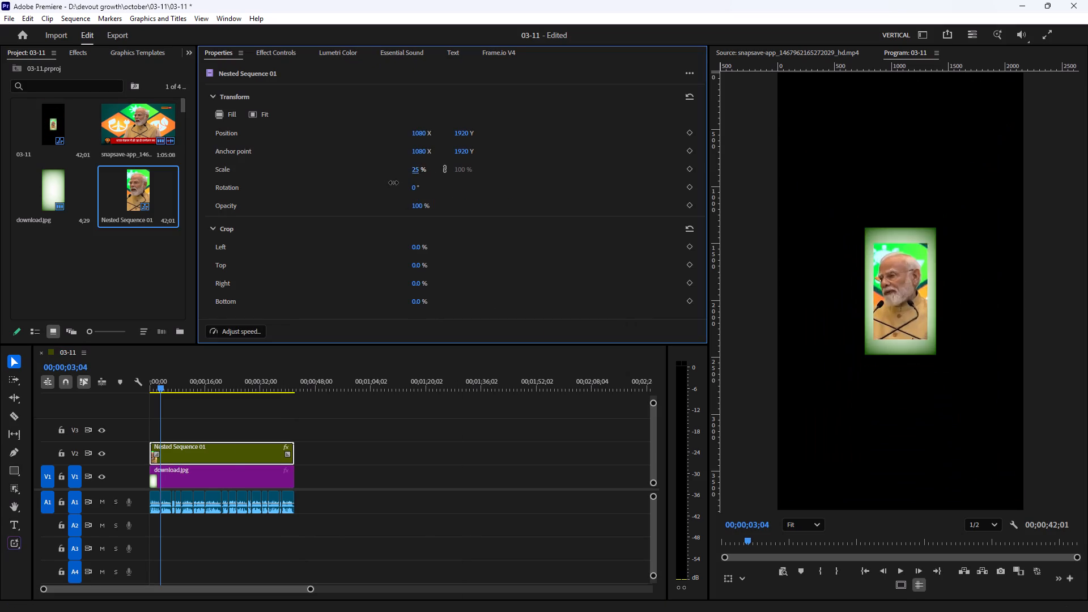
{"action": "left_click_drag", "start_coordinate": [393, 182], "coordinate": [410, 180]}
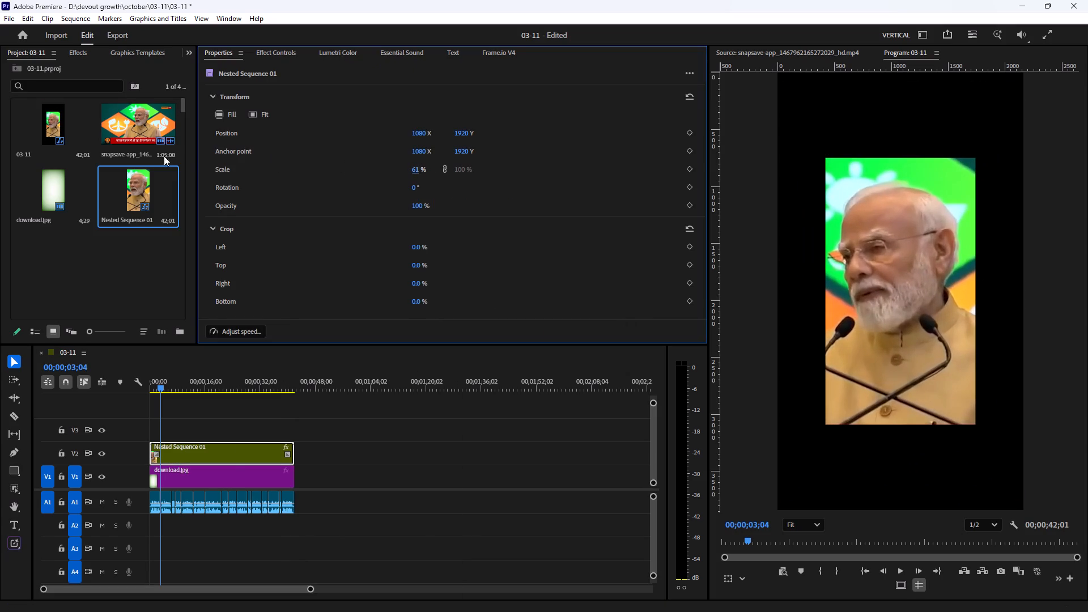
Find the Rounded Crop effect and apply it to the nested speech sequence on V2.
{"action": "left_click", "coordinate": [80, 51]}
{"action": "left_click", "coordinate": [66, 71]}
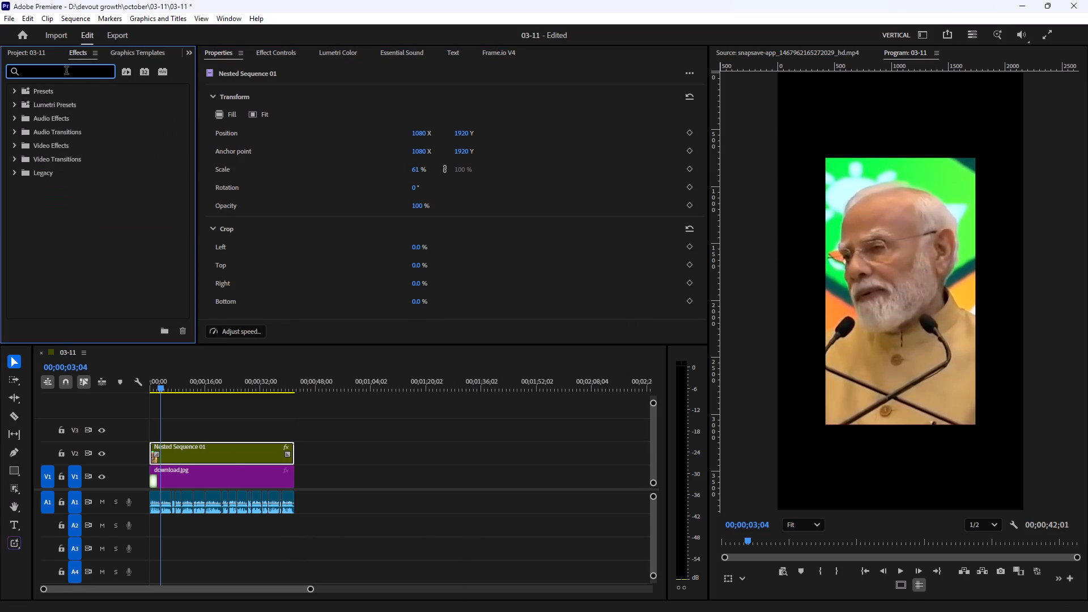
{"action": "type", "text": "roun"}
{"action": "left_click_drag", "start_coordinate": [77, 197], "coordinate": [221, 450]}
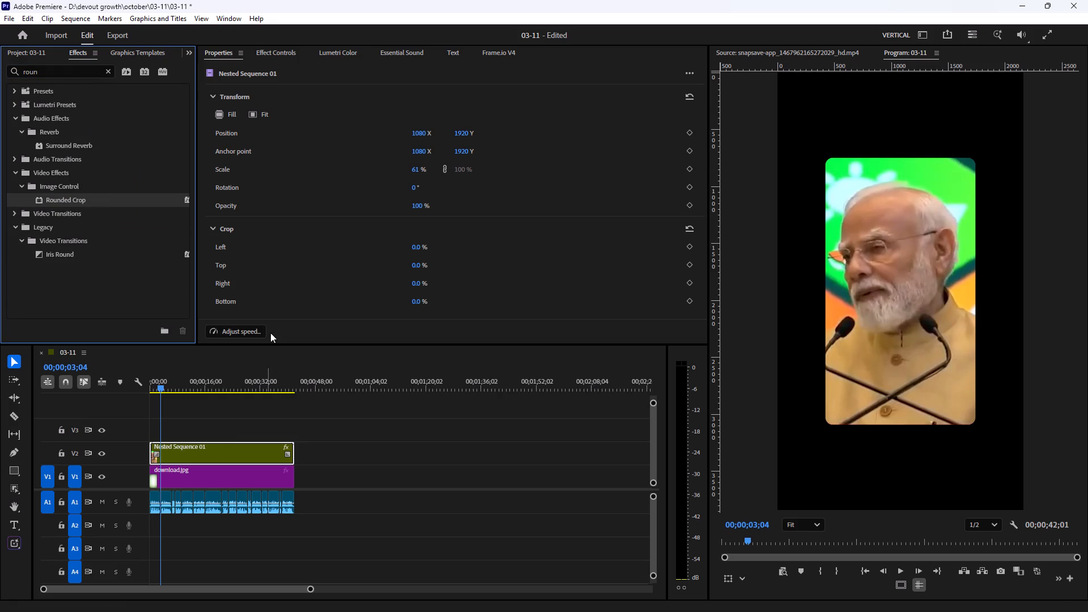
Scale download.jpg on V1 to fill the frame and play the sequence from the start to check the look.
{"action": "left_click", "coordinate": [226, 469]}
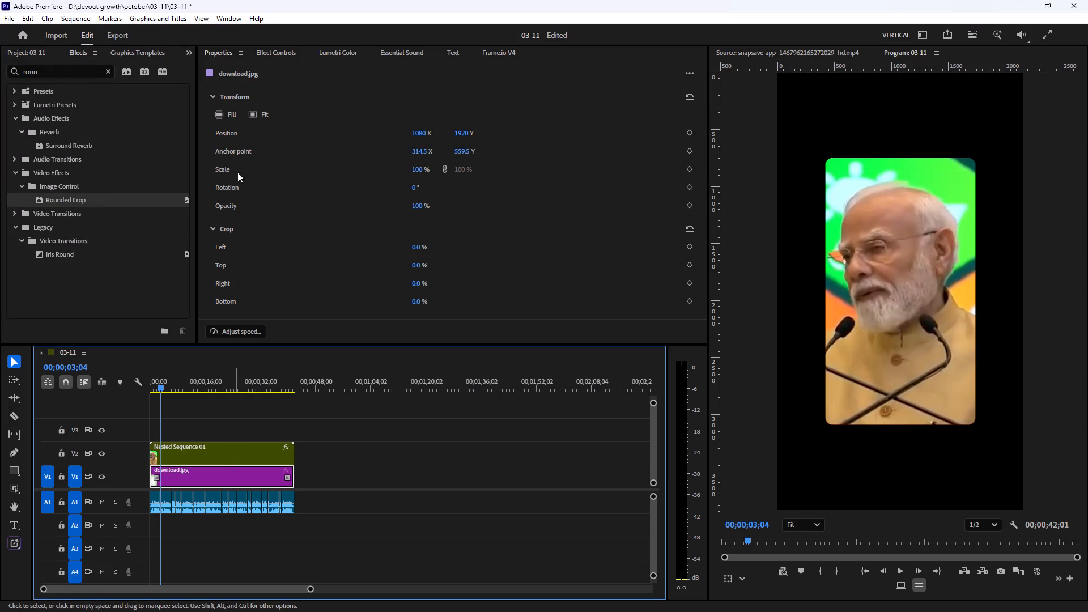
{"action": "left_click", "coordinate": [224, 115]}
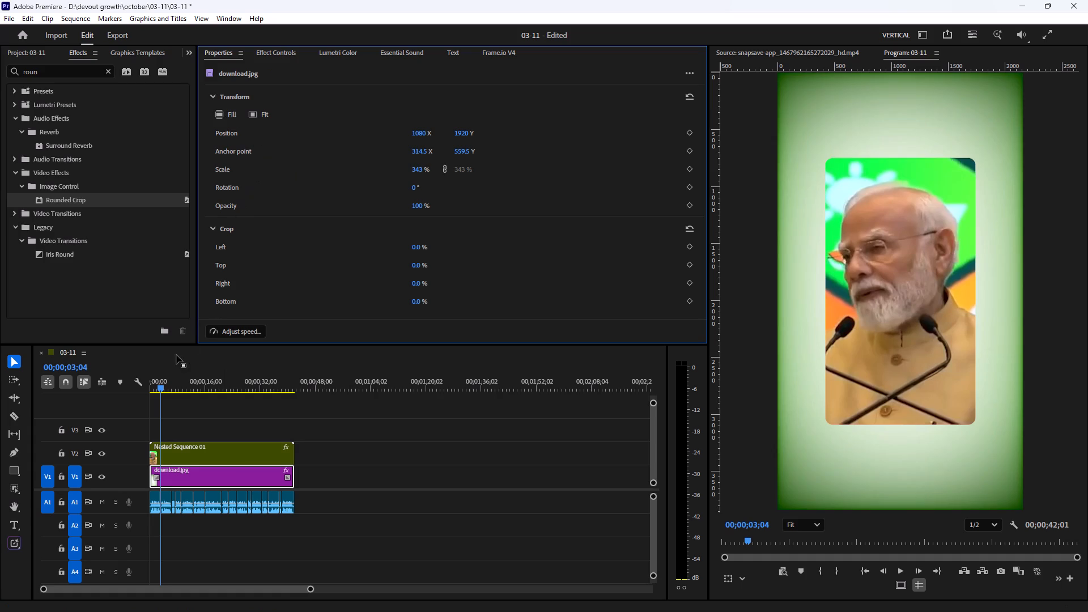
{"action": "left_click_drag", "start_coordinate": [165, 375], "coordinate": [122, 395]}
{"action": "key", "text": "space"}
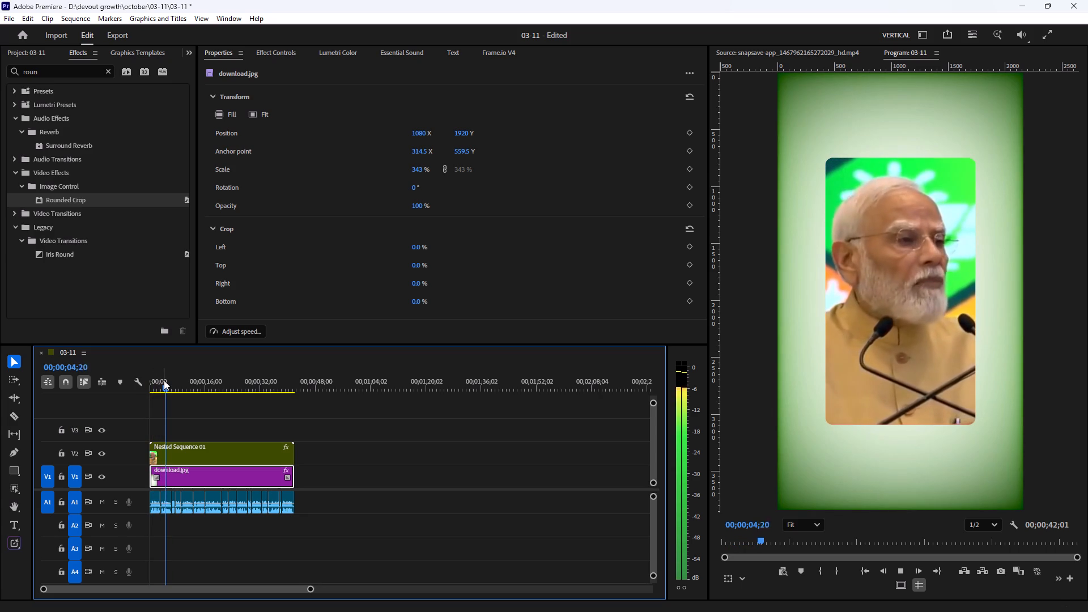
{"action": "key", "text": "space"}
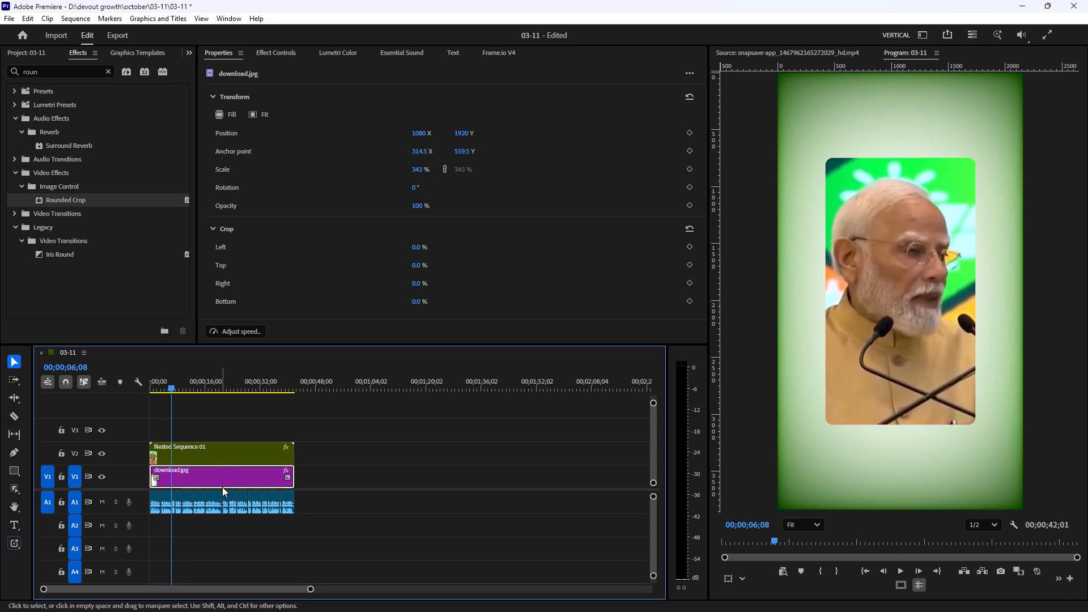
Delete download.jpg from V1 and remove the image from the project.
{"action": "left_click", "coordinate": [222, 483]}
{"action": "key", "text": "Delete"}
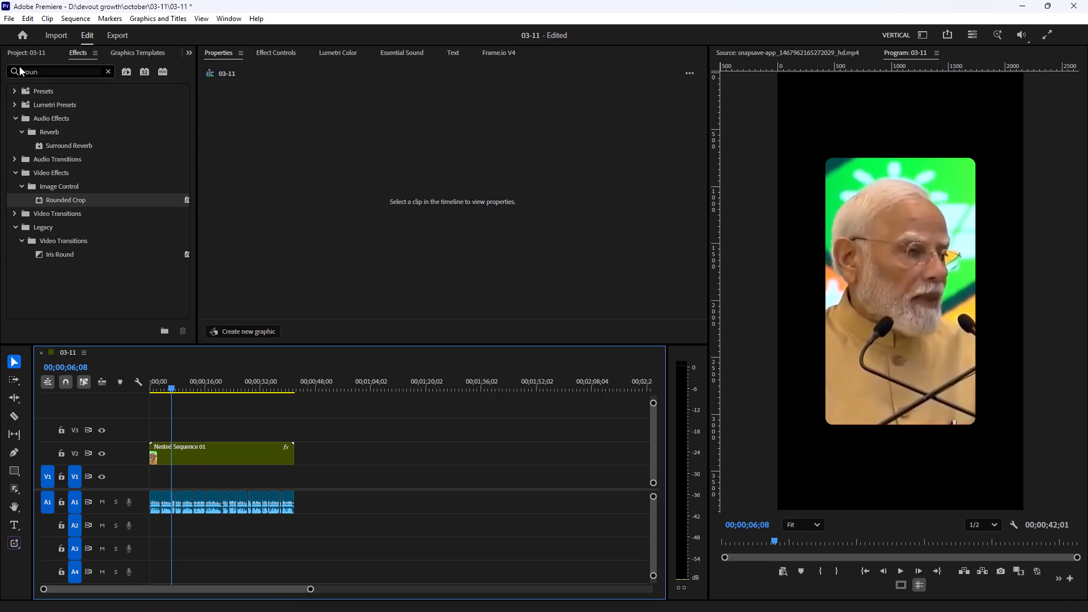
{"action": "left_click", "coordinate": [22, 57]}
{"action": "left_click", "coordinate": [97, 245]}
{"action": "left_click", "coordinate": [67, 188]}
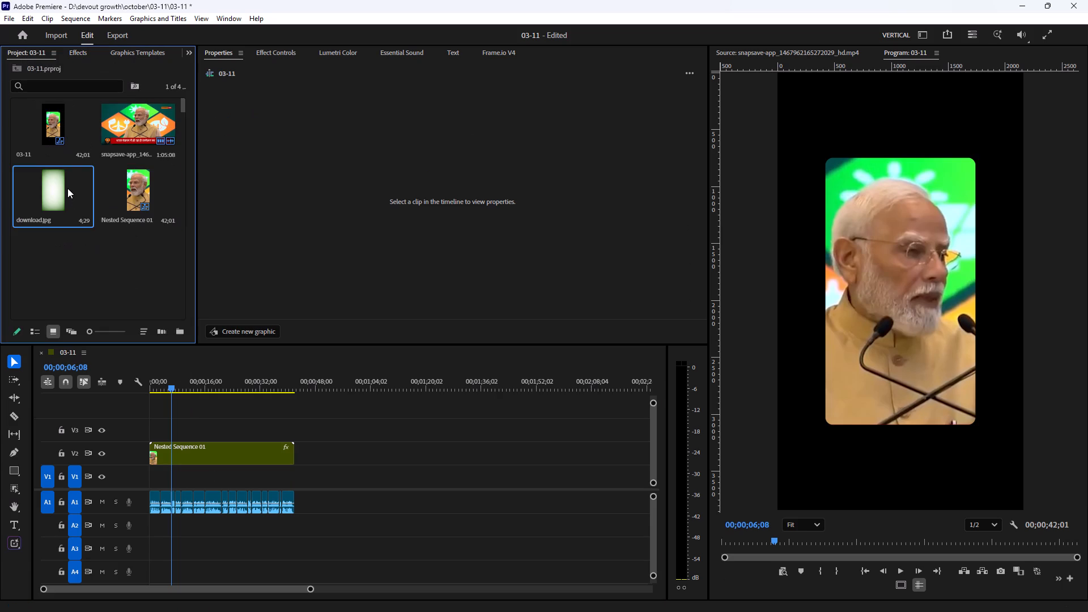
{"action": "key", "text": "Delete"}
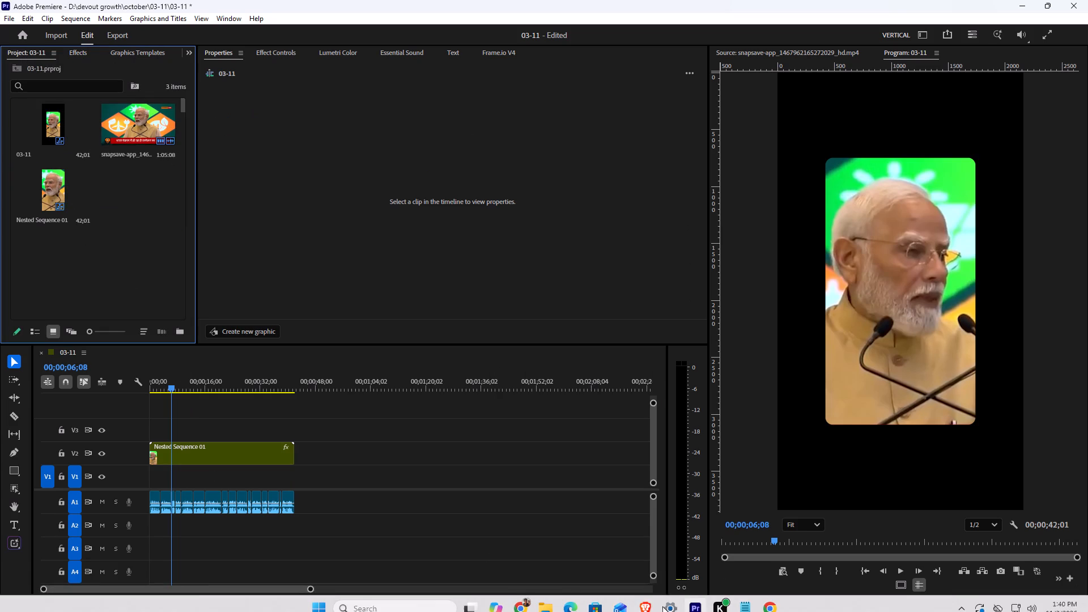
In the Brave browser, download the dark green Pinterest gradient with a yellow-green corner, and return to Premiere.
{"action": "left_click", "coordinate": [645, 599]}
{"action": "left_click", "coordinate": [70, 96]}
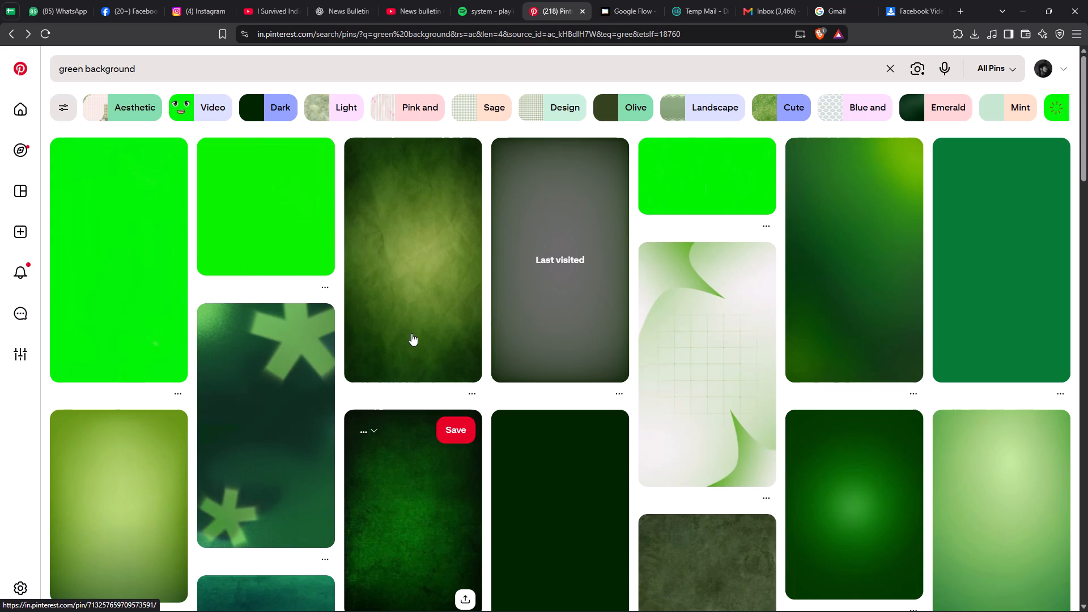
{"action": "left_click", "coordinate": [411, 331]}
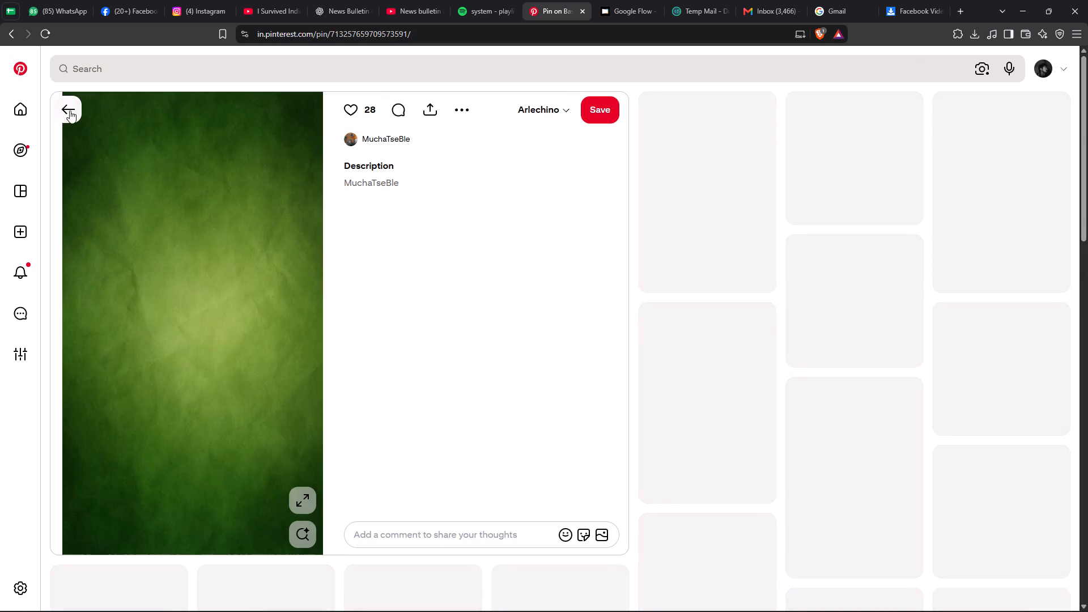
{"action": "left_click", "coordinate": [70, 110]}
{"action": "left_click", "coordinate": [857, 279]}
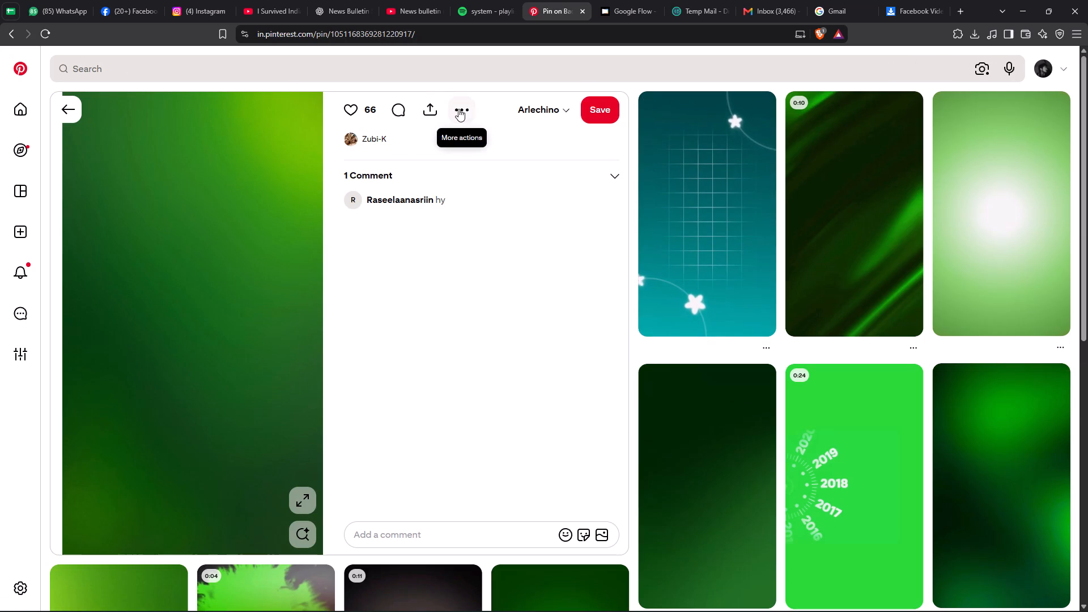
{"action": "left_click", "coordinate": [458, 109]}
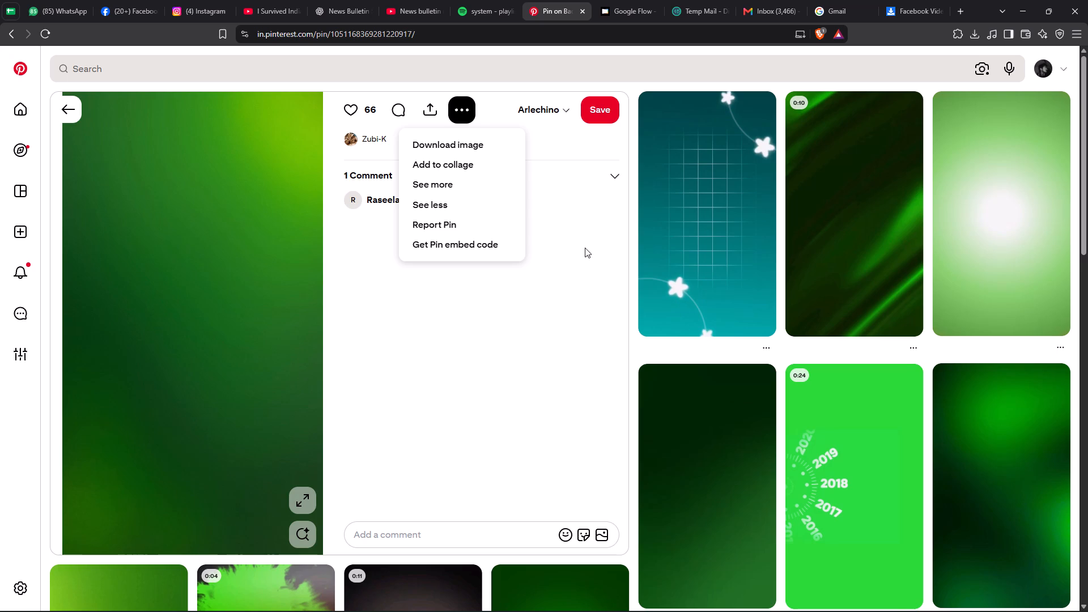
{"action": "left_click", "coordinate": [443, 142]}
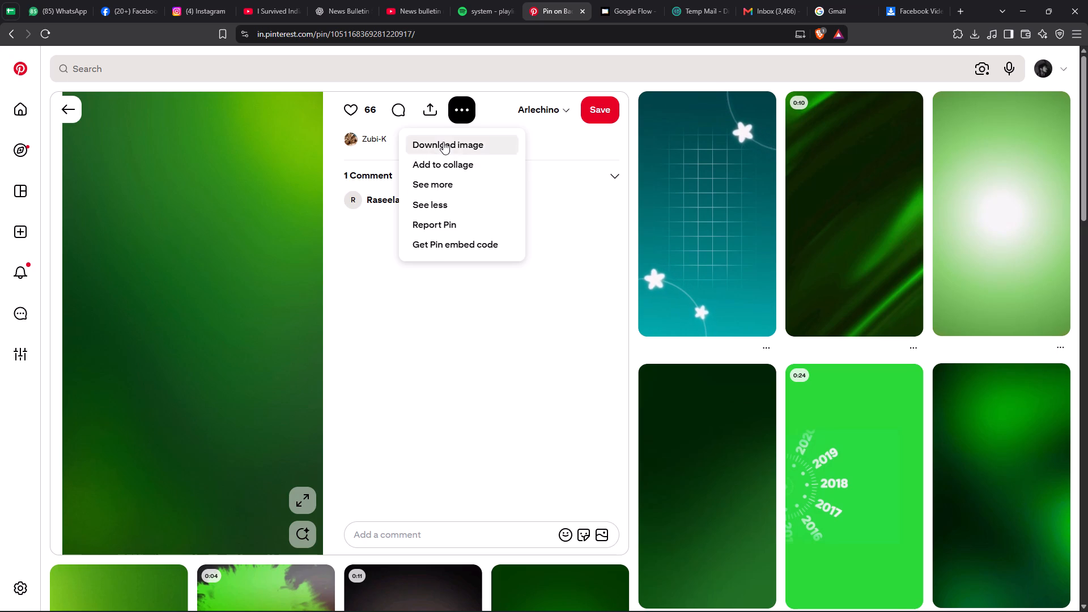
{"action": "left_click", "coordinate": [515, 439]}
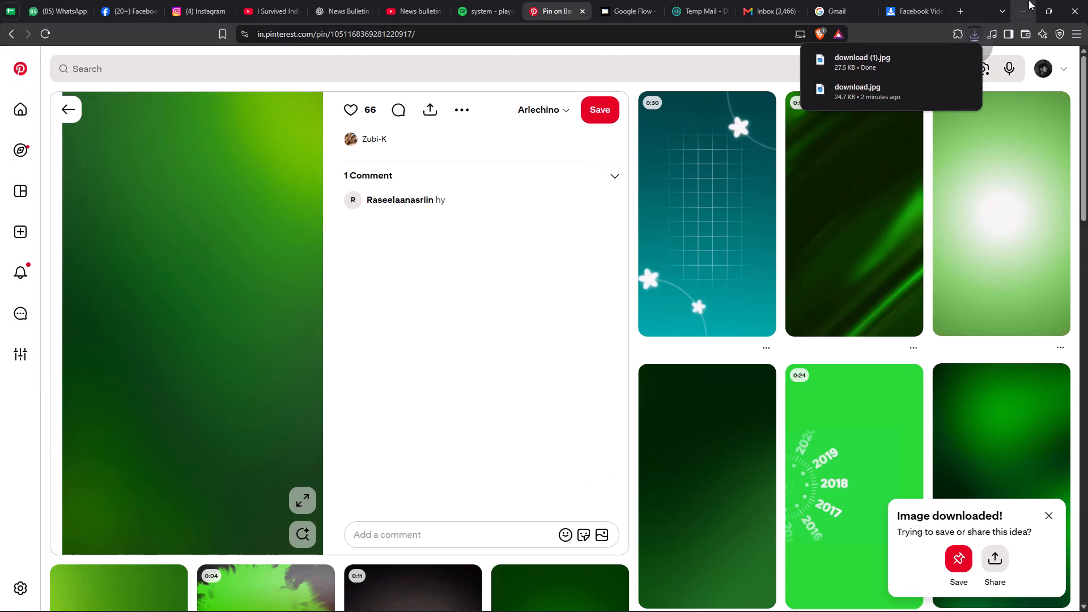
{"action": "left_click", "coordinate": [1022, 1]}
Import download (1).jpg from the 03-11 folder and place it on V1 at the sequence start.
{"action": "double_click", "coordinate": [146, 224]}
{"action": "double_click", "coordinate": [144, 224]}
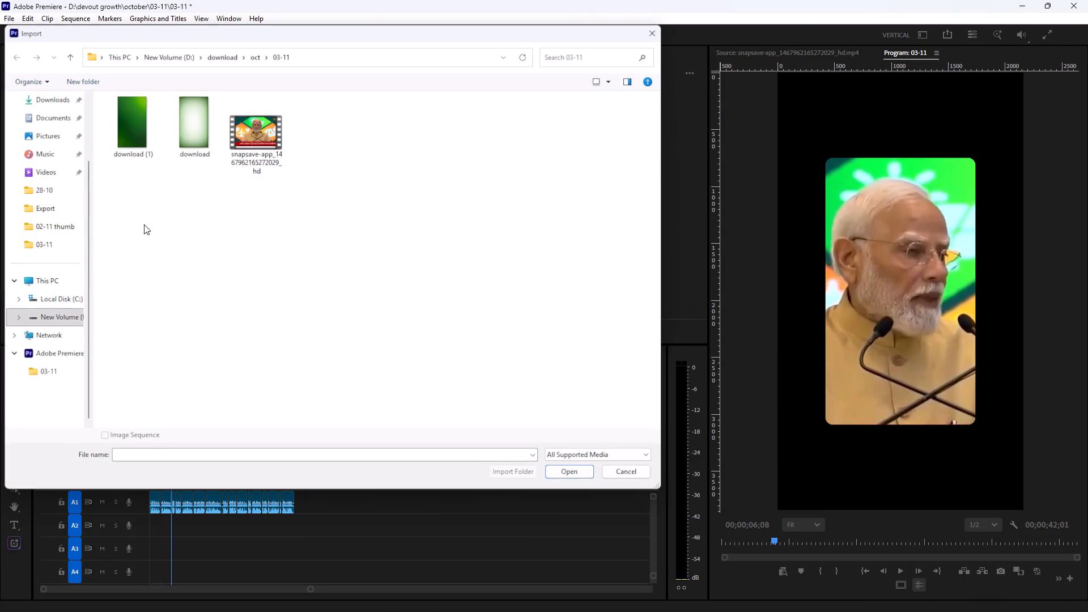
{"action": "double_click", "coordinate": [135, 107]}
{"action": "left_click_drag", "start_coordinate": [140, 186], "coordinate": [265, 305]}
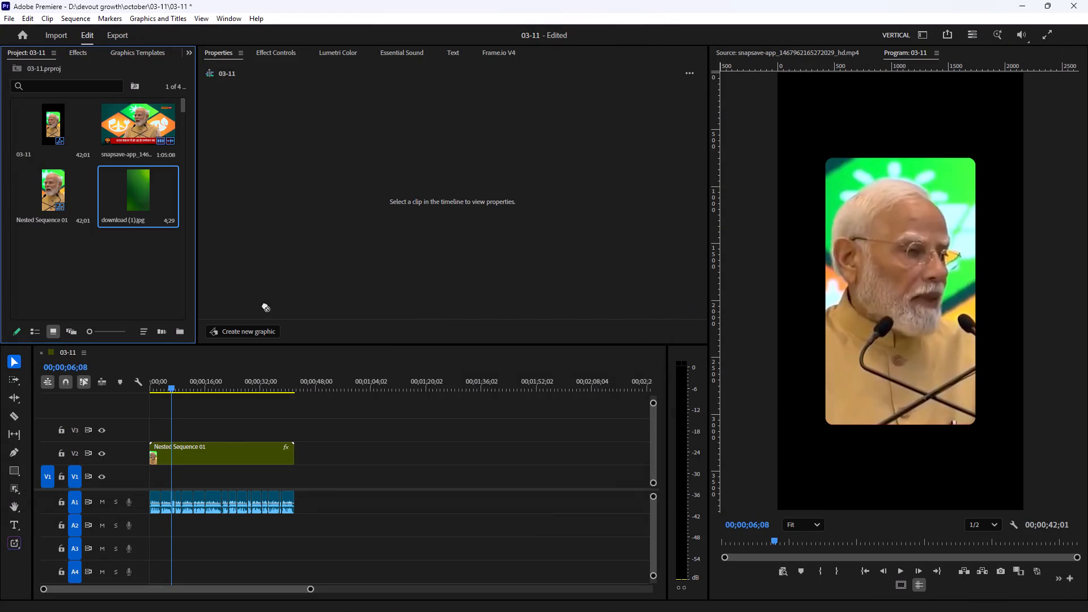
{"action": "left_click_drag", "start_coordinate": [265, 305], "coordinate": [146, 483]}
Scale download (1).jpg on V1 to fill the frame and extend it to the end of the nested sequence.
{"action": "left_click_drag", "start_coordinate": [175, 387], "coordinate": [163, 388]}
{"action": "left_click", "coordinate": [162, 481]}
{"action": "left_click", "coordinate": [158, 482]}
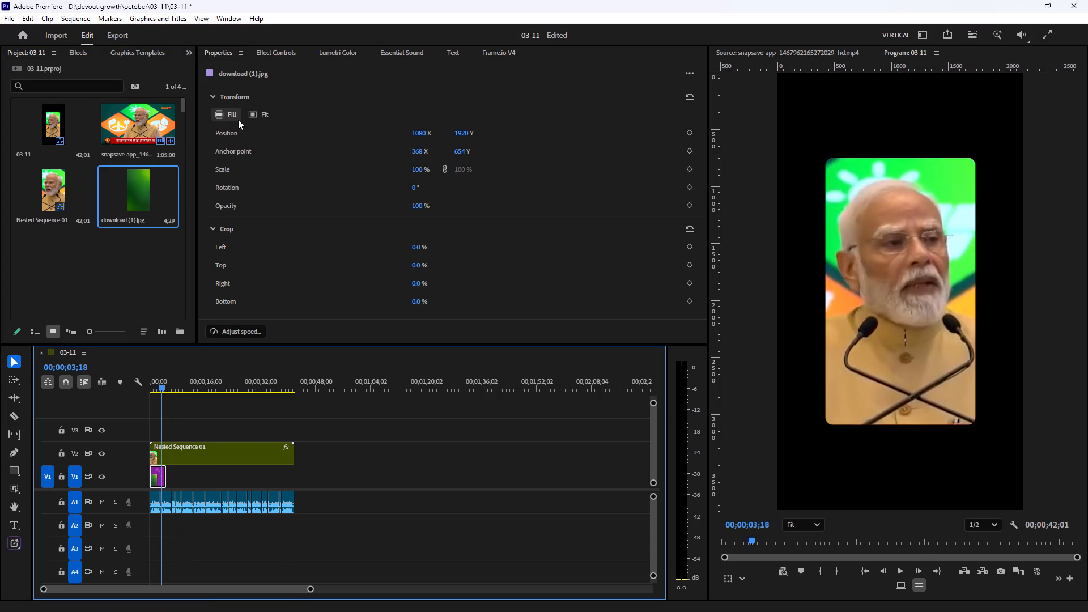
{"action": "left_click", "coordinate": [229, 116]}
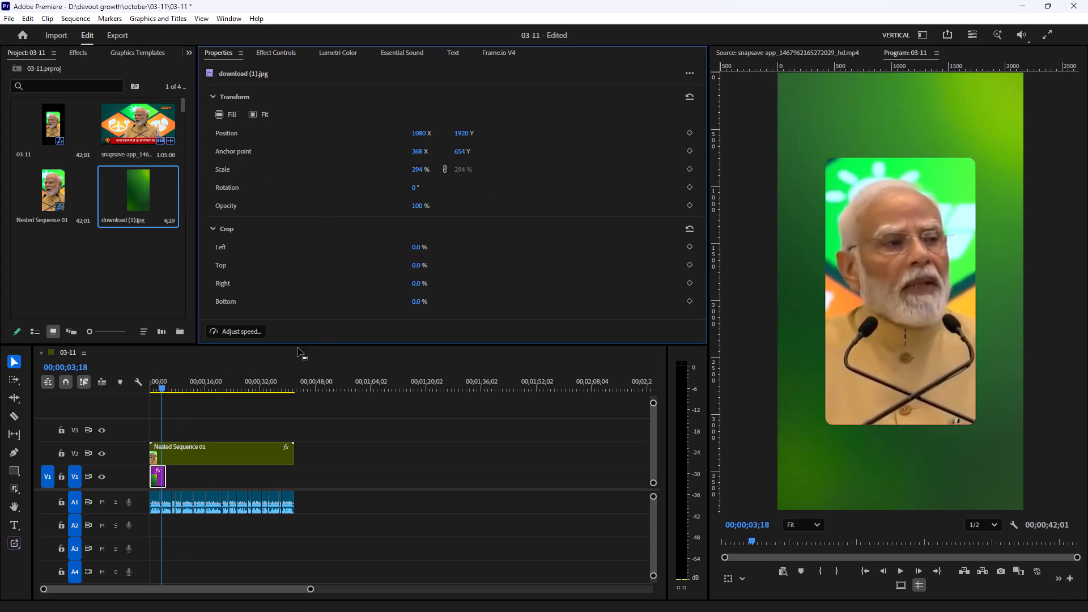
{"action": "left_click_drag", "start_coordinate": [169, 379], "coordinate": [150, 386]}
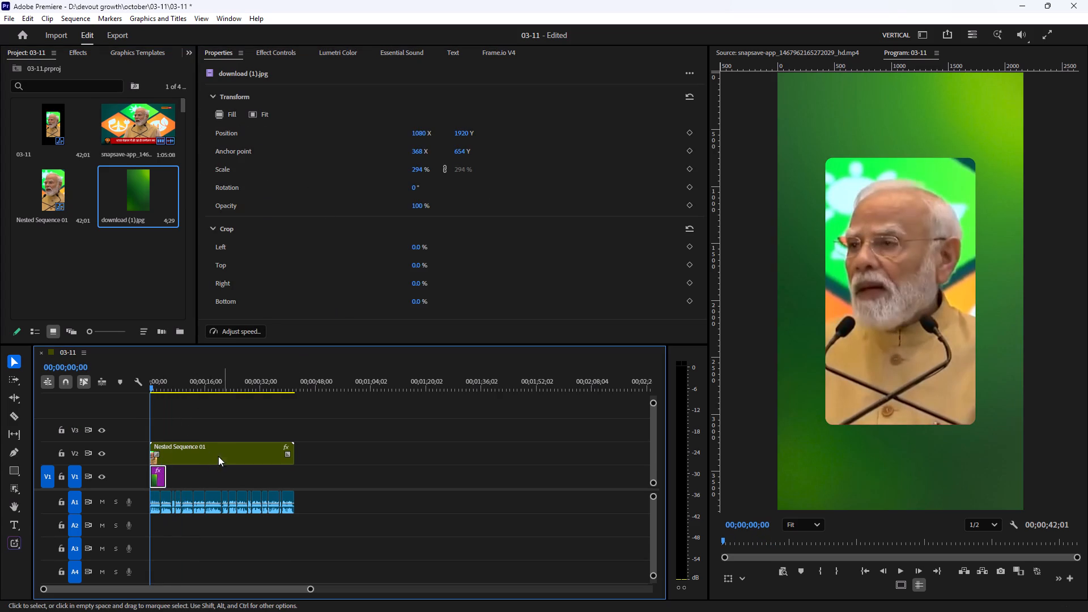
{"action": "left_click_drag", "start_coordinate": [170, 480], "coordinate": [300, 482]}
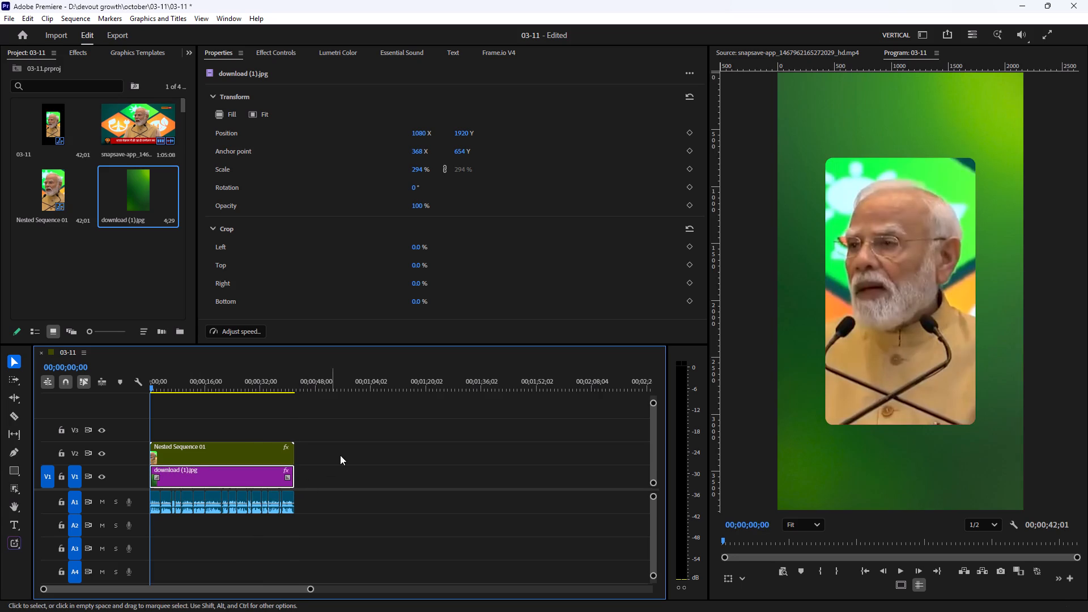
Play the sequence from the start to check the speech over the new green background, and return to the beginning.
{"action": "left_click", "coordinate": [356, 442]}
{"action": "key", "text": "space"}
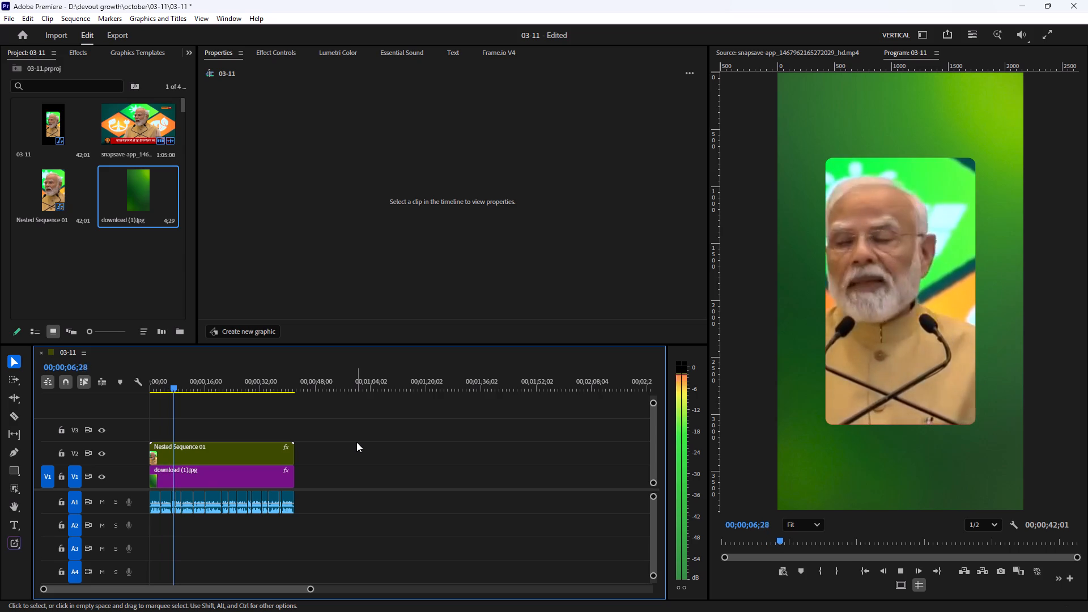
{"action": "key", "text": "space"}
{"action": "left_click_drag", "start_coordinate": [180, 381], "coordinate": [134, 393]}
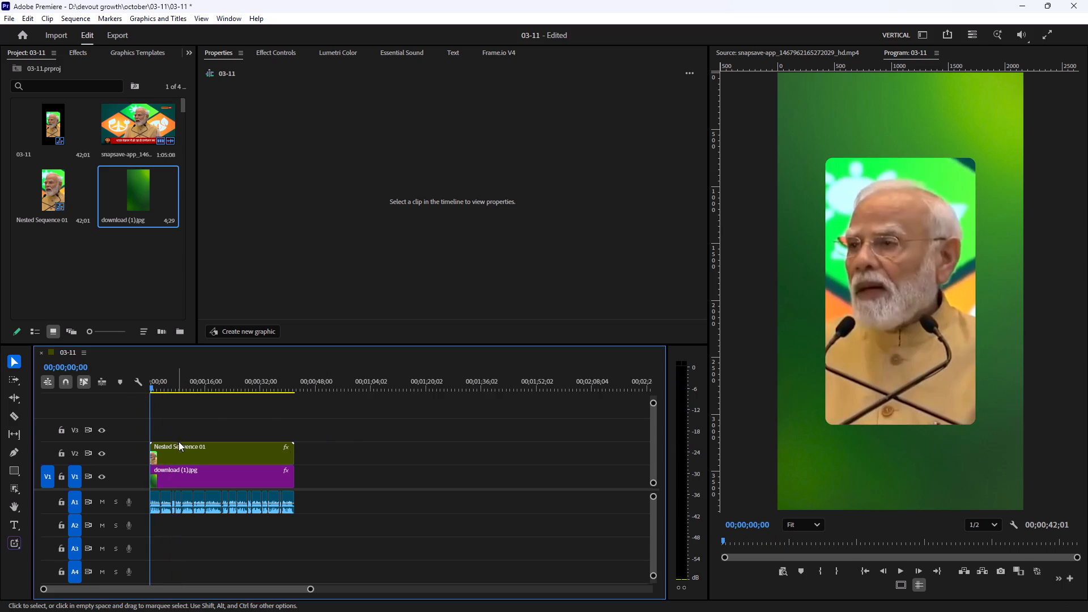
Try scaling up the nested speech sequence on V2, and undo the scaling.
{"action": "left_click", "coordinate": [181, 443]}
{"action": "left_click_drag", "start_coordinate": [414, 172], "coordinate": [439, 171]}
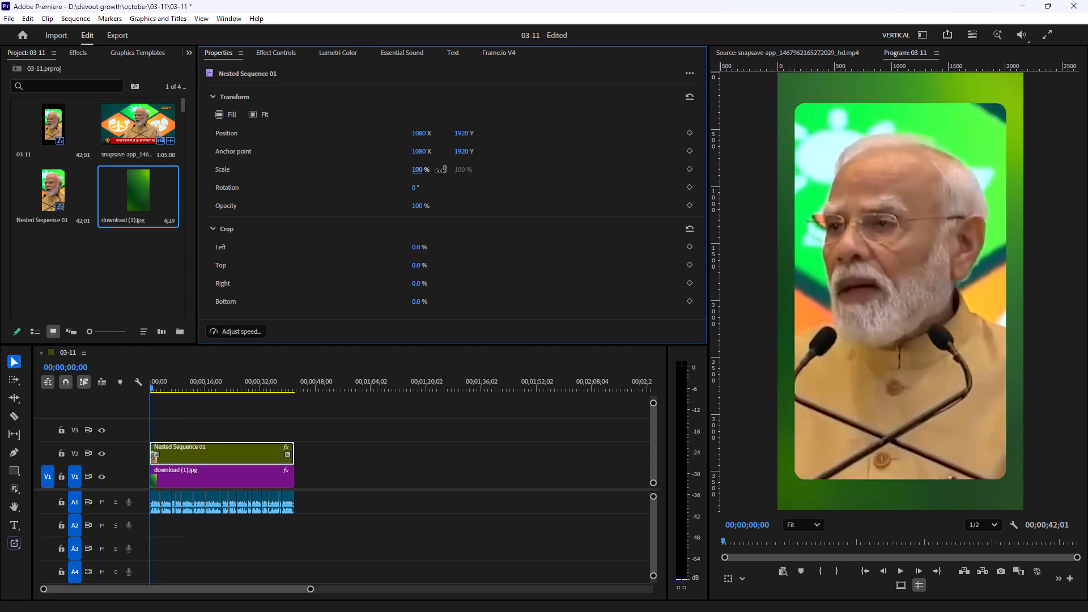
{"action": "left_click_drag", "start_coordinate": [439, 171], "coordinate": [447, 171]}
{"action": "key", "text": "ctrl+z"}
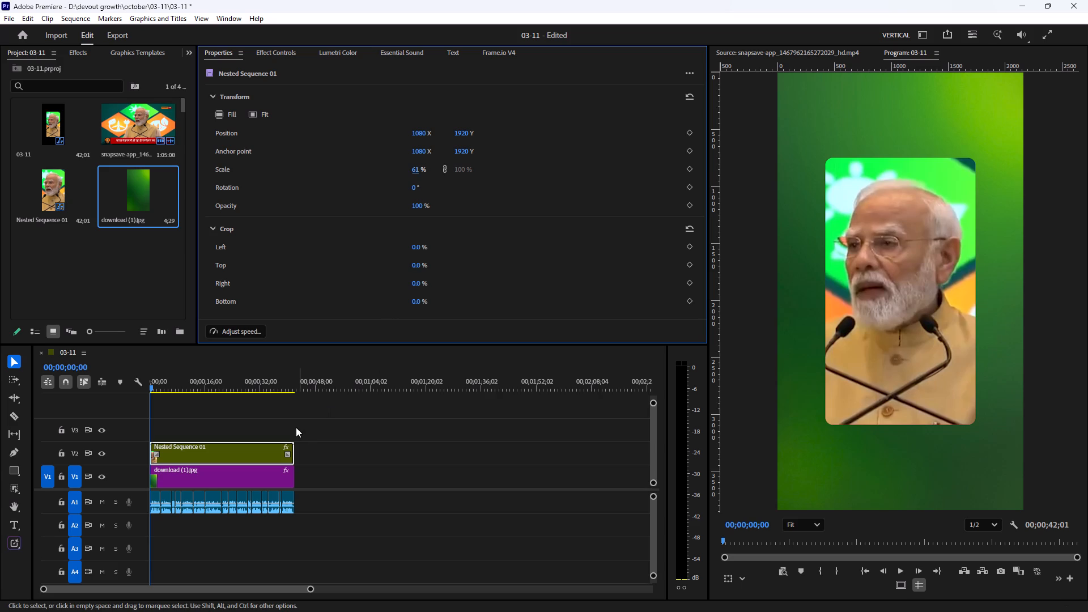
Select the download (1).jpg background clip on V1.
{"action": "left_click", "coordinate": [233, 479]}
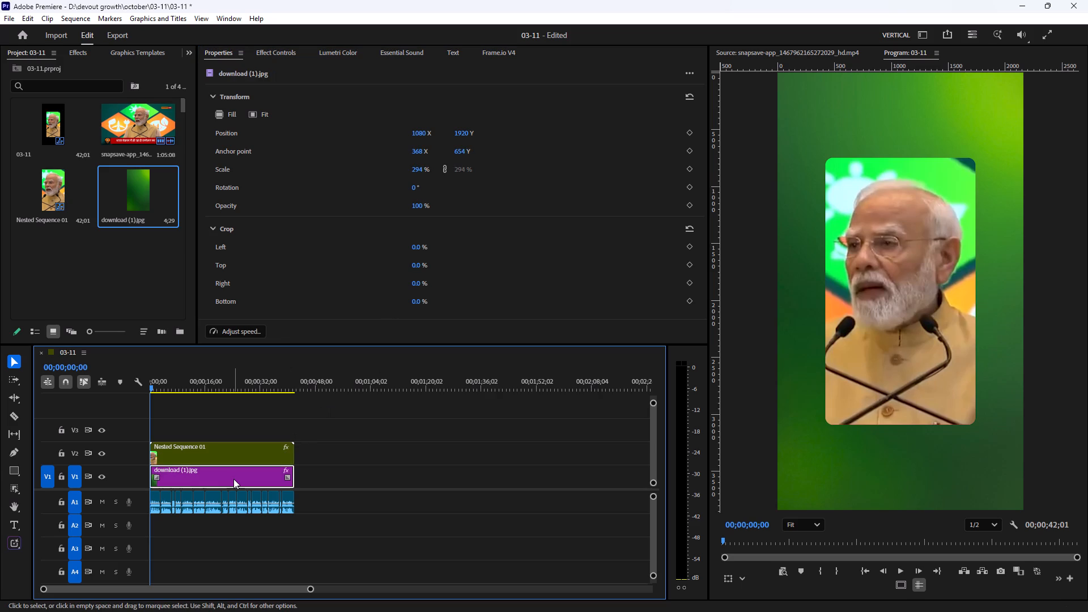
Delete the download (1).jpg background clip from V1.
{"action": "key", "text": "Delete"}
Switch to Brave and download the dark green grunge-textured image from Pinterest's green background results.
{"action": "left_click", "coordinate": [645, 607]}
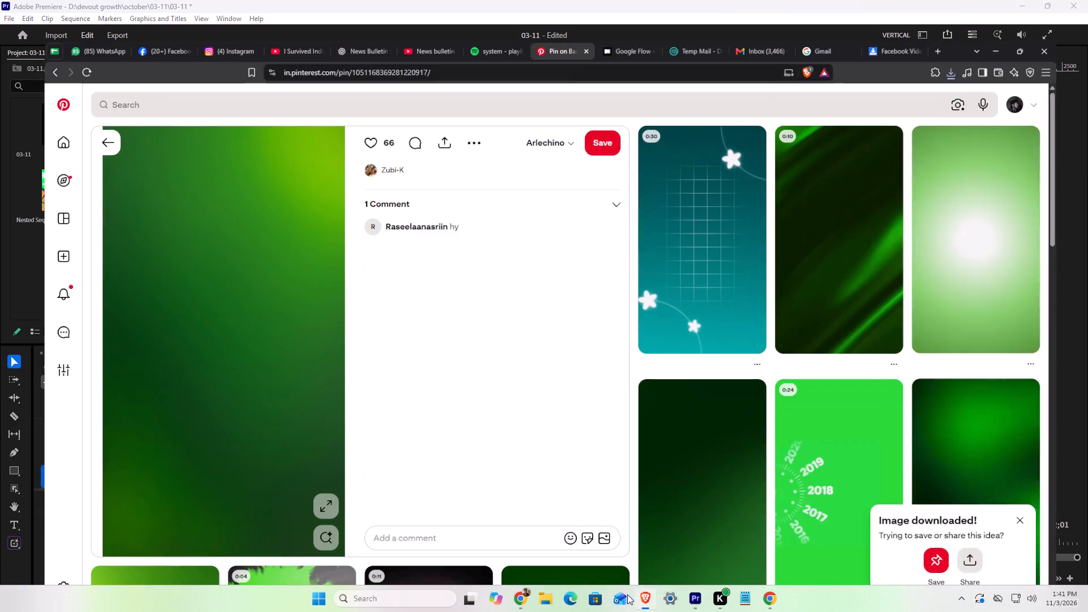
{"action": "left_click", "coordinate": [75, 108]}
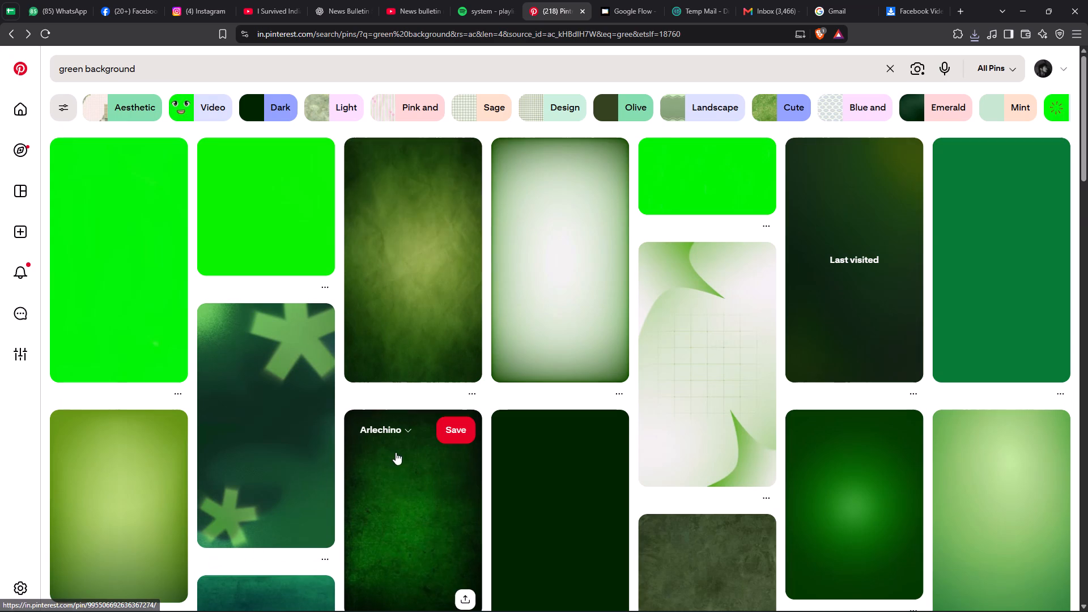
{"action": "scroll", "coordinate": [394, 451], "scroll_direction": "down", "scroll_amount": 2}
{"action": "left_click", "coordinate": [397, 412]}
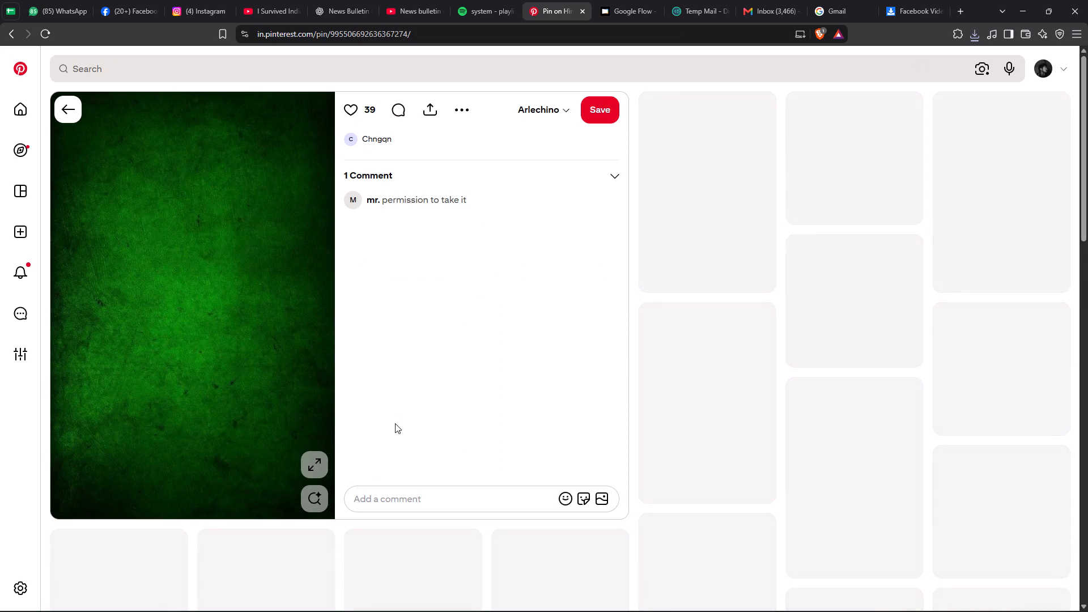
{"action": "left_click", "coordinate": [465, 109]}
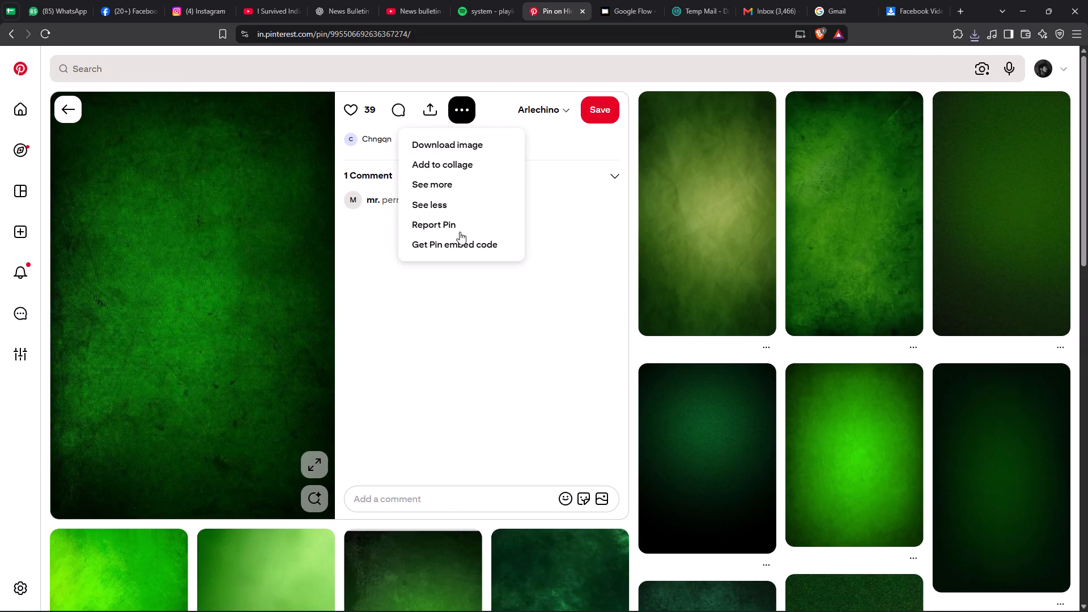
{"action": "left_click", "coordinate": [440, 144]}
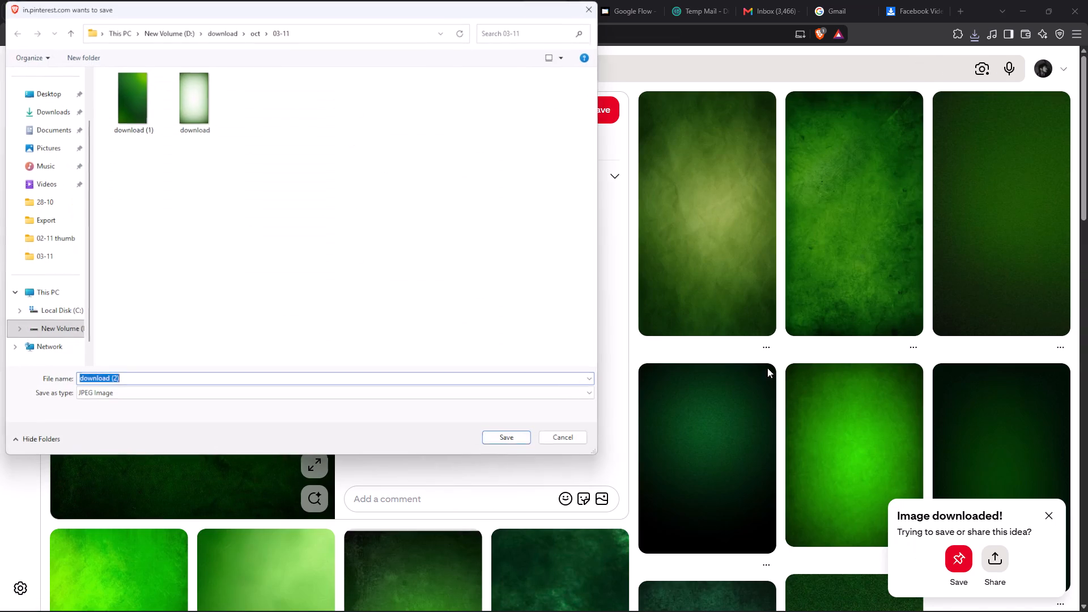
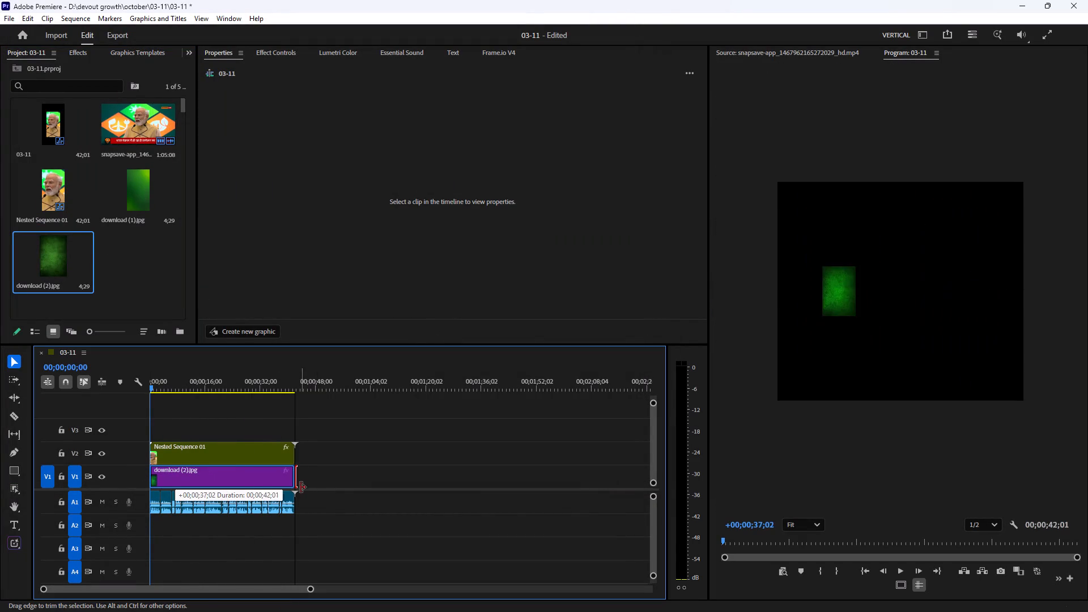
Extend download (2).jpg on V1 to the end of the nested sequence and scale it to fill the frame.
{"action": "left_click_drag", "start_coordinate": [300, 487], "coordinate": [299, 487]}
{"action": "left_click", "coordinate": [240, 482]}
{"action": "left_click", "coordinate": [222, 110]}
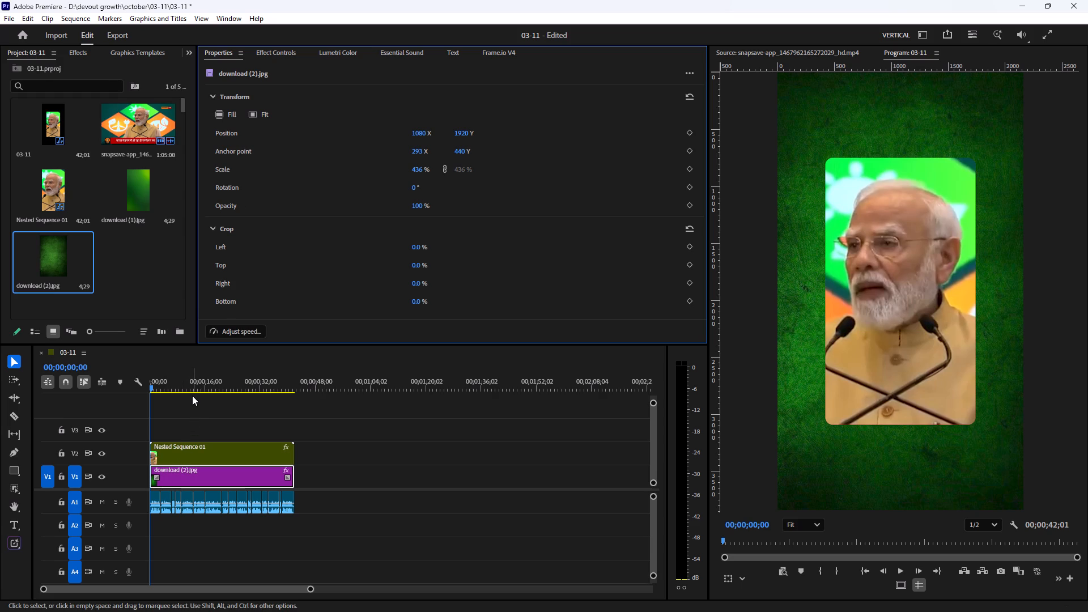
Play the sequence from the start to check the speech clip over the textured dark green background.
{"action": "left_click_drag", "start_coordinate": [177, 382], "coordinate": [126, 400]}
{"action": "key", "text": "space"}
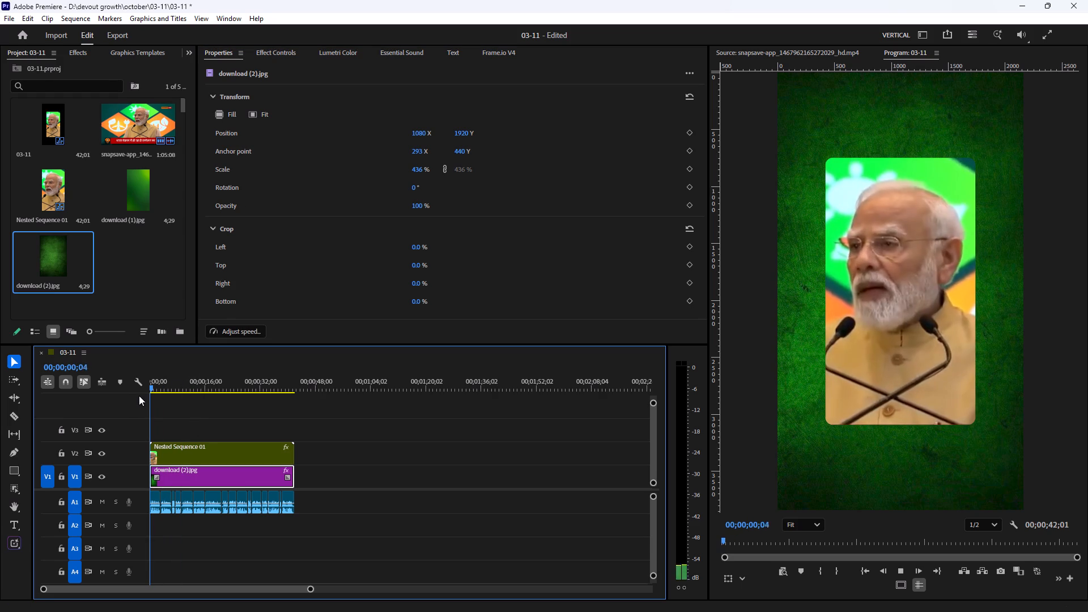
Scale Nested Sequence 01 on V2 up to 103% so the speech fills the whole vertical frame.
{"action": "key", "text": "space"}
{"action": "left_click", "coordinate": [189, 458]}
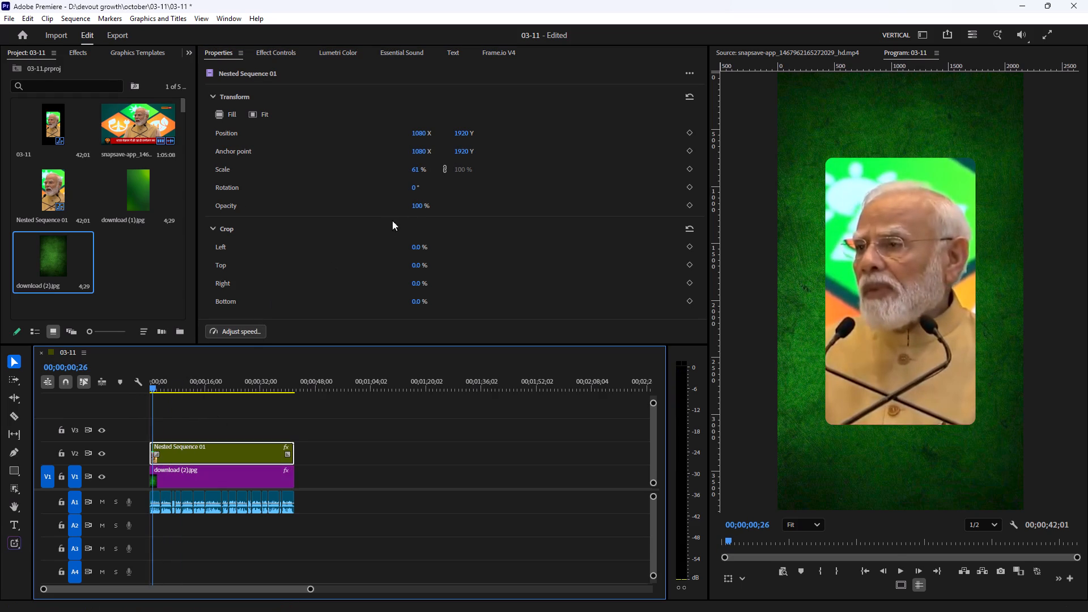
{"action": "left_click_drag", "start_coordinate": [420, 171], "coordinate": [441, 175]}
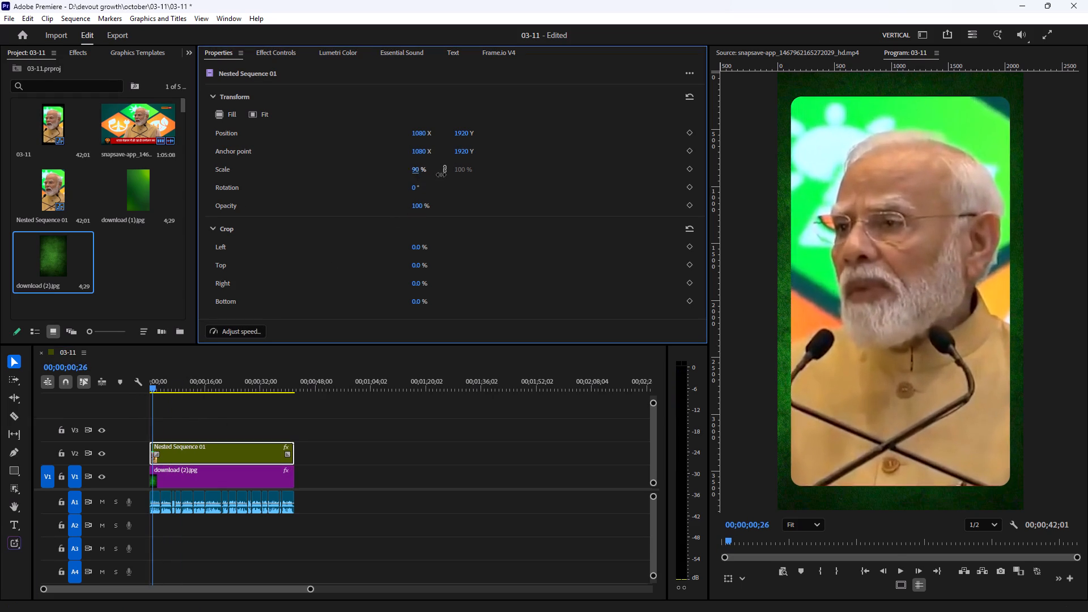
{"action": "left_click_drag", "start_coordinate": [441, 175], "coordinate": [454, 181]}
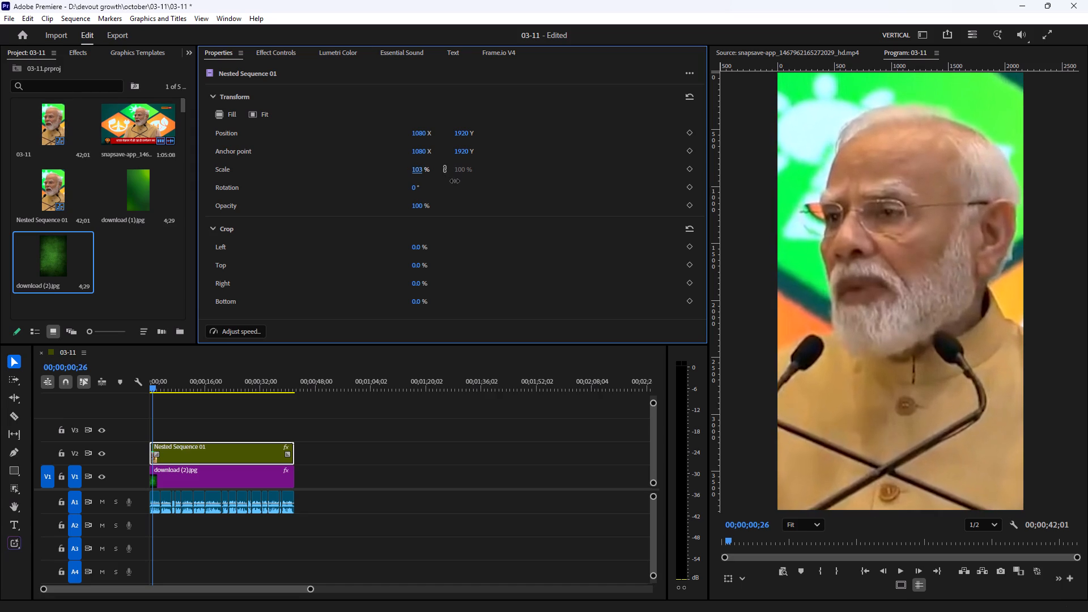
{"action": "left_click_drag", "start_coordinate": [454, 181], "coordinate": [455, 181]}
Play the opening of the sequence from the start to check the full-frame speech clip.
{"action": "left_click_drag", "start_coordinate": [162, 383], "coordinate": [130, 397]}
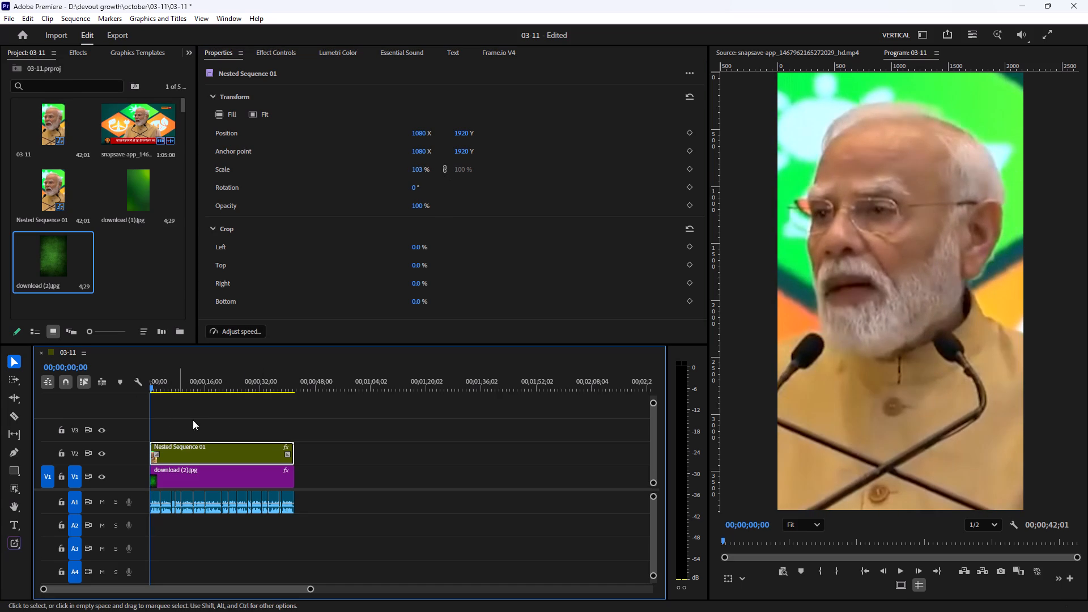
{"action": "left_click", "coordinate": [205, 424]}
{"action": "key", "text": "equal"}
{"action": "key", "text": "equal"}
{"action": "left_click_drag", "start_coordinate": [168, 384], "coordinate": [125, 391]}
{"action": "key", "text": "space"}
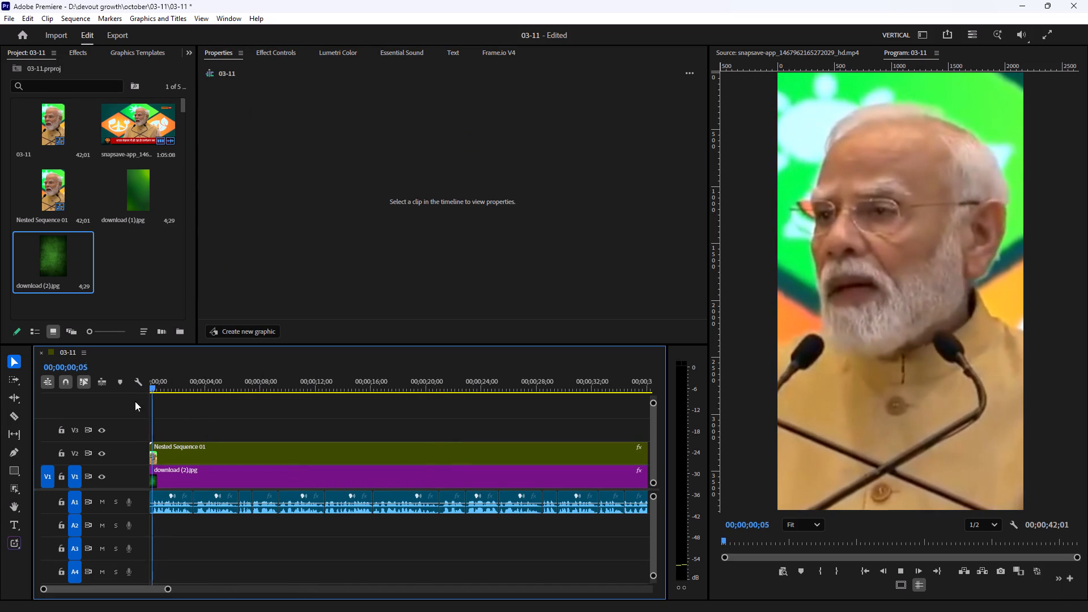
{"action": "key", "text": "space"}
{"action": "key", "text": "space"}
{"action": "key", "text": "space"}
Find the Transform video effect by searching "transf" and apply it to Nested Sequence 01 on V2.
{"action": "left_click", "coordinate": [186, 448]}
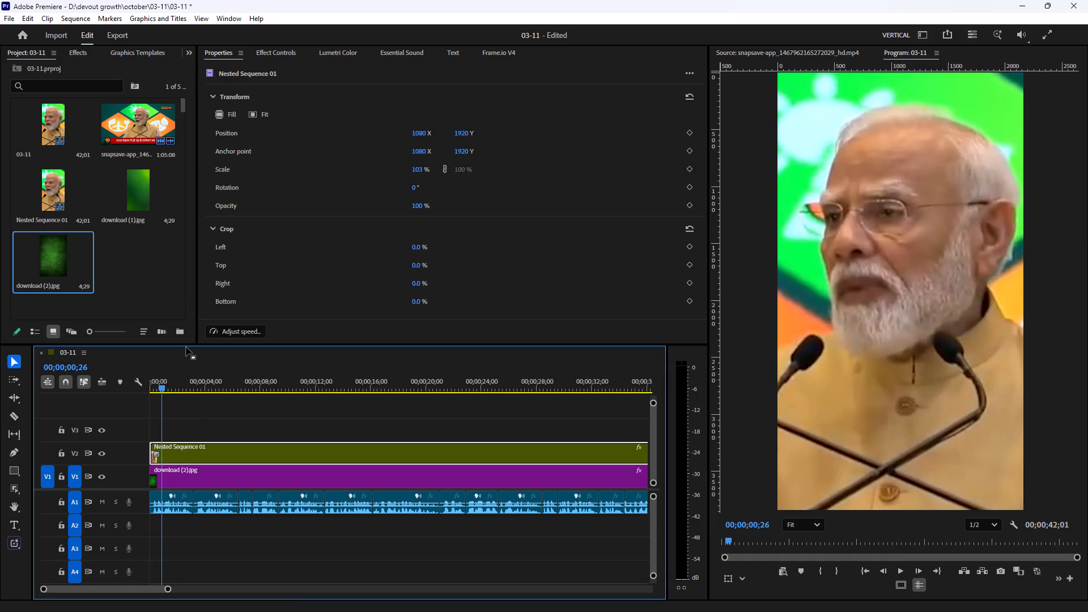
{"action": "left_click", "coordinate": [76, 50]}
{"action": "left_click_drag", "start_coordinate": [49, 71], "coordinate": [0, 82]}
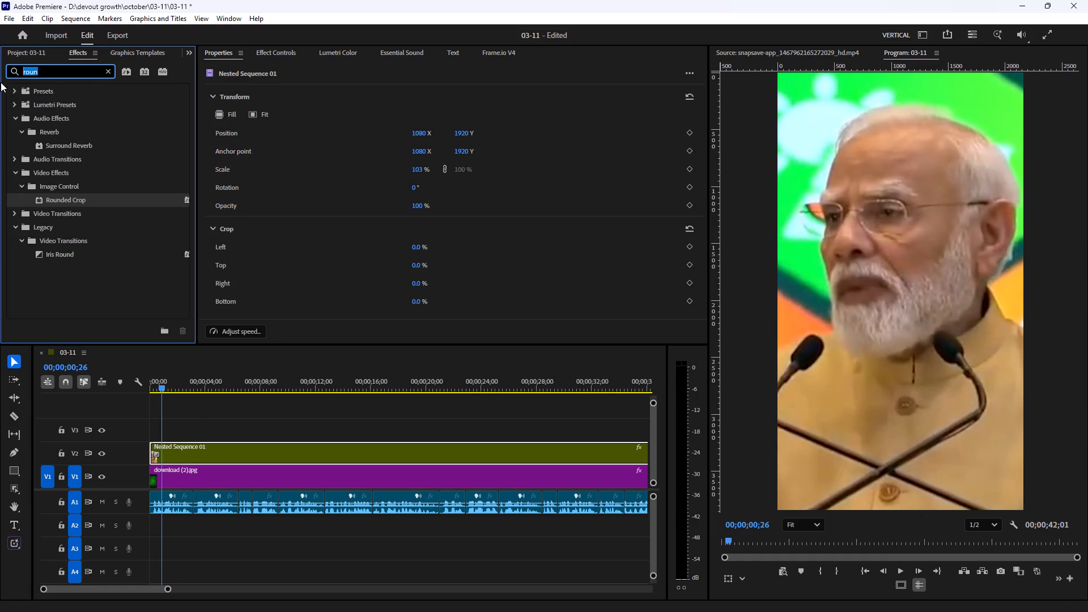
{"action": "key", "text": "t"}
{"action": "key", "text": "r"}
{"action": "type", "text": "ansf"}
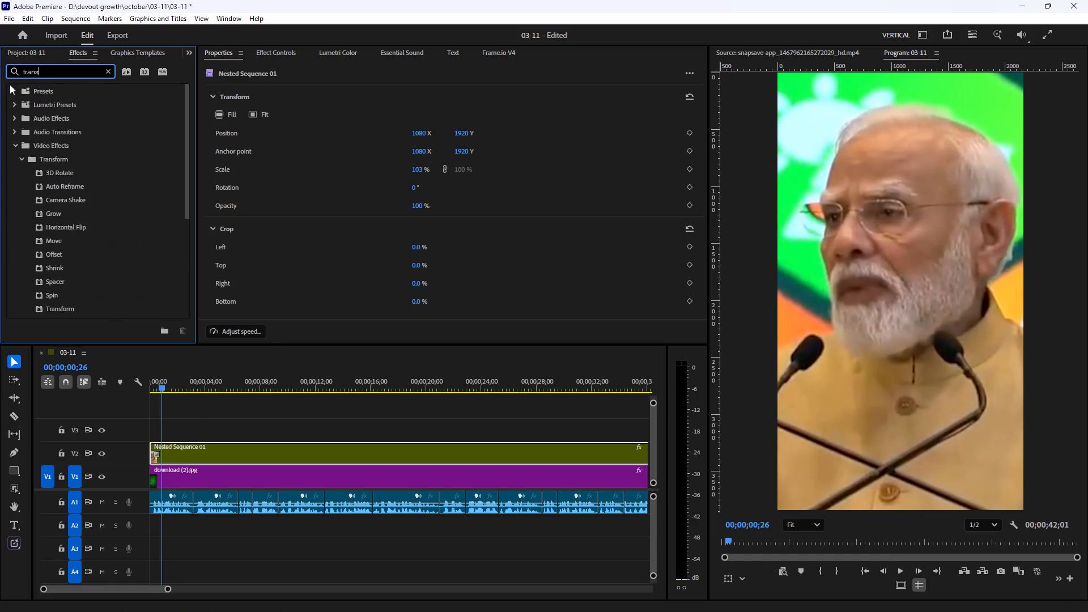
{"action": "scroll", "coordinate": [70, 270], "scroll_direction": "down", "scroll_amount": 4}
{"action": "left_click_drag", "start_coordinate": [66, 265], "coordinate": [184, 433]}
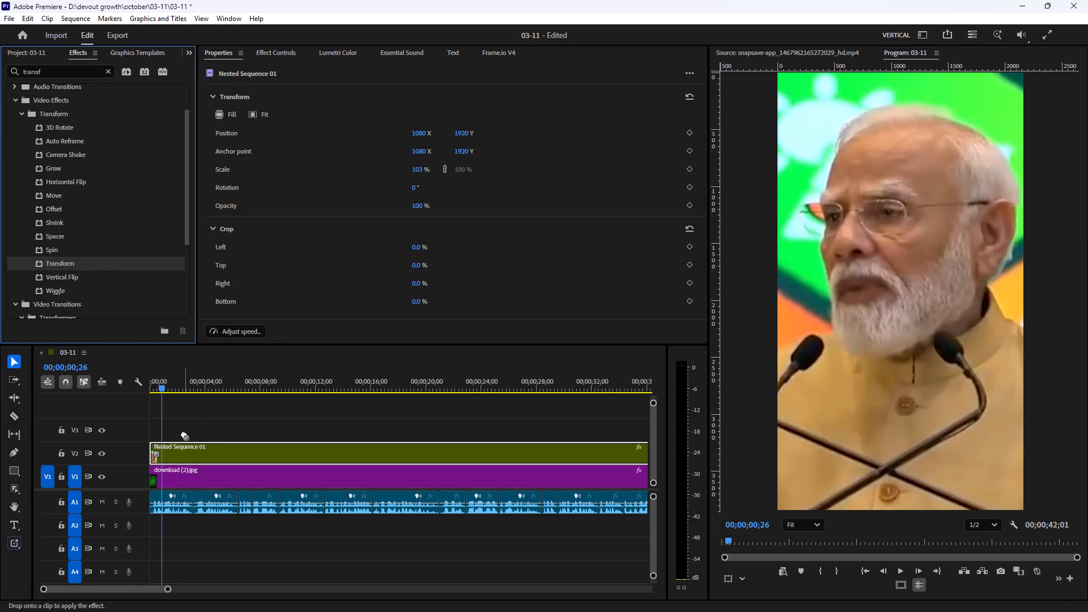
{"action": "left_click_drag", "start_coordinate": [184, 433], "coordinate": [183, 452]}
Keyframe Transform's Position and Scale at 00;00;00;26, with Scale 61 and vertical Position raised to about 1688.
{"action": "left_click", "coordinate": [277, 53]}
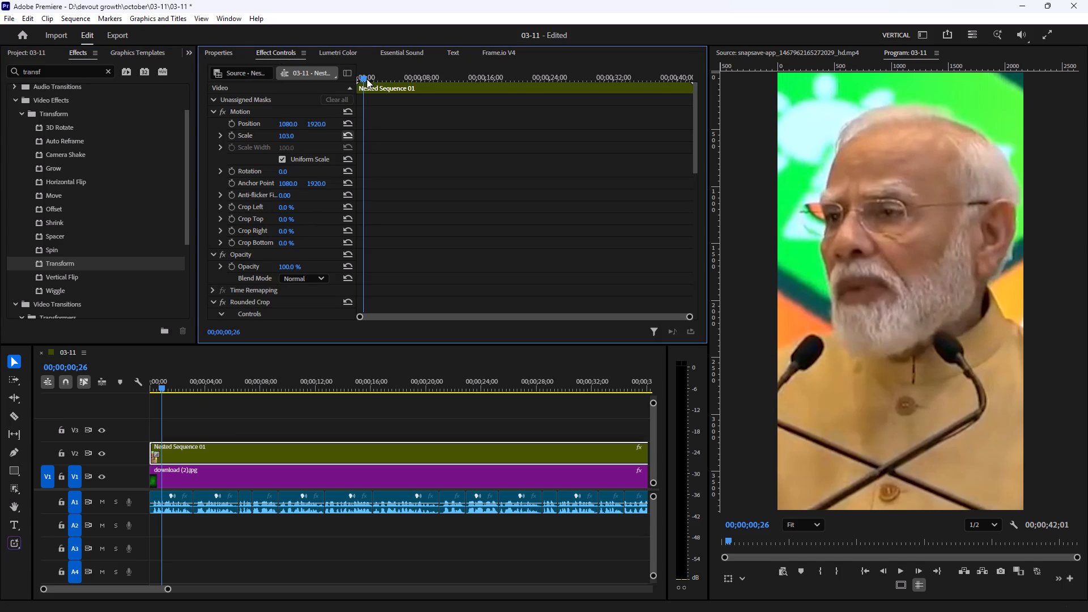
{"action": "scroll", "coordinate": [254, 232], "scroll_direction": "down", "scroll_amount": 15}
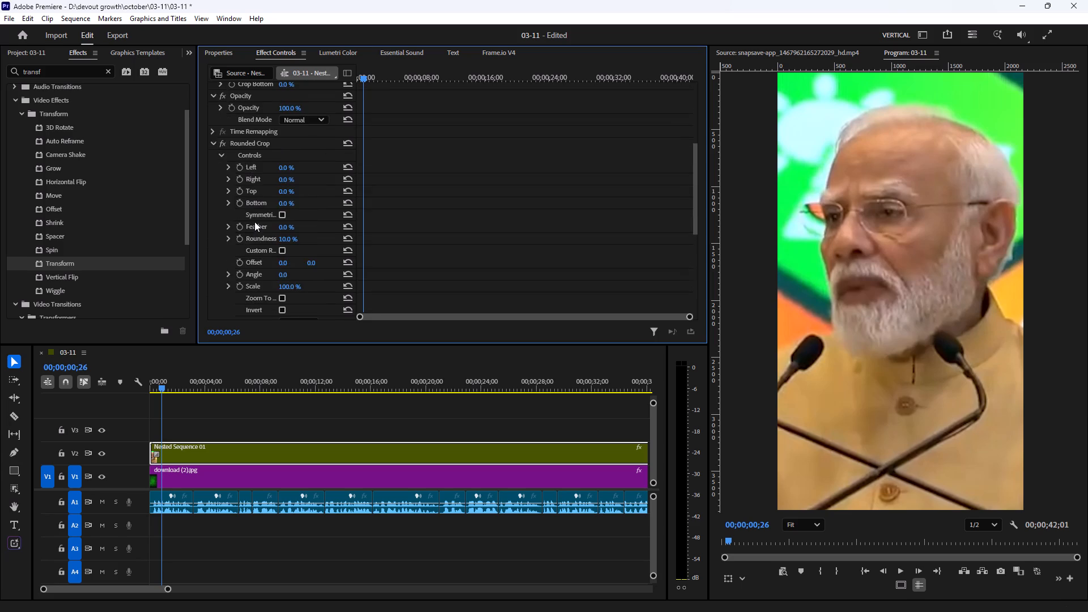
{"action": "scroll", "coordinate": [254, 222], "scroll_direction": "down", "scroll_amount": 12}
{"action": "left_click", "coordinate": [234, 218]}
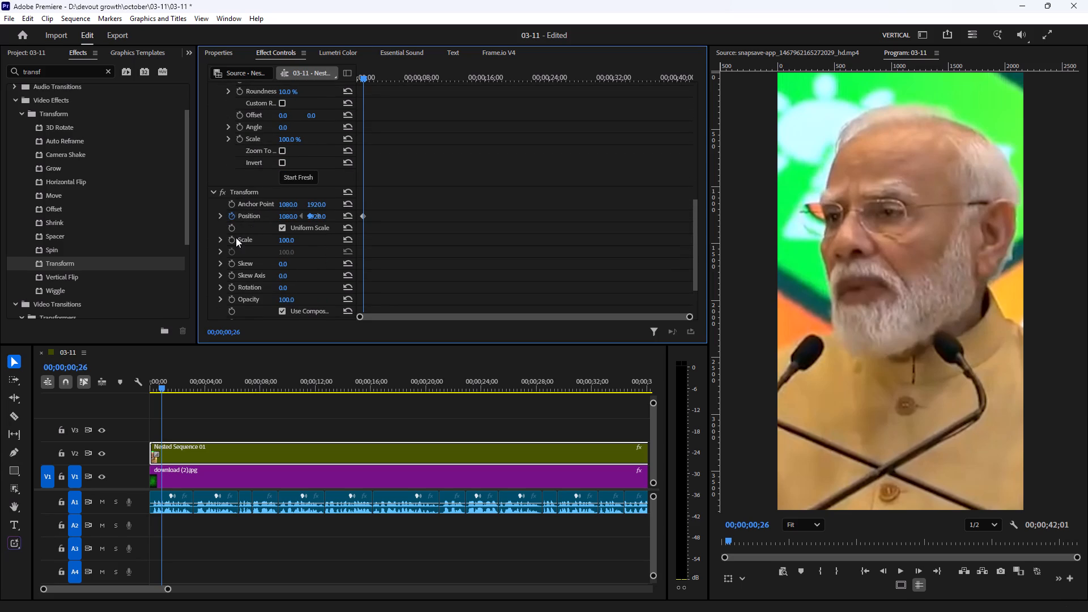
{"action": "left_click", "coordinate": [234, 241]}
{"action": "left_click_drag", "start_coordinate": [290, 242], "coordinate": [278, 253]}
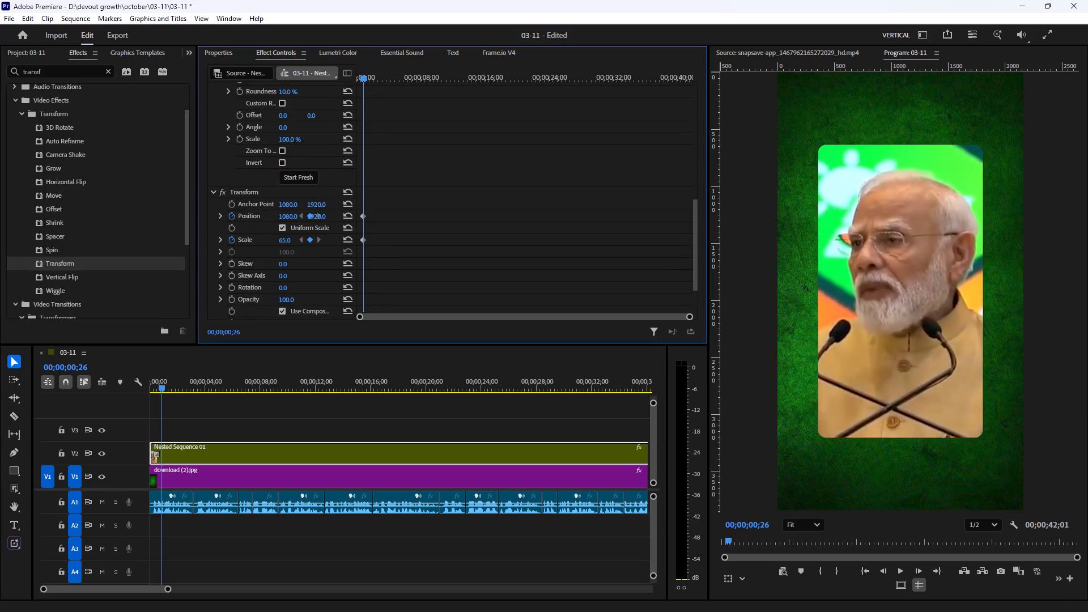
{"action": "left_click_drag", "start_coordinate": [278, 253], "coordinate": [278, 256]}
{"action": "left_click_drag", "start_coordinate": [316, 218], "coordinate": [308, 220]}
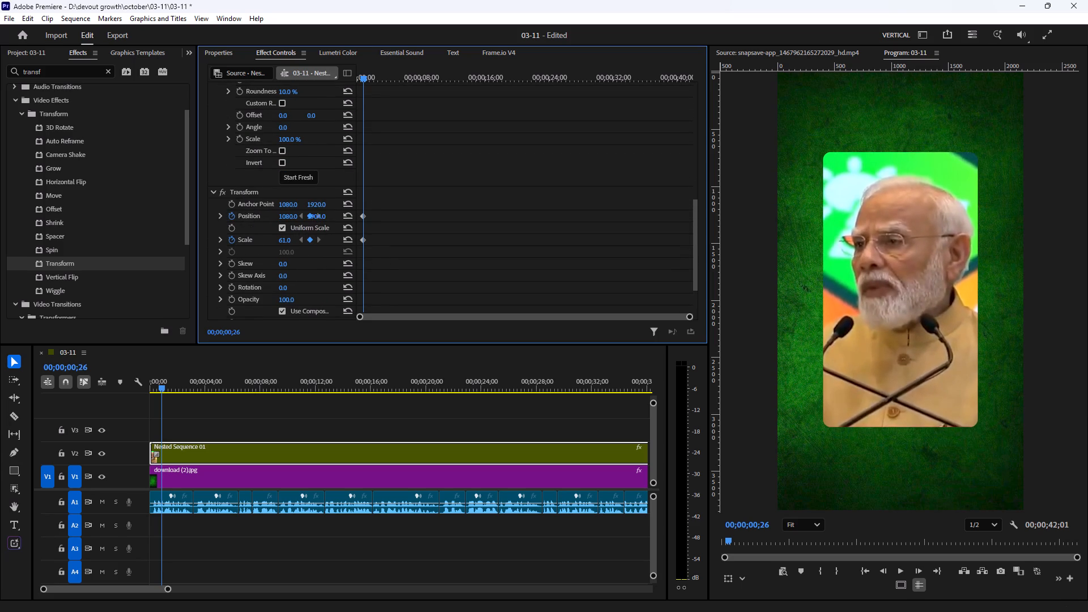
{"action": "left_click_drag", "start_coordinate": [308, 220], "coordinate": [176, 268]}
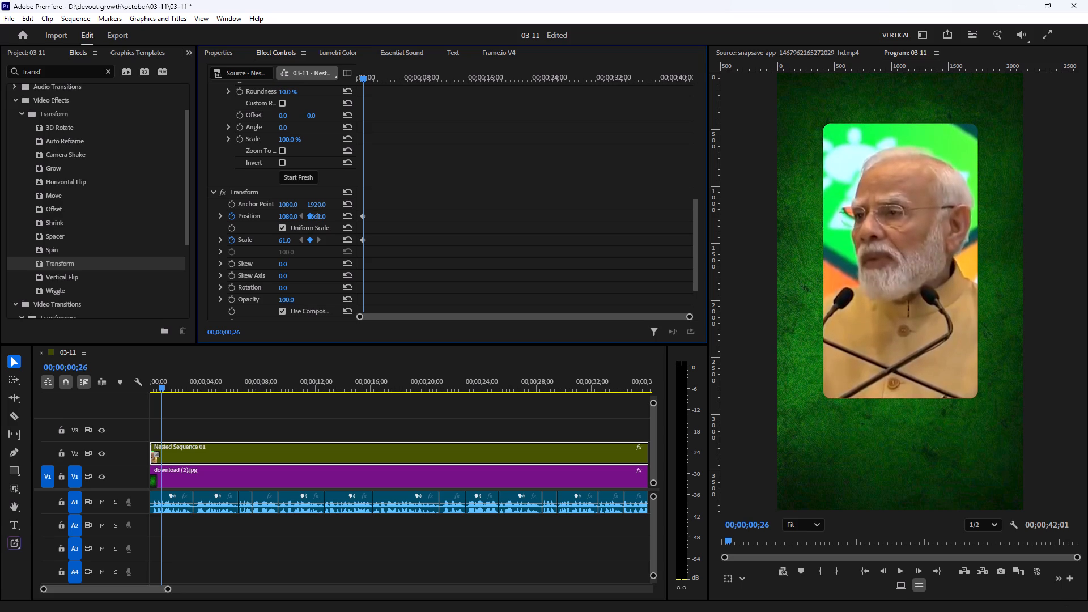
{"action": "left_click_drag", "start_coordinate": [176, 268], "coordinate": [199, 266]}
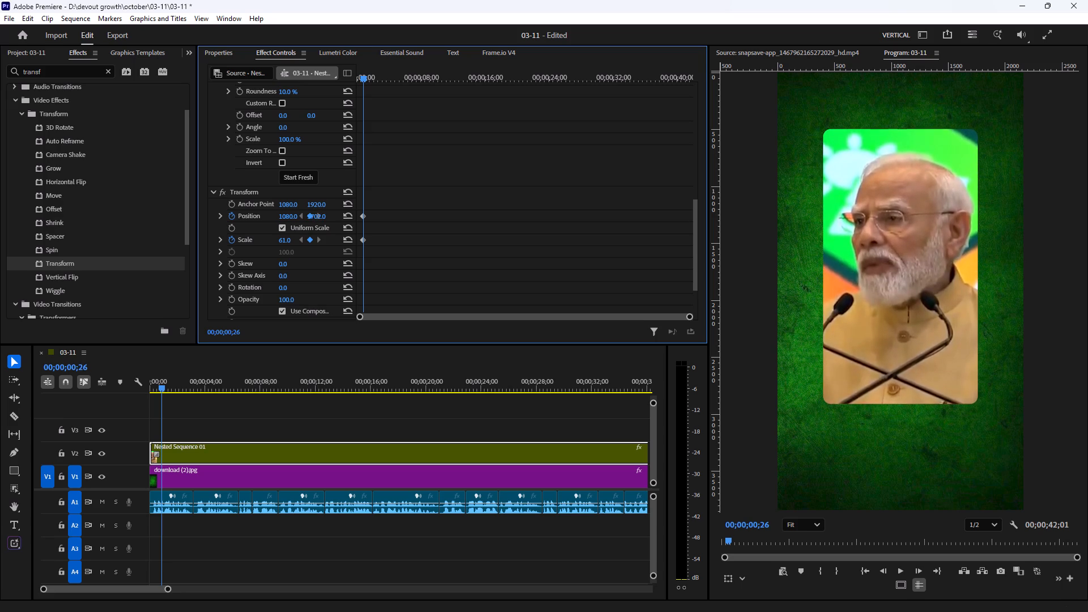
{"action": "left_click_drag", "start_coordinate": [199, 266], "coordinate": [189, 270]}
Add starting Transform keyframes at 00;00;00;00 with default Position 1080, 1920 and Scale 100, and preview the move.
{"action": "left_click_drag", "start_coordinate": [363, 76], "coordinate": [323, 96]}
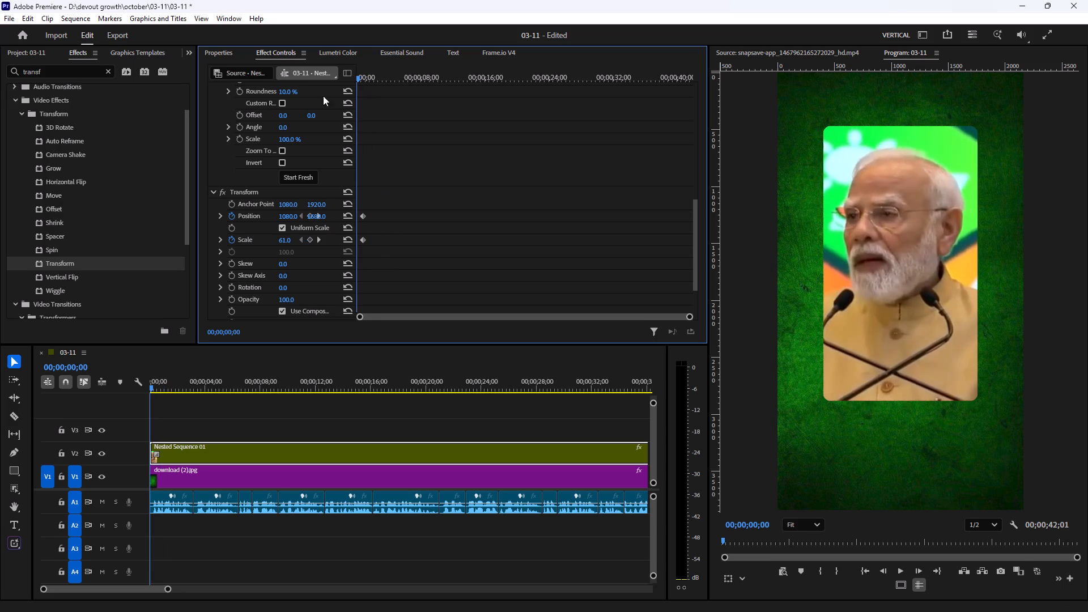
{"action": "left_click_drag", "start_coordinate": [323, 96], "coordinate": [304, 120]}
{"action": "left_click", "coordinate": [346, 216]}
{"action": "left_click", "coordinate": [348, 239]}
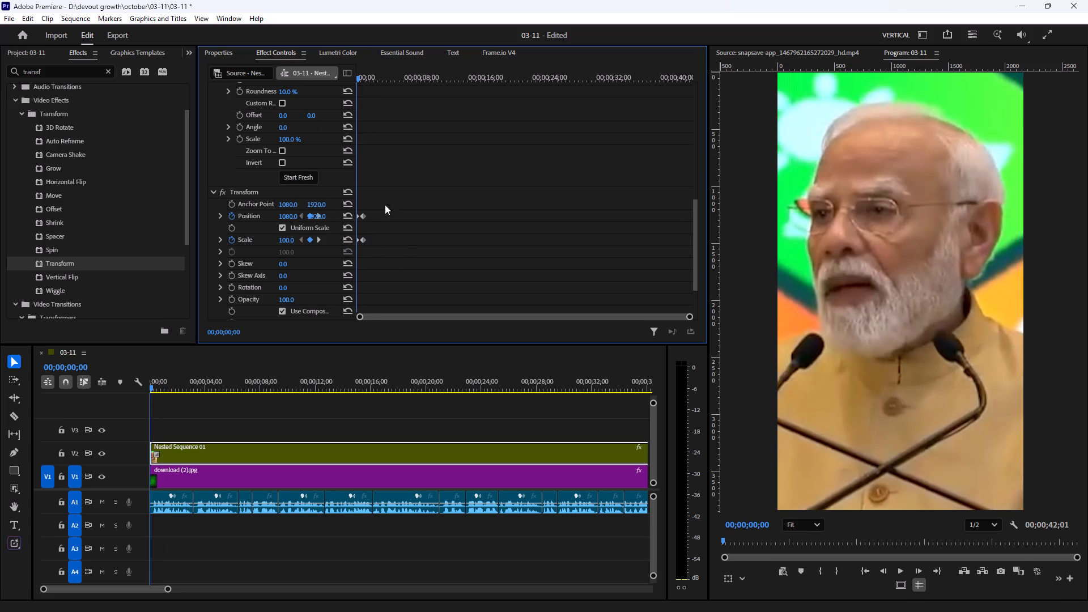
{"action": "key", "text": "space"}
{"action": "key", "text": "space"}
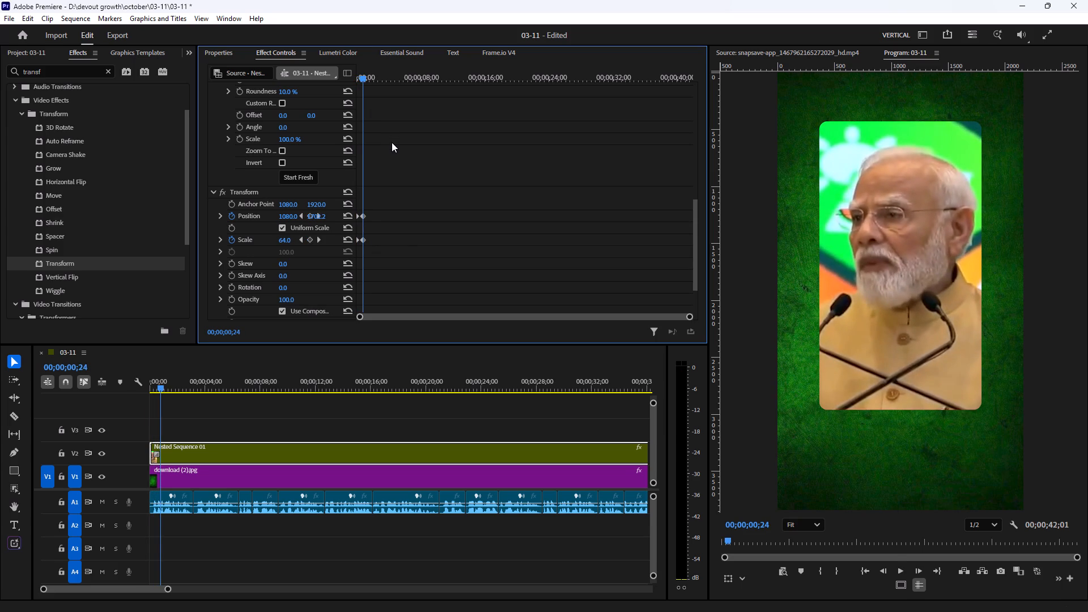
Move the ending Position and Scale keyframes earlier to 00;00;00;15 and replay the faster shrink.
{"action": "key", "text": "equal"}
{"action": "key", "text": "equal"}
{"action": "key", "text": "equal"}
{"action": "key", "text": "equal"}
{"action": "key", "text": "minus"}
{"action": "left_click_drag", "start_coordinate": [394, 73], "coordinate": [308, 102]}
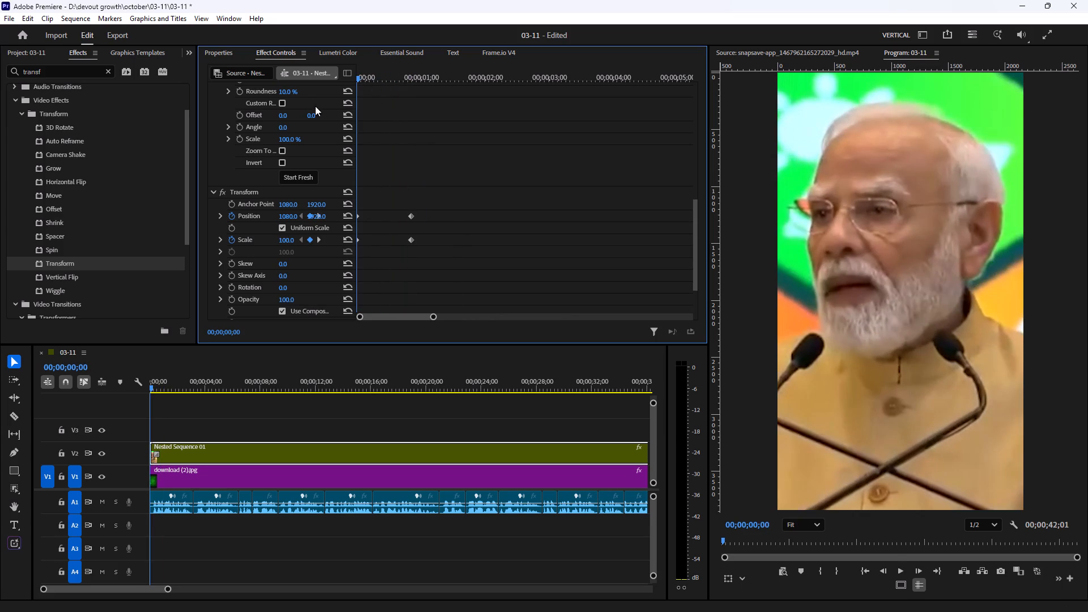
{"action": "key", "text": "space"}
{"action": "key", "text": "space"}
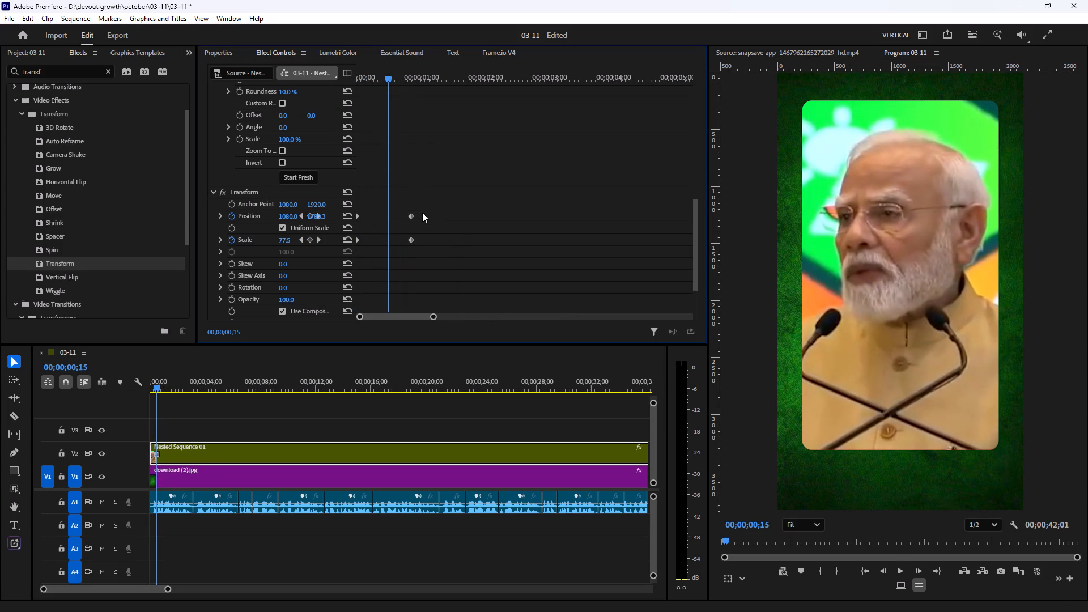
{"action": "left_click_drag", "start_coordinate": [424, 197], "coordinate": [393, 243]}
{"action": "left_click_drag", "start_coordinate": [408, 214], "coordinate": [390, 222]}
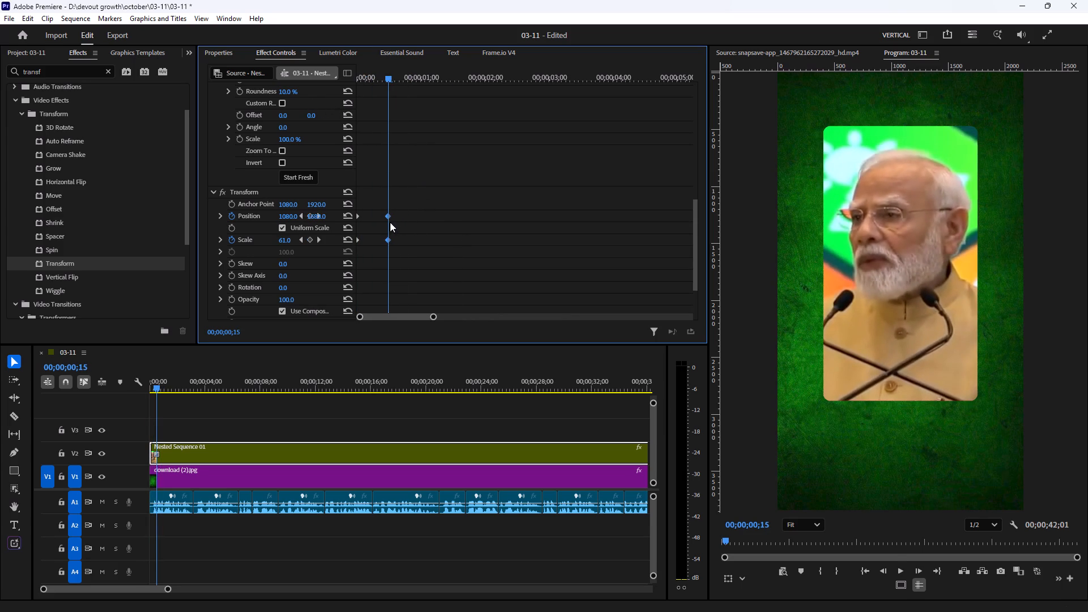
{"action": "left_click_drag", "start_coordinate": [390, 222], "coordinate": [389, 223]}
{"action": "left_click", "coordinate": [413, 186]}
{"action": "left_click_drag", "start_coordinate": [383, 75], "coordinate": [317, 91]}
{"action": "key", "text": "space"}
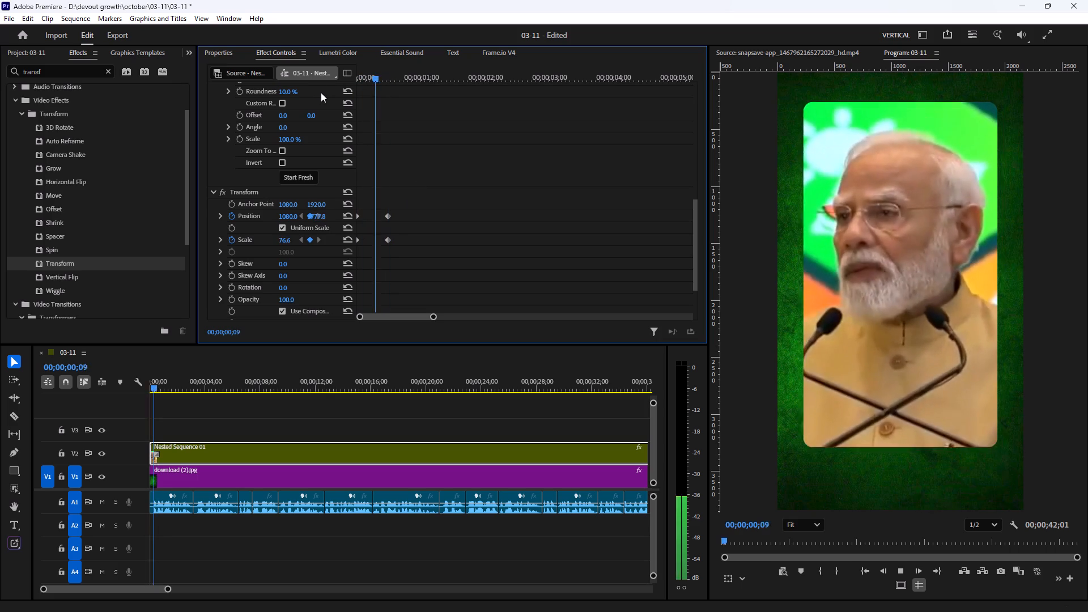
{"action": "key", "text": "space"}
Apply Ease In and Ease Out temporal interpolation to all Transform Position and Scale keyframes.
{"action": "left_click_drag", "start_coordinate": [478, 189], "coordinate": [324, 272]}
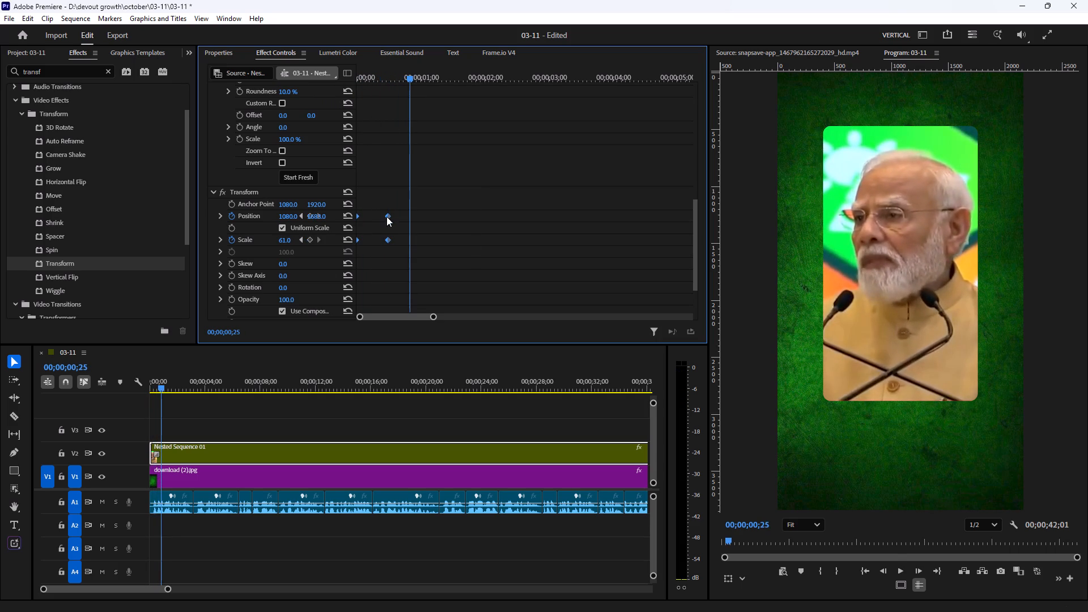
{"action": "right_click", "coordinate": [386, 216]}
{"action": "left_click", "coordinate": [424, 312]}
{"action": "left_click", "coordinate": [558, 380]}
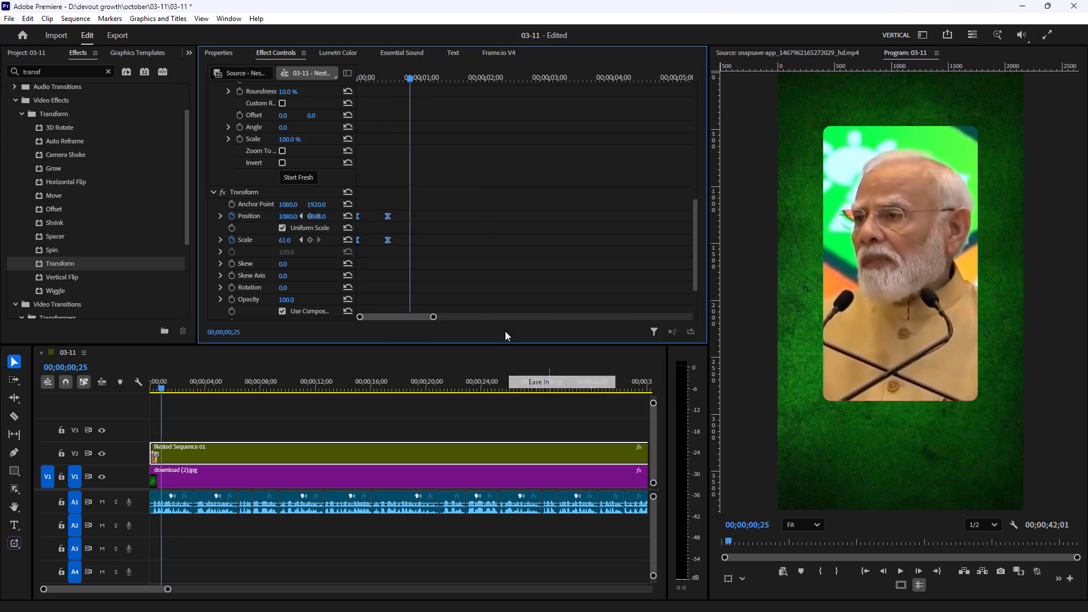
{"action": "right_click", "coordinate": [389, 216]}
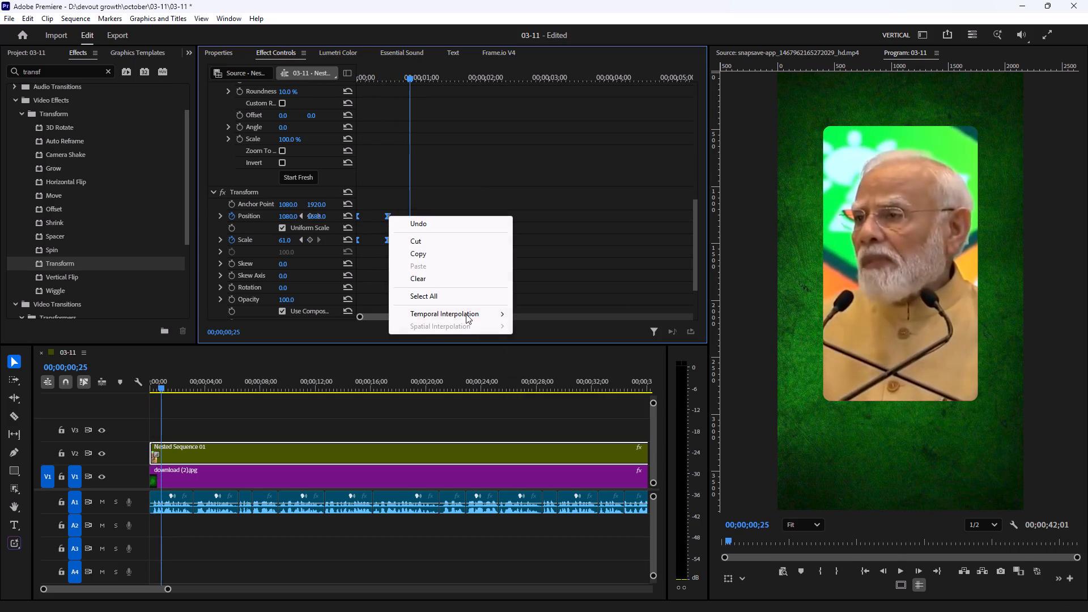
{"action": "left_click", "coordinate": [466, 314]}
{"action": "left_click", "coordinate": [546, 393]}
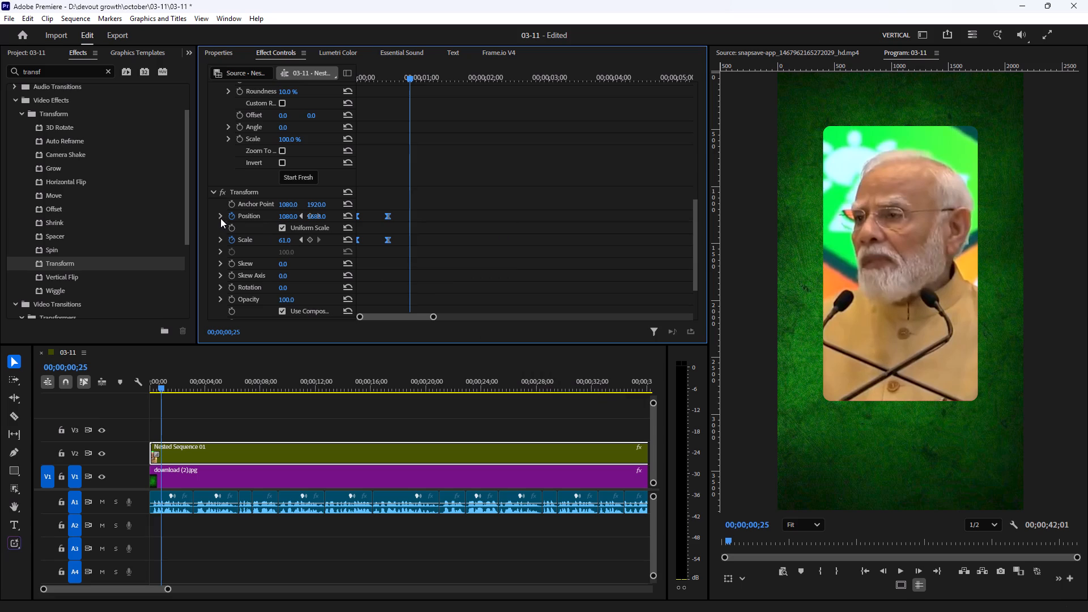
Reshape the Transform Position and Scale velocity curves so the movement starts fast and slows gently into the ending keyframes.
{"action": "left_click", "coordinate": [220, 216]}
{"action": "left_click_drag", "start_coordinate": [382, 252], "coordinate": [378, 252]}
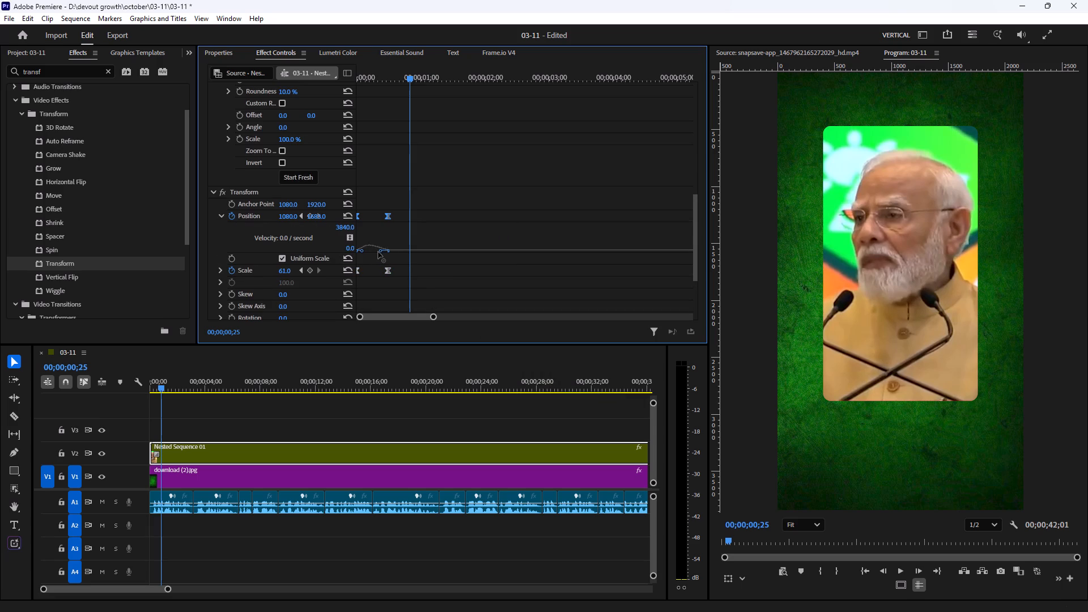
{"action": "left_click_drag", "start_coordinate": [378, 252], "coordinate": [358, 252]}
{"action": "left_click_drag", "start_coordinate": [399, 257], "coordinate": [311, 284]}
{"action": "left_click", "coordinate": [219, 269]}
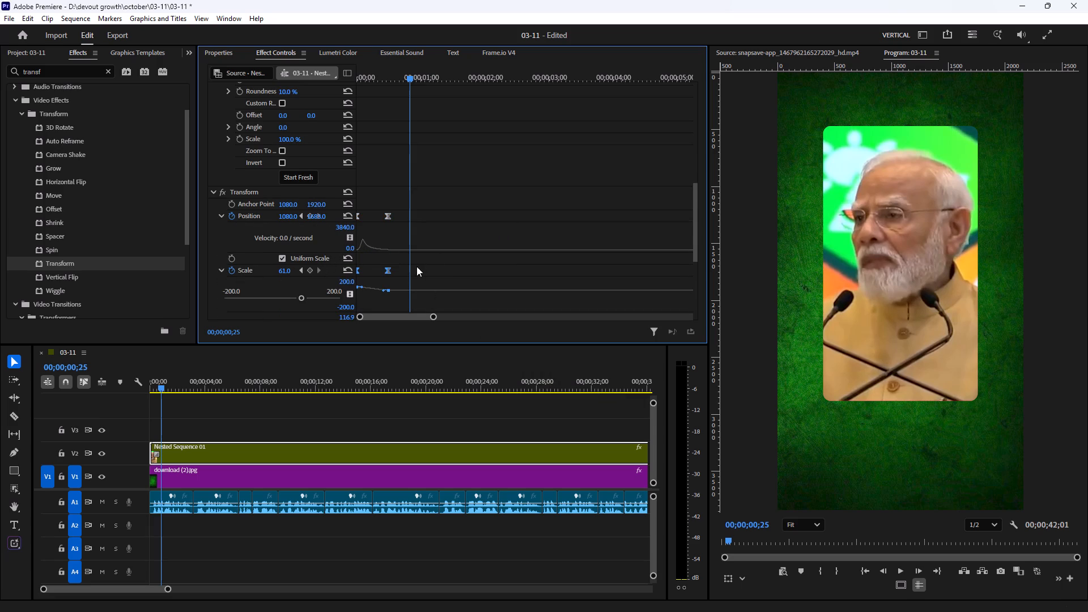
{"action": "scroll", "coordinate": [421, 262], "scroll_direction": "down", "scroll_amount": 3}
{"action": "left_click_drag", "start_coordinate": [382, 295], "coordinate": [350, 295]}
Play the sequence from the start to about 00;00;06;27 to review the eased shrink animation and speech.
{"action": "left_click", "coordinate": [192, 430]}
{"action": "left_click_drag", "start_coordinate": [173, 382], "coordinate": [113, 390]}
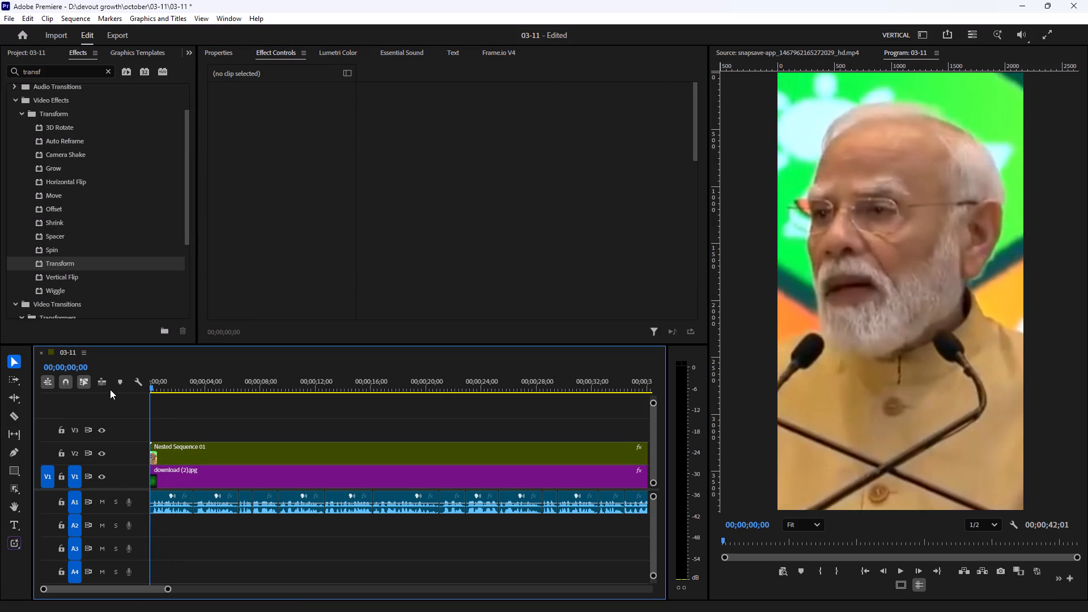
{"action": "key", "text": "space"}
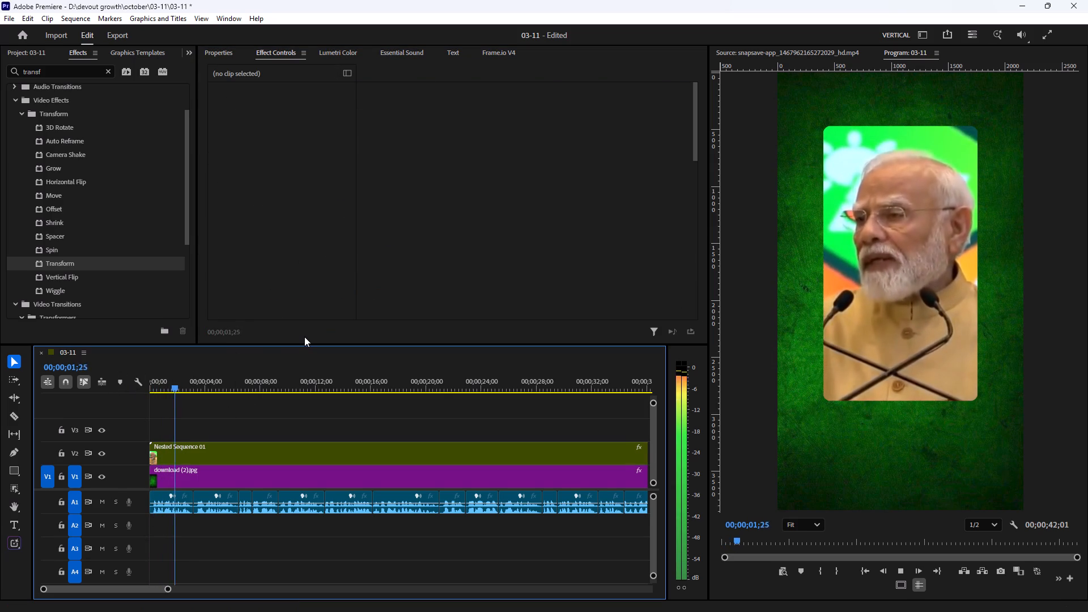
{"action": "key", "text": "space"}
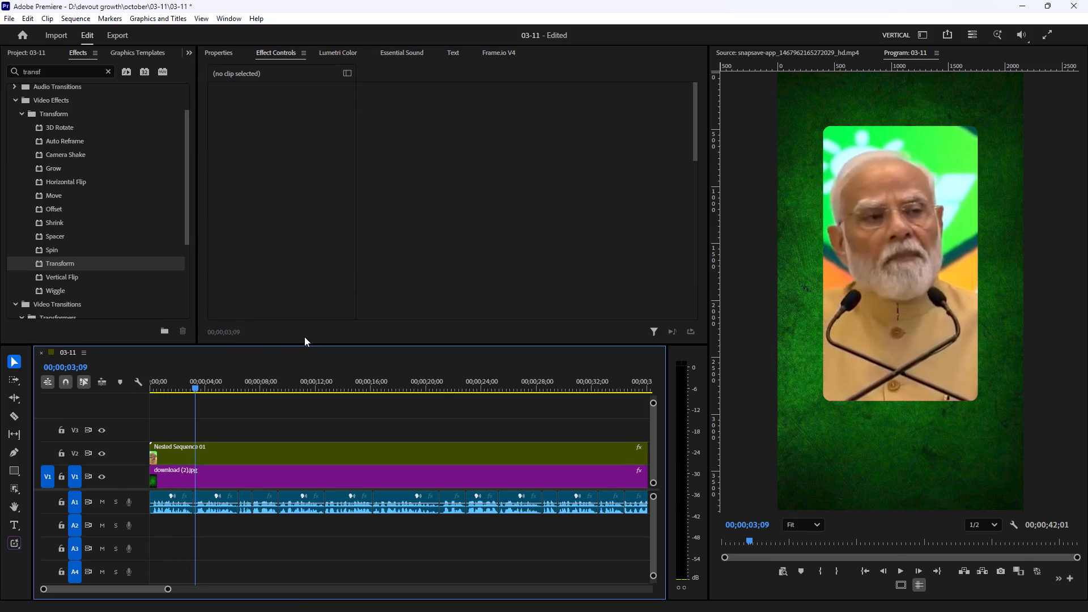
{"action": "key", "text": "space"}
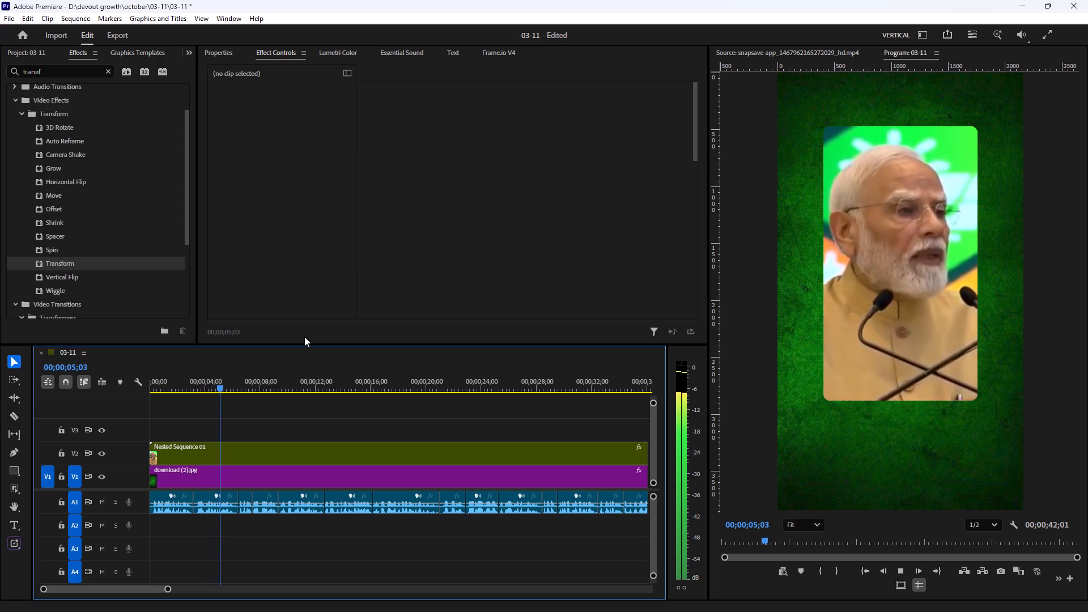
{"action": "key", "text": "space"}
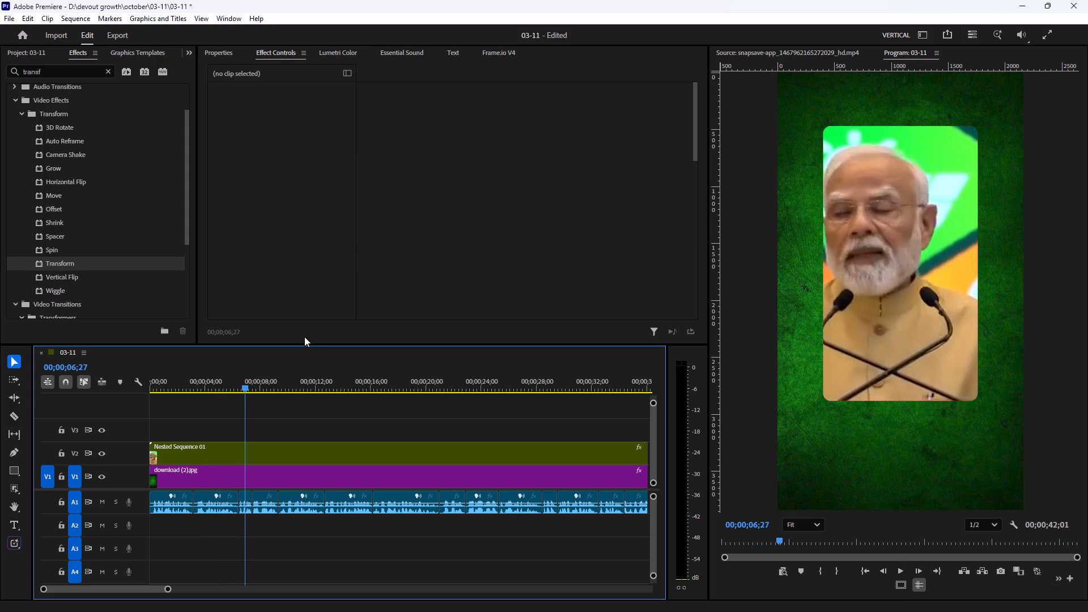
Replay the sequence from the start to about 00;00;03;03 to check the eased shrink animation.
{"action": "left_click_drag", "start_coordinate": [218, 381], "coordinate": [0, 413]}
{"action": "key", "text": "space"}
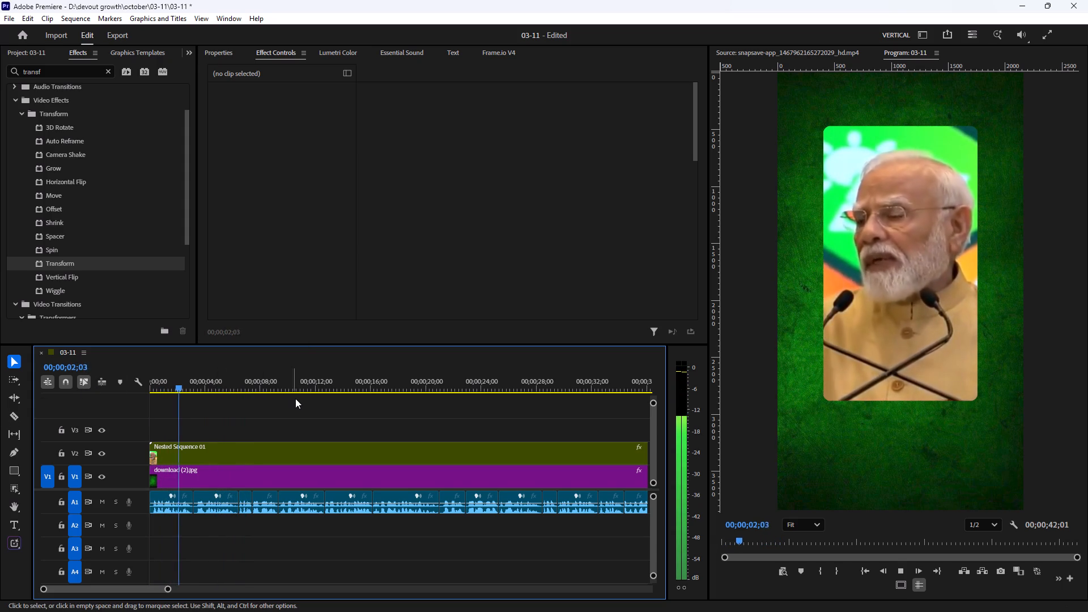
{"action": "key", "text": "space"}
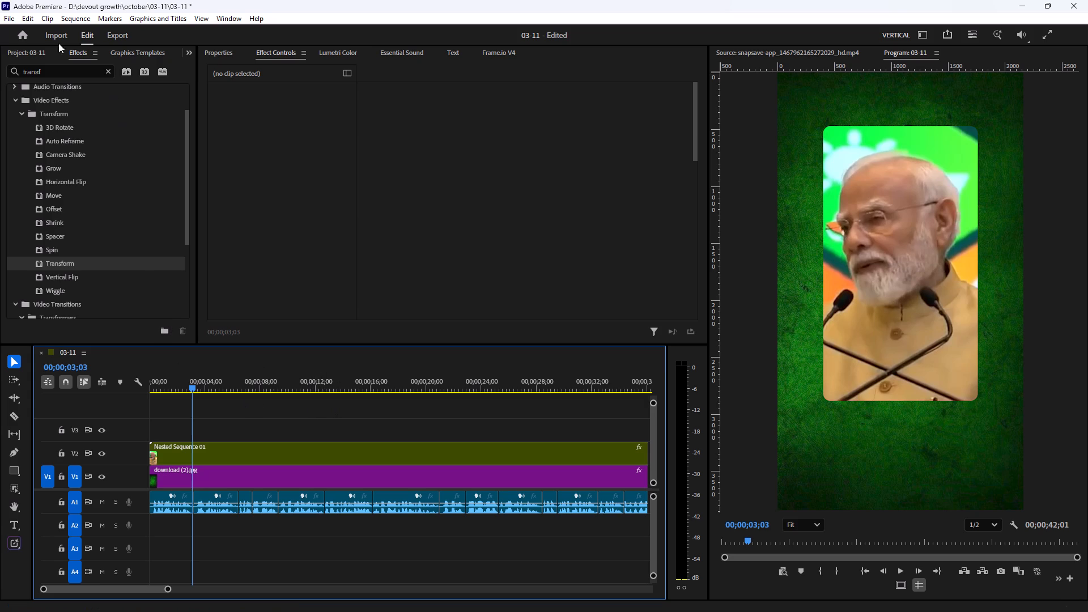
Mark the whole sequence for export, with the In point at 00;00;00;00 and the Out point at the clips' end, 00;00;42;01.
{"action": "left_click", "coordinate": [39, 52]}
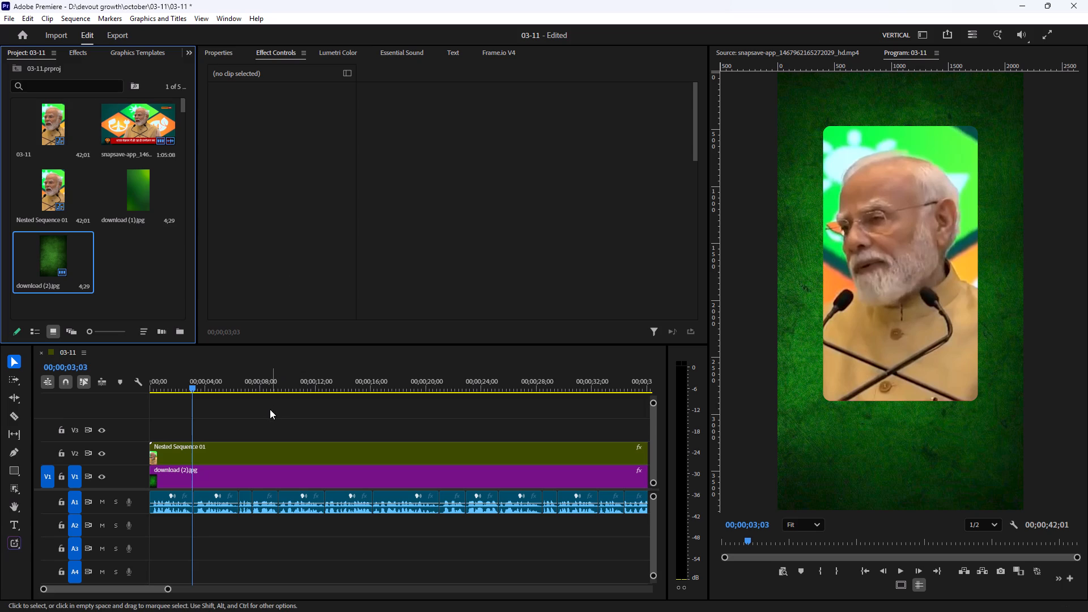
{"action": "key", "text": "minus"}
{"action": "left_click_drag", "start_coordinate": [190, 393], "coordinate": [167, 396]}
{"action": "key", "text": "minus"}
{"action": "key", "text": "minus"}
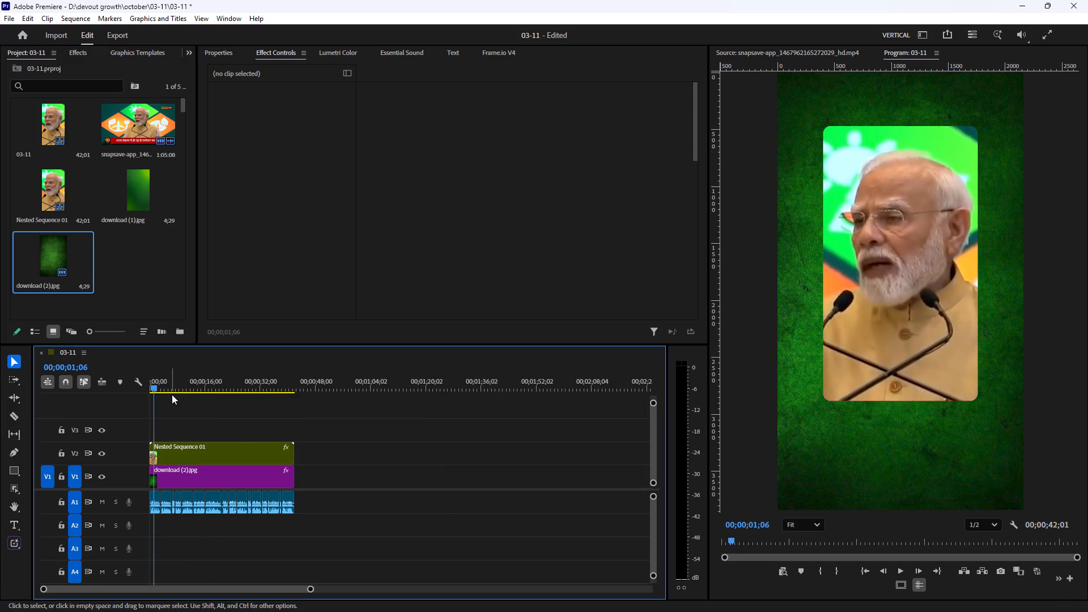
{"action": "left_click_drag", "start_coordinate": [153, 380], "coordinate": [109, 393]}
{"action": "key", "text": "equal"}
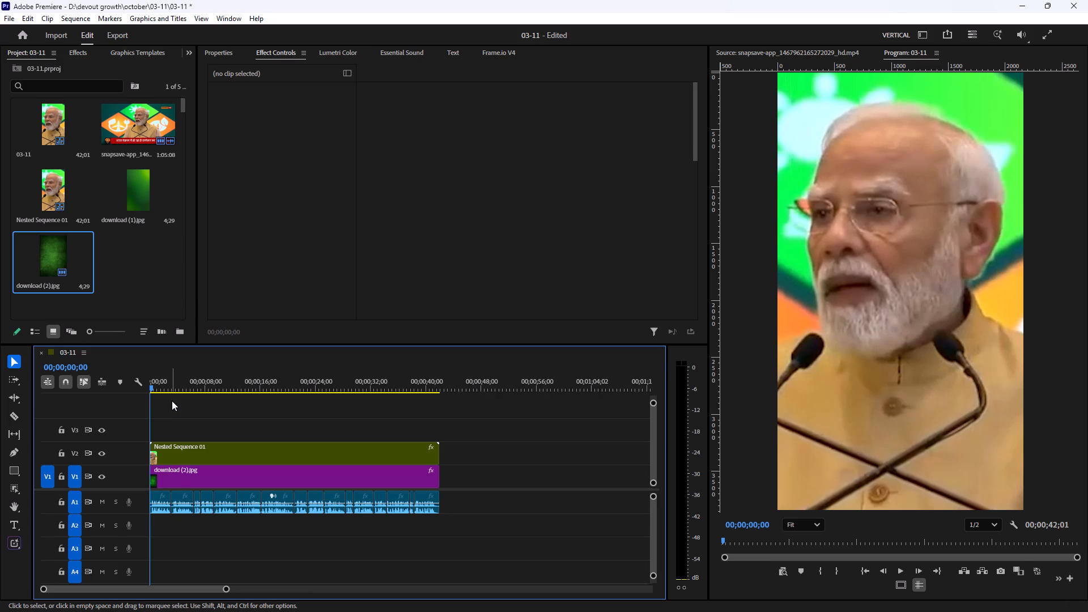
{"action": "key", "text": "i"}
{"action": "left_click", "coordinate": [390, 388]}
{"action": "key", "text": "Down"}
{"action": "key", "text": "Down"}
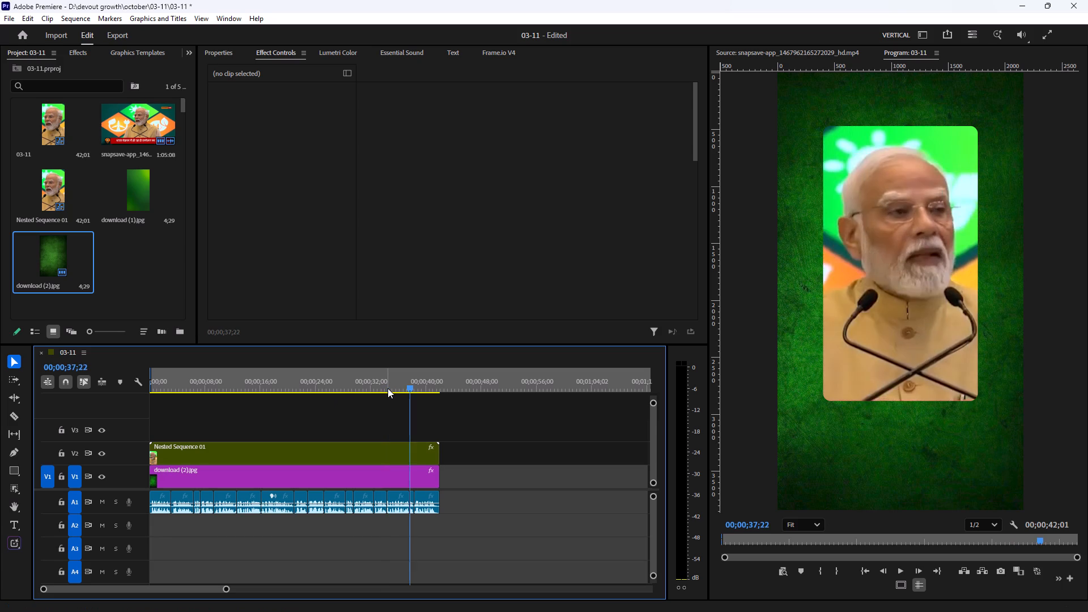
{"action": "key", "text": "Down"}
{"action": "key", "text": "o"}
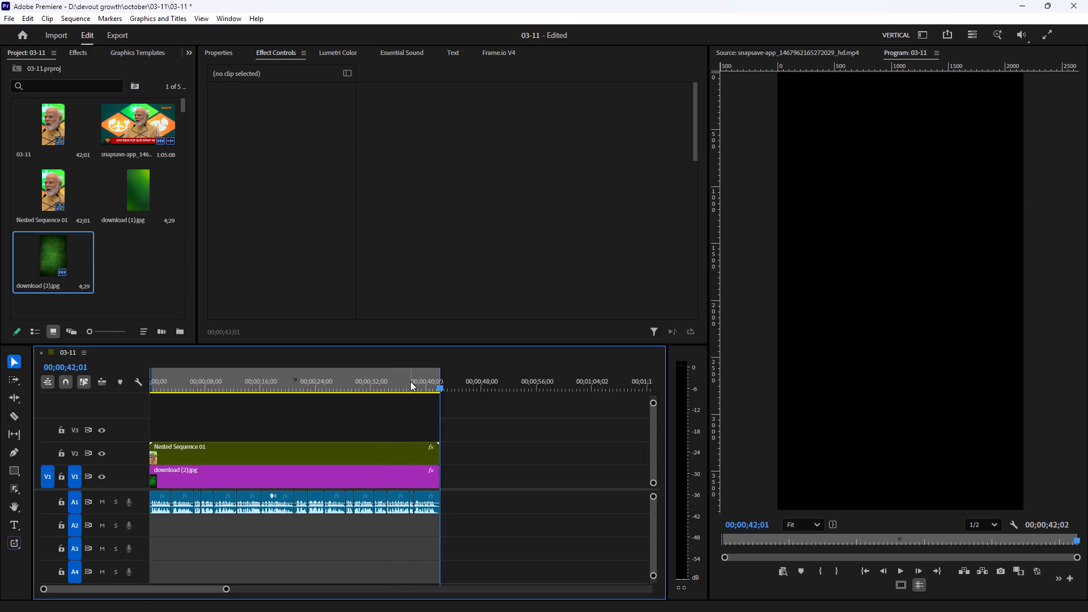
Open the export settings for sequence 03-11 and set the output format to MP3.
{"action": "left_click_drag", "start_coordinate": [409, 381], "coordinate": [351, 396]}
{"action": "key", "text": "ctrl+m"}
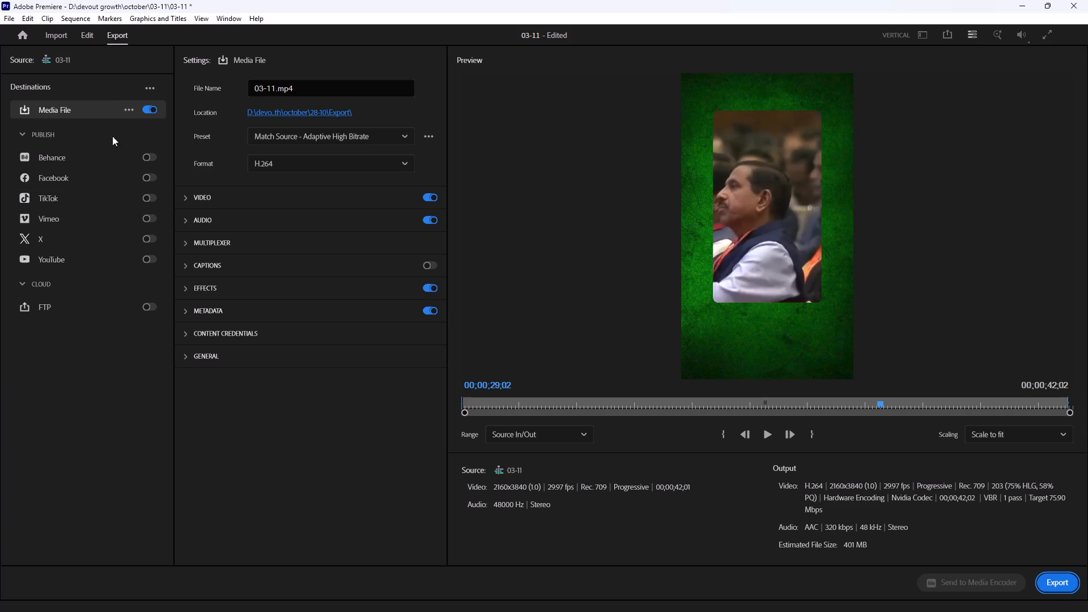
{"action": "left_click", "coordinate": [309, 159]}
{"action": "scroll", "coordinate": [297, 353], "scroll_direction": "down", "scroll_amount": 2}
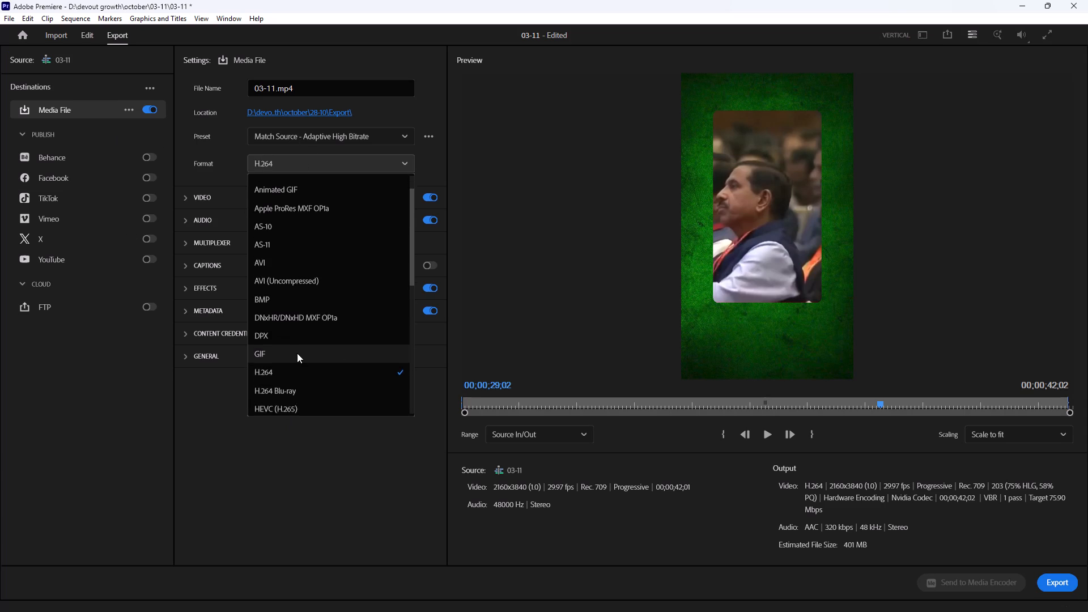
{"action": "scroll", "coordinate": [297, 353], "scroll_direction": "down", "scroll_amount": 14}
{"action": "left_click", "coordinate": [297, 353]}
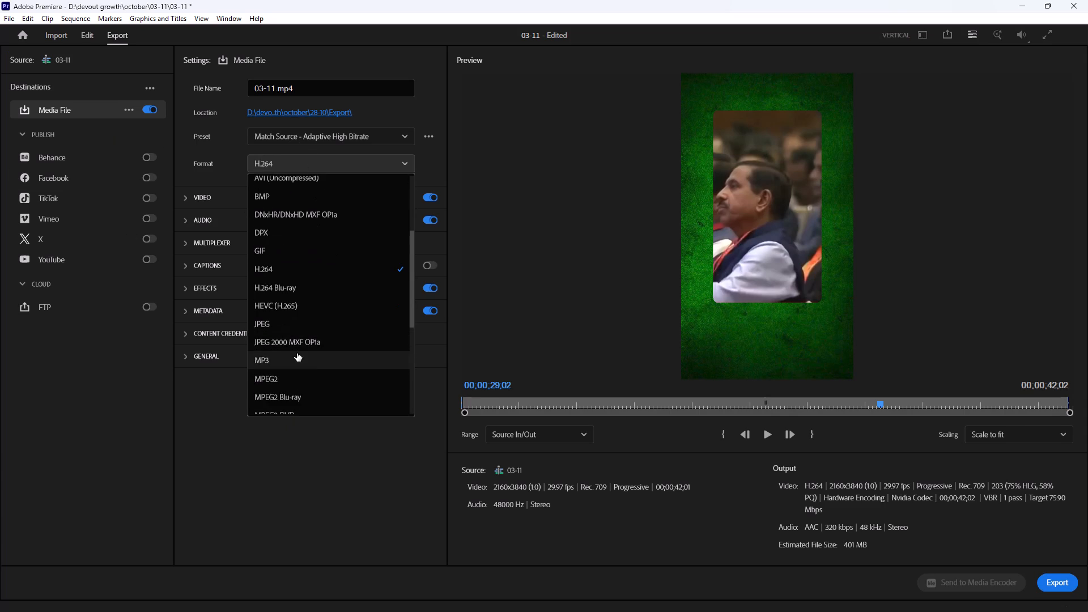
Create a folder named Export inside october\03-11 and set it as the save location for the 03-11 audio file.
{"action": "left_click", "coordinate": [290, 116]}
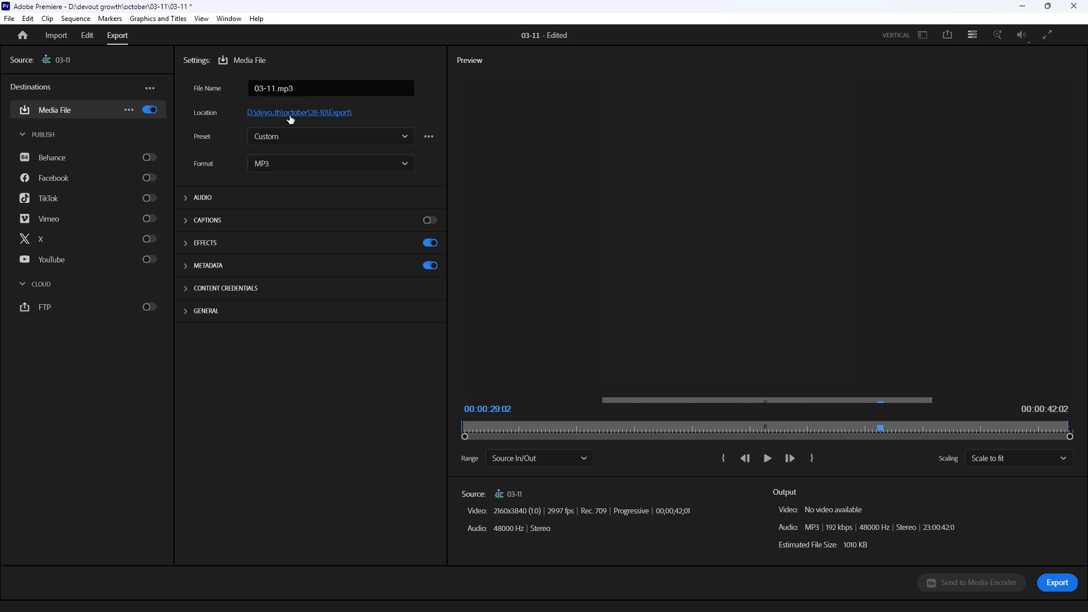
{"action": "left_click", "coordinate": [266, 59]}
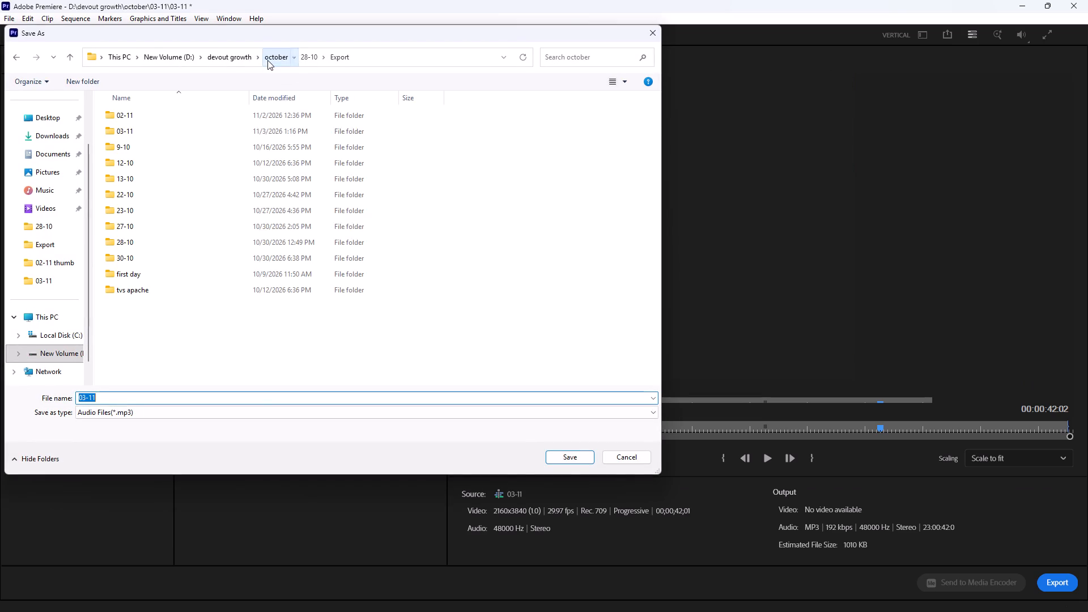
{"action": "double_click", "coordinate": [148, 132]}
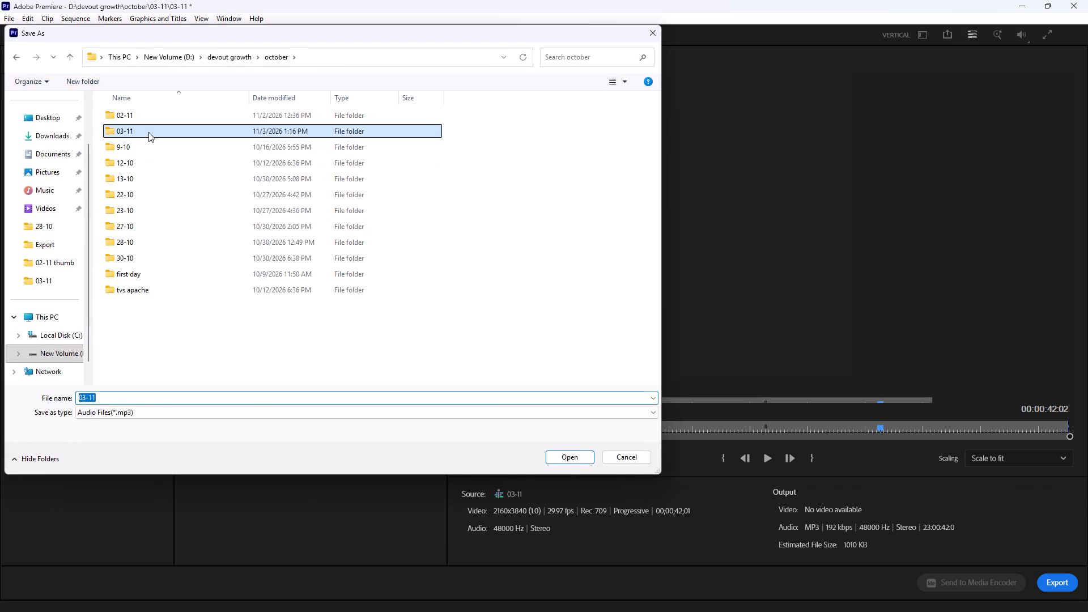
{"action": "right_click", "coordinate": [182, 202]}
{"action": "left_click", "coordinate": [232, 316]}
{"action": "left_click", "coordinate": [348, 314]}
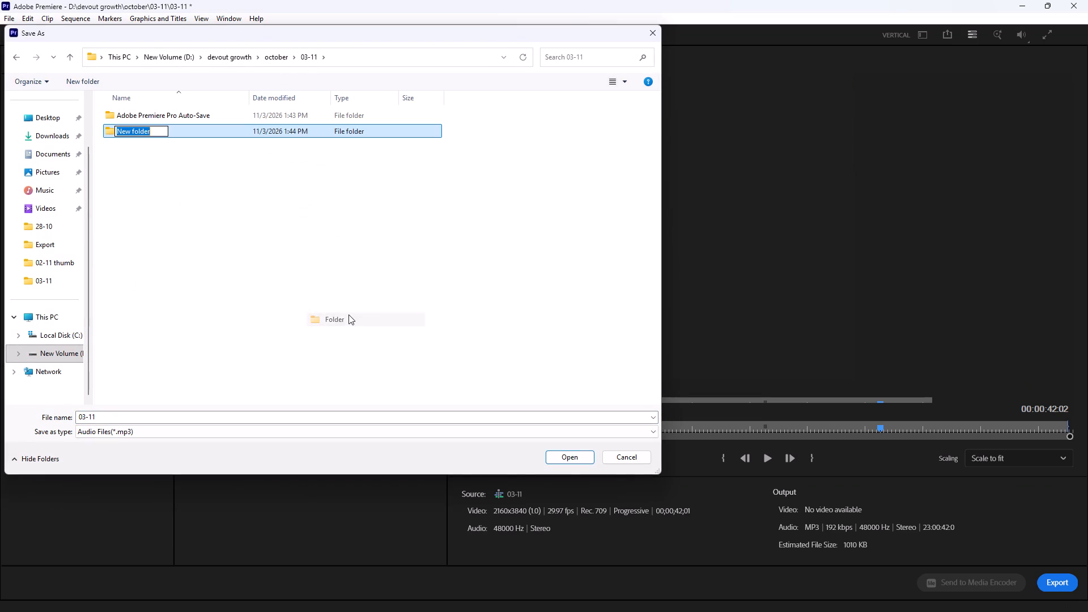
{"action": "key", "text": "shift+e"}
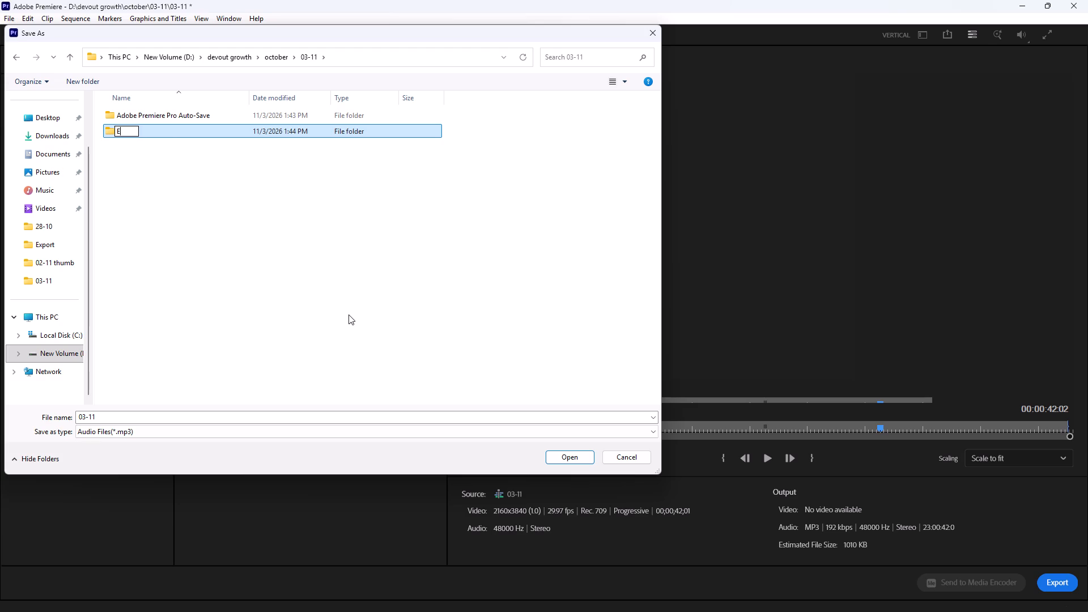
{"action": "type", "text": "xport"}
{"action": "left_click", "coordinate": [185, 179]}
{"action": "double_click", "coordinate": [161, 134]}
{"action": "left_click", "coordinate": [571, 457]}
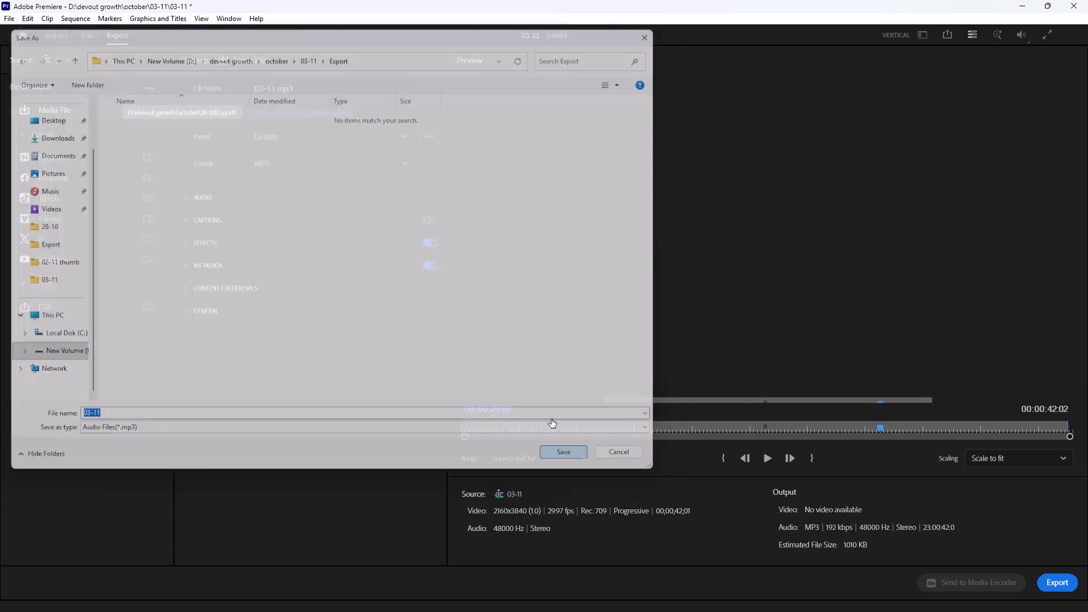
Spot-check playback from around 00:00:20:06 in the export preview and export the audio as 03-11.mp3.
{"action": "left_click_drag", "start_coordinate": [769, 430], "coordinate": [753, 433]}
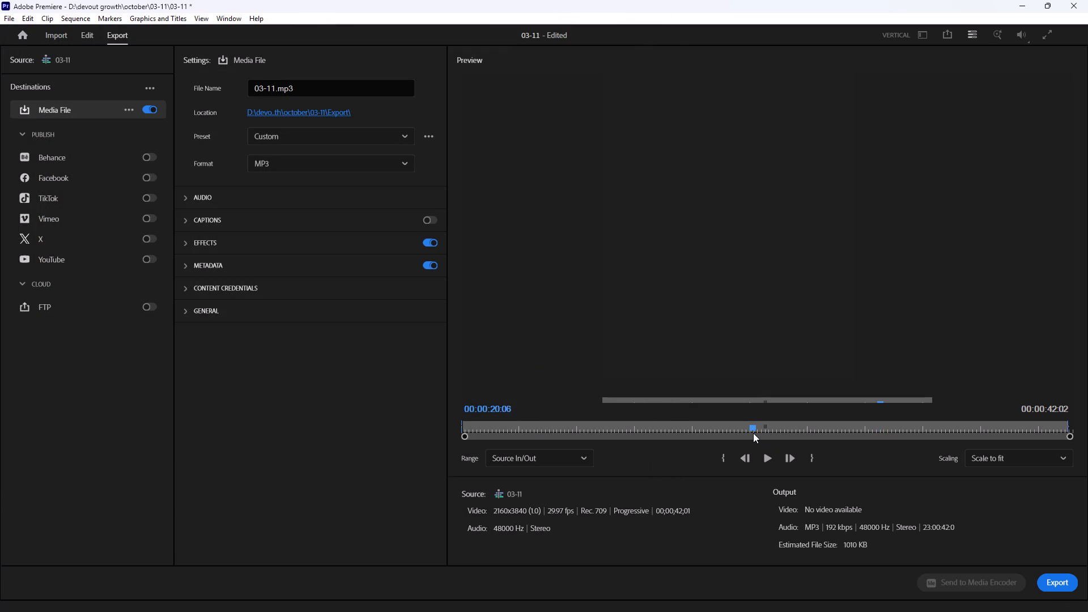
{"action": "left_click_drag", "start_coordinate": [753, 433], "coordinate": [750, 435]}
{"action": "key", "text": "space"}
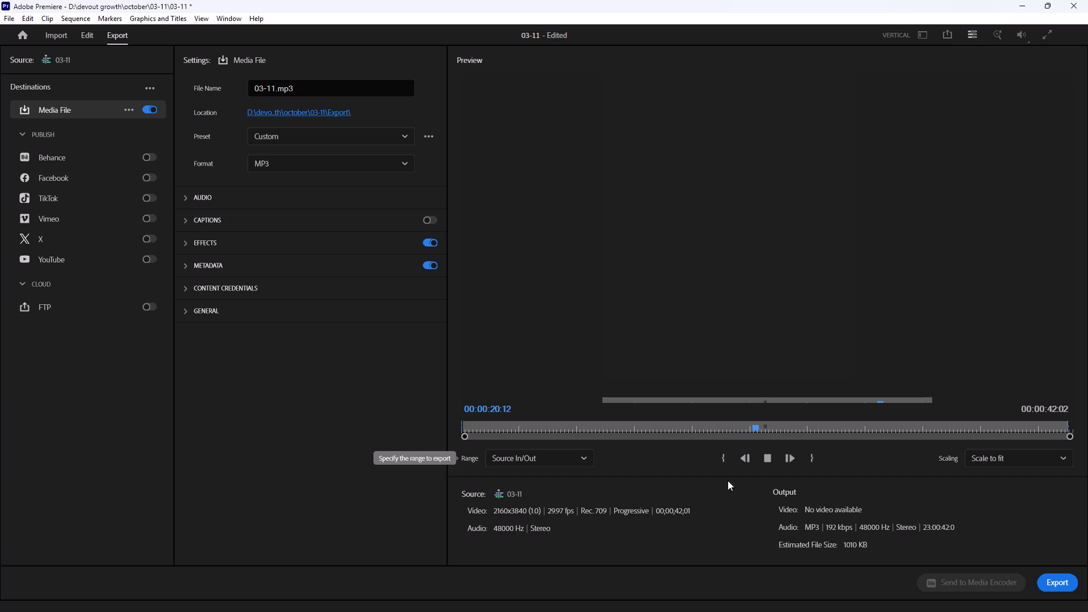
{"action": "key", "text": "space"}
{"action": "left_click", "coordinate": [1061, 586]}
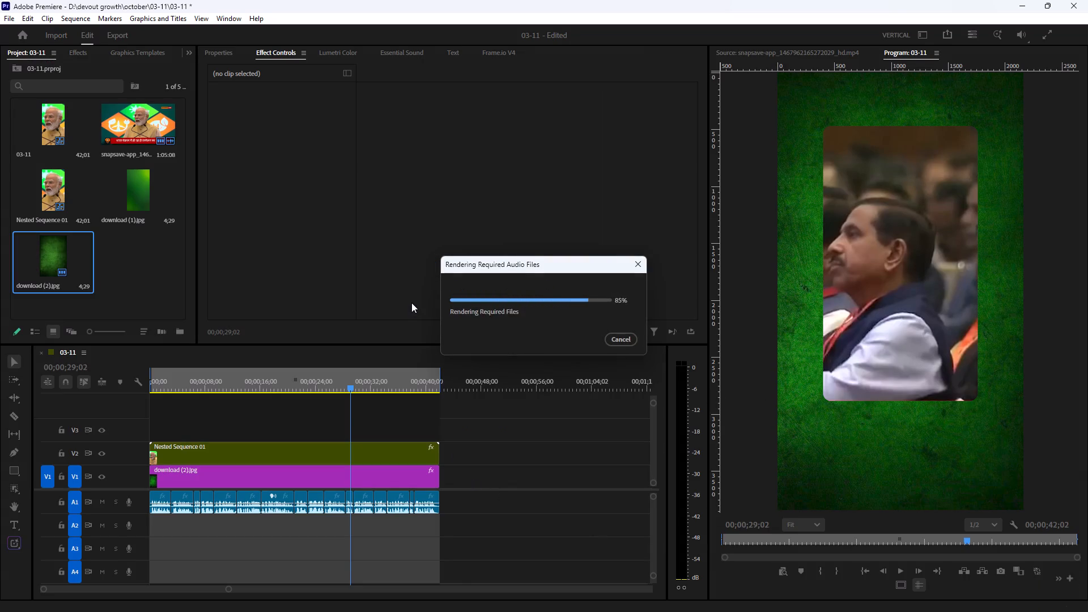